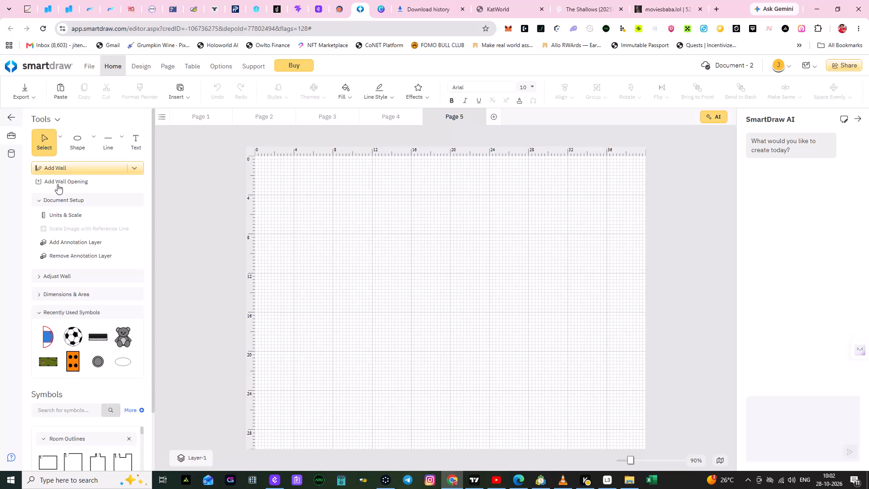
Draw the vertical left outer wall about 17' 10" long, starting near the top-left of Page 5.
left_click(50, 168)
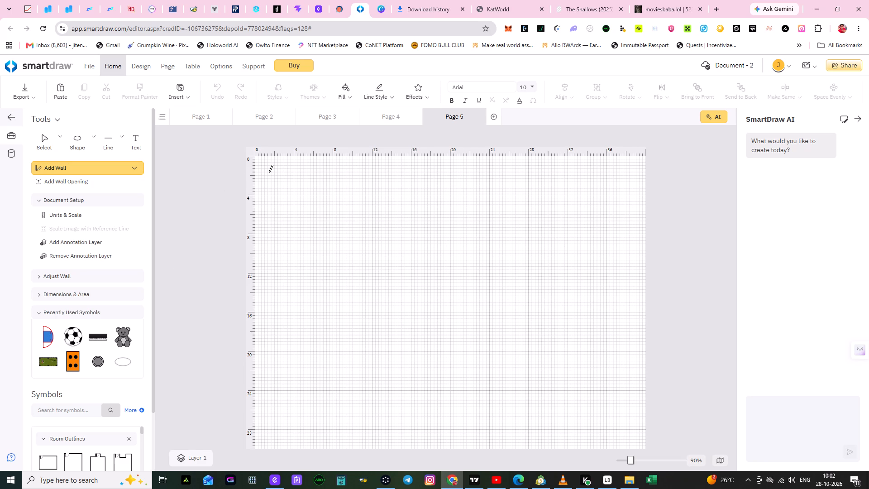
left_click_drag(277, 178, 276, 202)
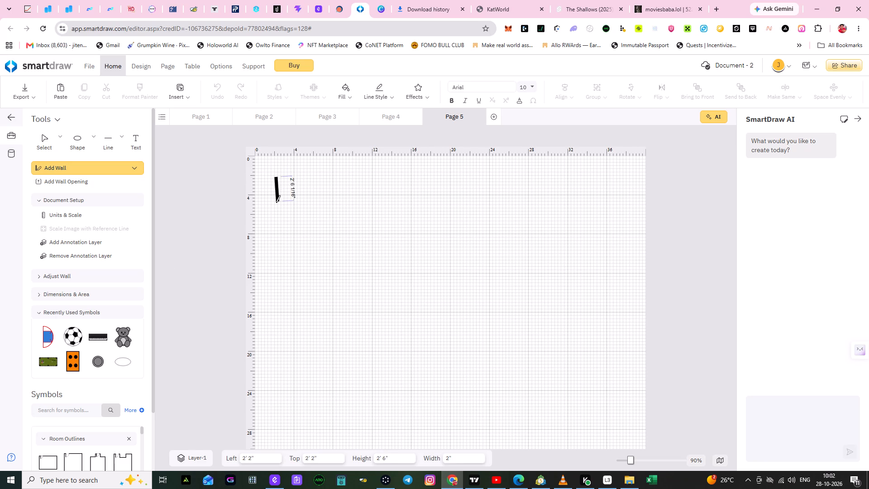
left_click_drag(276, 202, 272, 269)
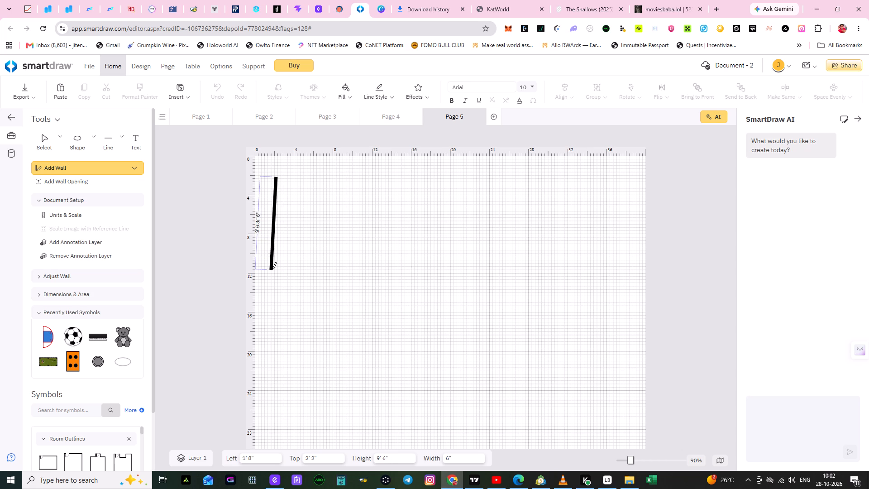
left_click_drag(272, 269, 273, 342)
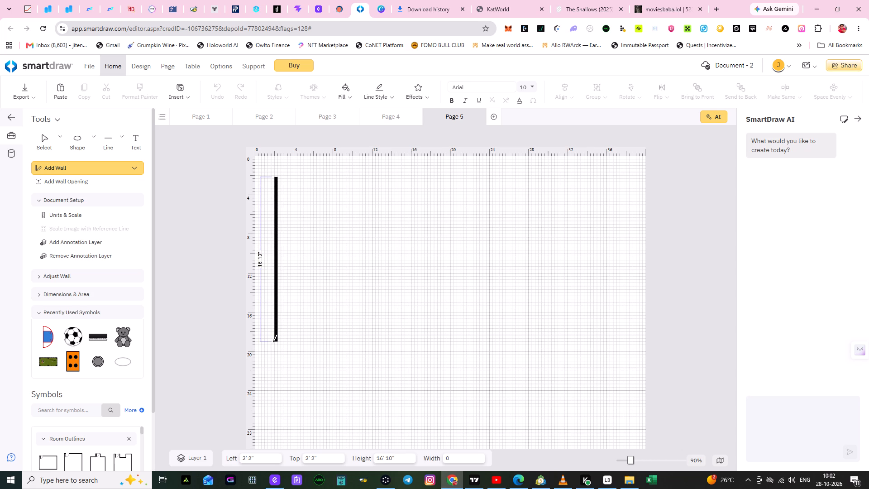
left_click_drag(273, 342, 272, 356)
left_click_drag(272, 356, 272, 351)
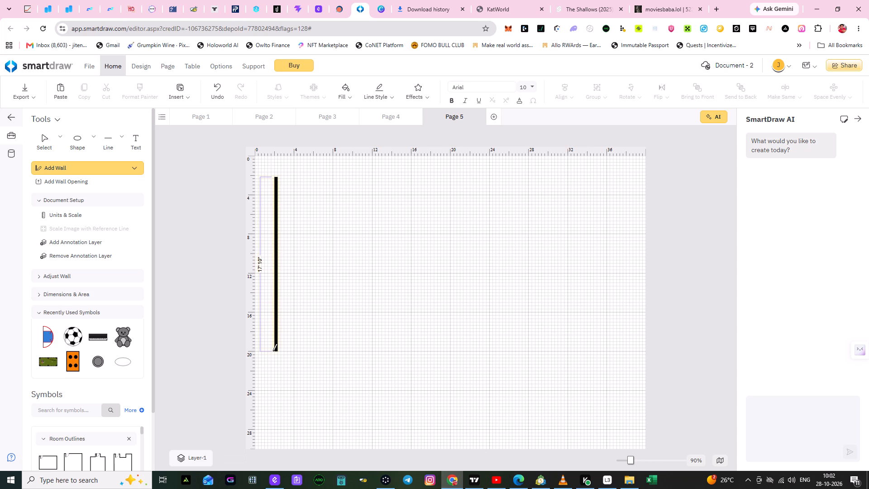
Draw the bottom outer wall about 51' 10" long and, from its far end, the right outer wall about 18' 6" high.
left_click(278, 351)
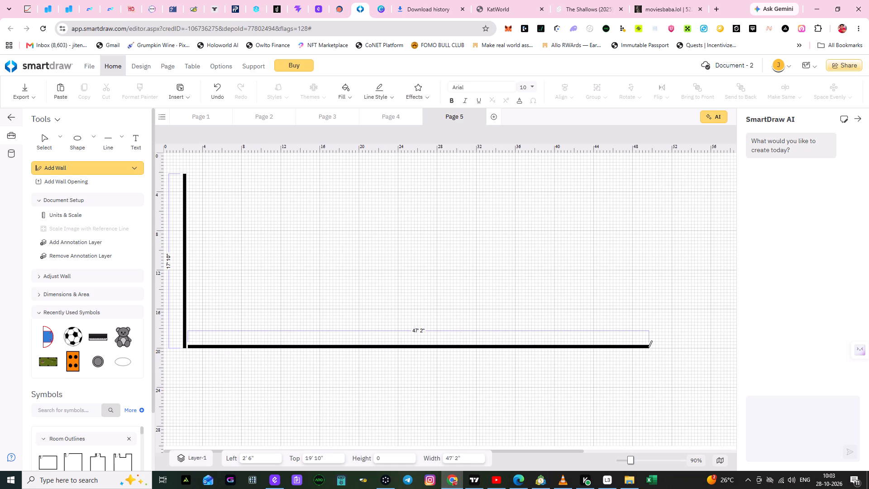
left_click(696, 348)
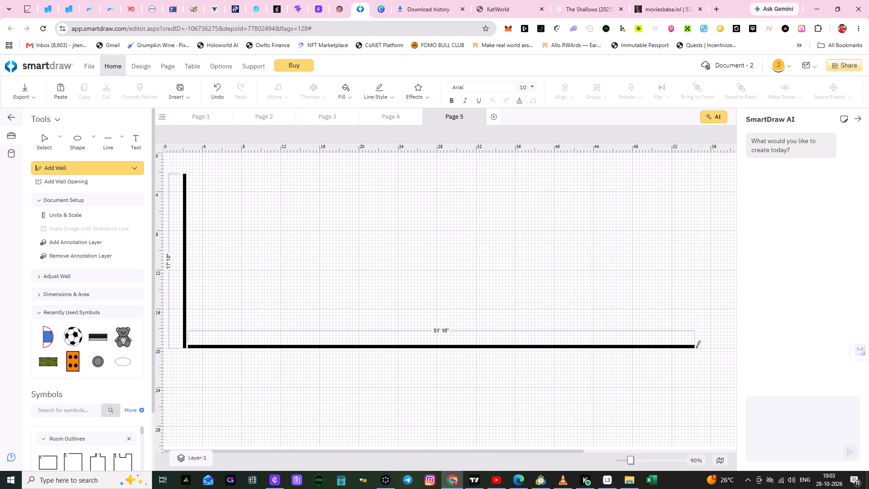
left_click(695, 345)
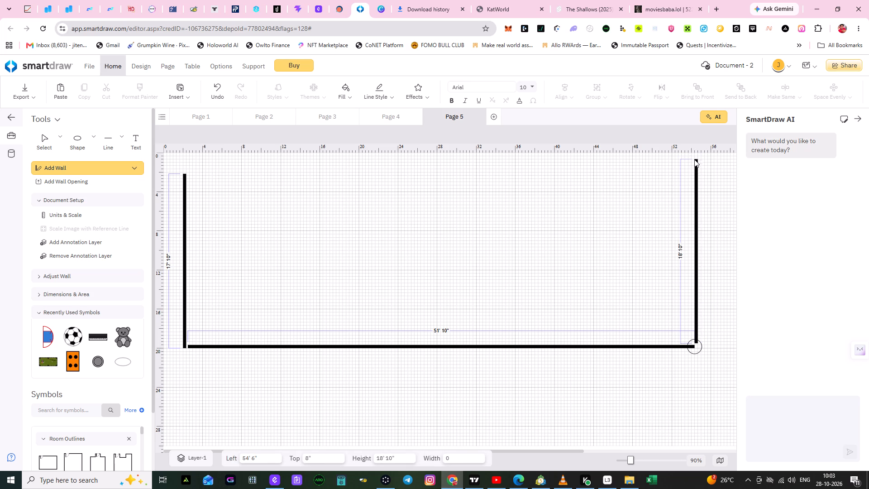
left_click(694, 163)
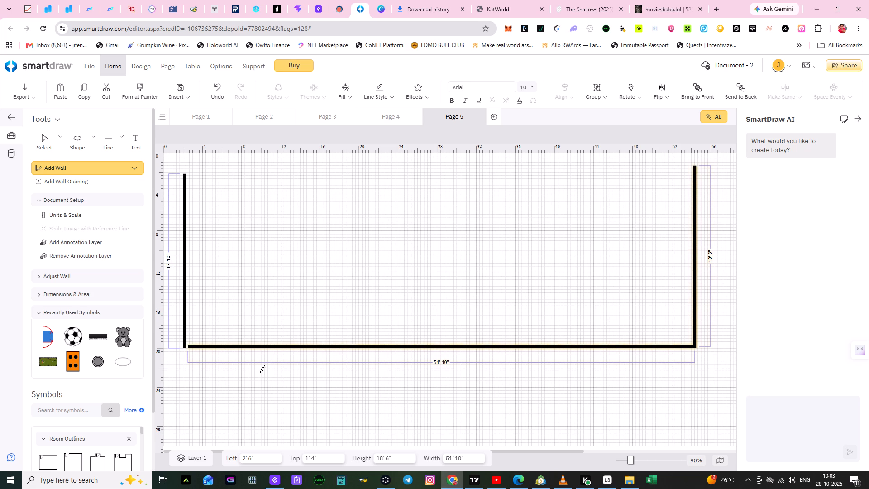
Extend the upper end of the left outer wall to a length of about 18' 4".
left_click(70, 171)
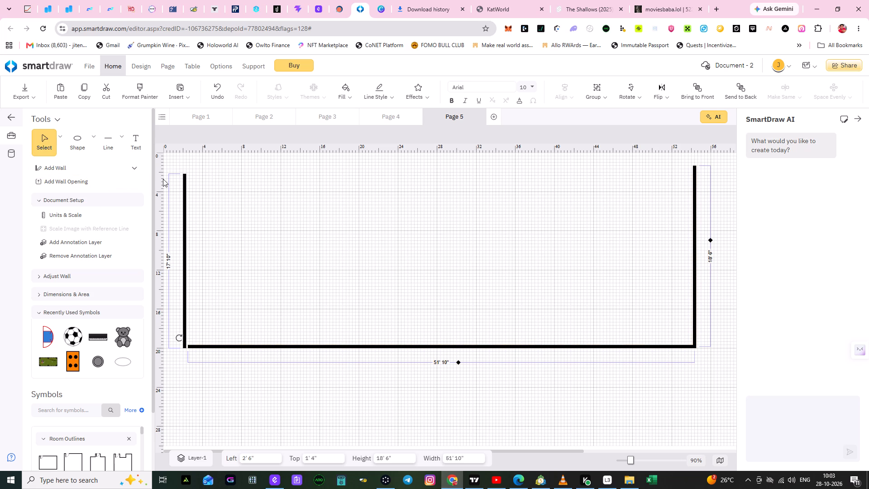
left_click(185, 177)
left_click_drag(185, 173, 185, 168)
left_click(256, 204)
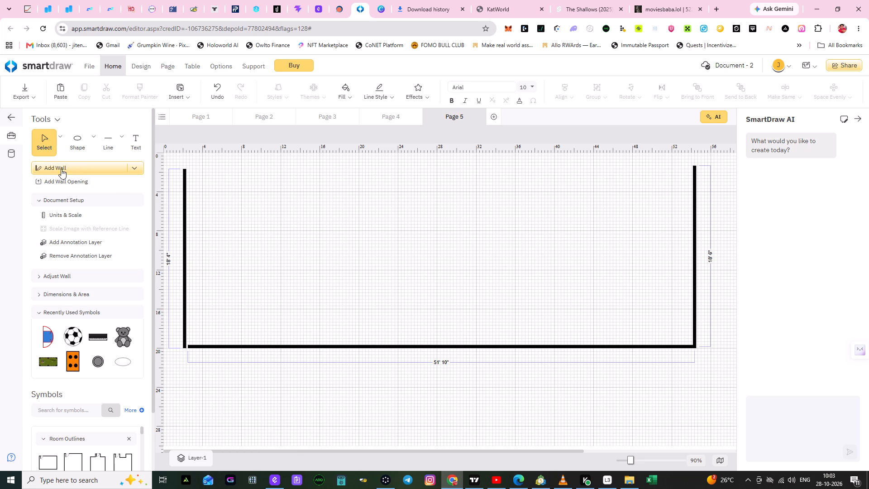
Draw the top outer wall about 52' 2" long, joining the upper ends of the left and right walls.
left_click(60, 168)
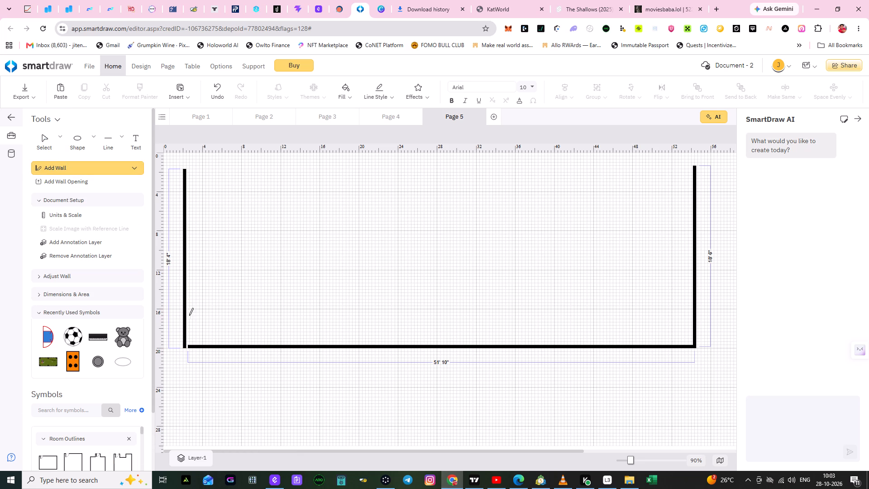
left_click(185, 169)
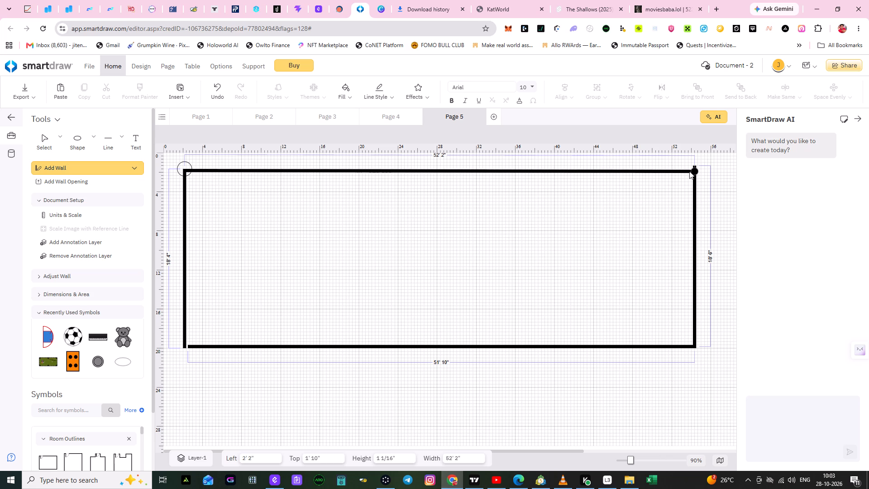
left_click(689, 171)
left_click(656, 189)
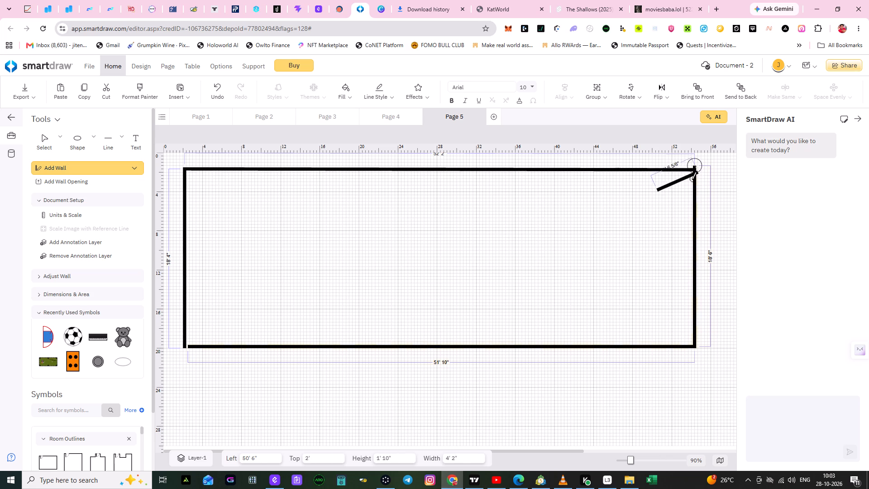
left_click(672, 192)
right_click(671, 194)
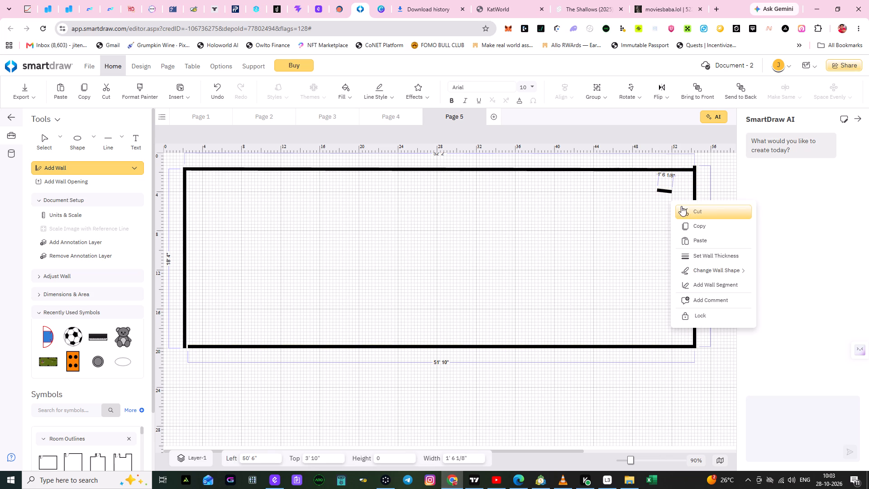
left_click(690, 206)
Lower the upper end of the right outer wall at the top corner, shortening it to about 17' 10".
left_click(50, 172)
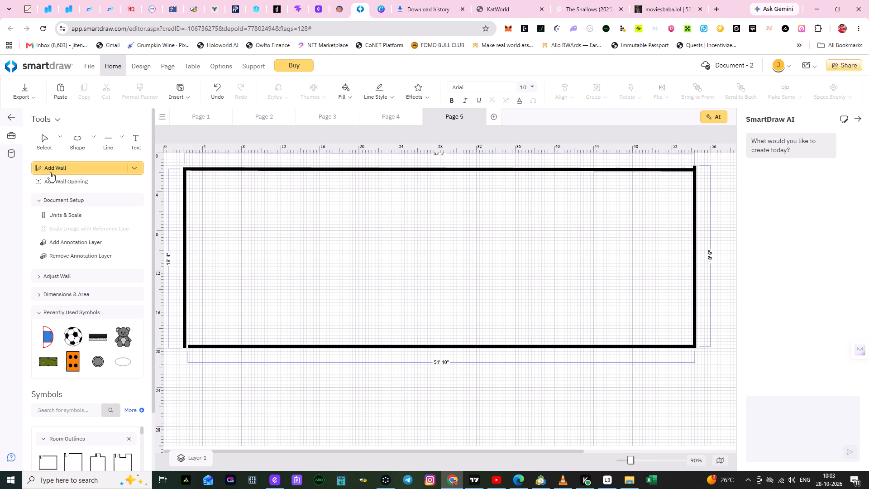
left_click(694, 167)
left_click(694, 168)
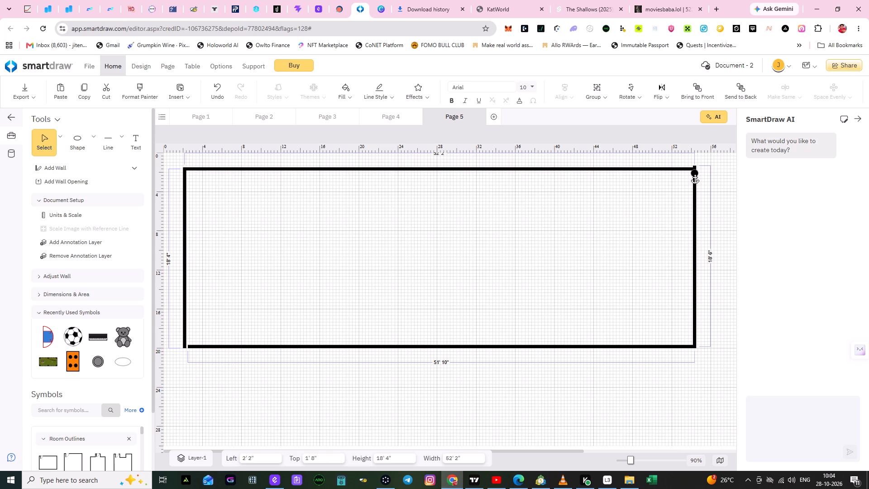
left_click(649, 192)
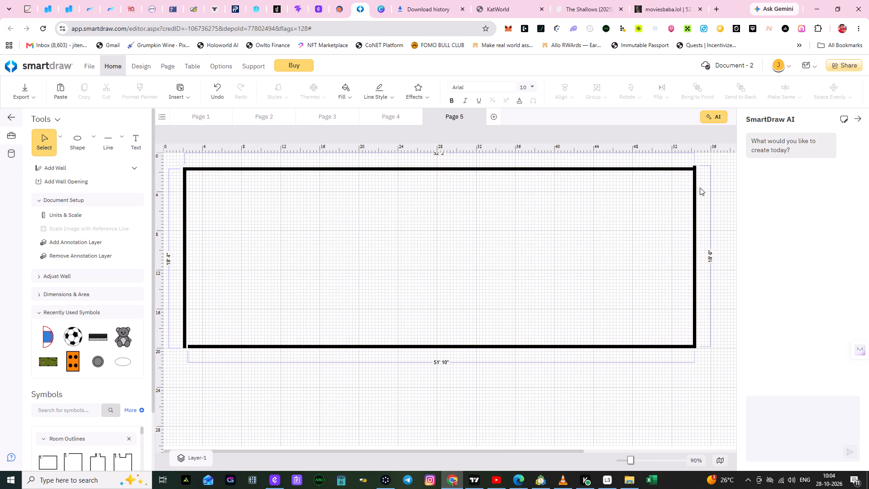
left_click(694, 185)
left_click_drag(696, 164, 700, 165)
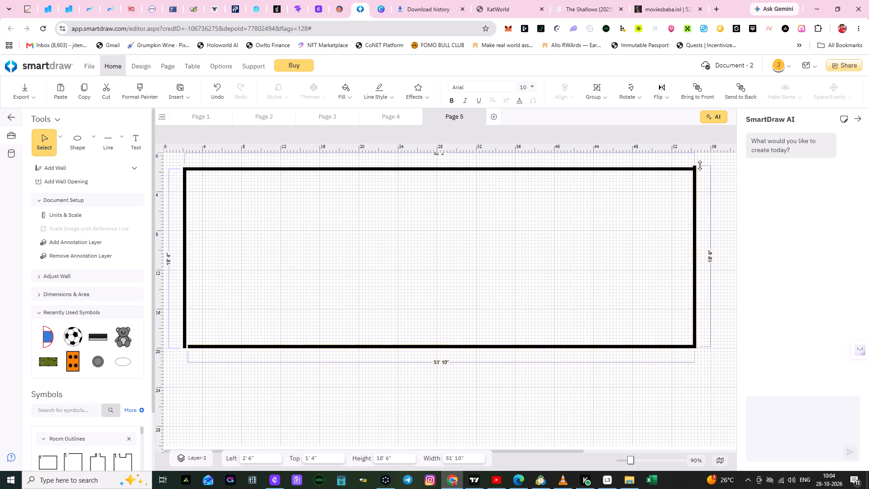
left_click_drag(700, 165, 701, 169)
left_click(622, 219)
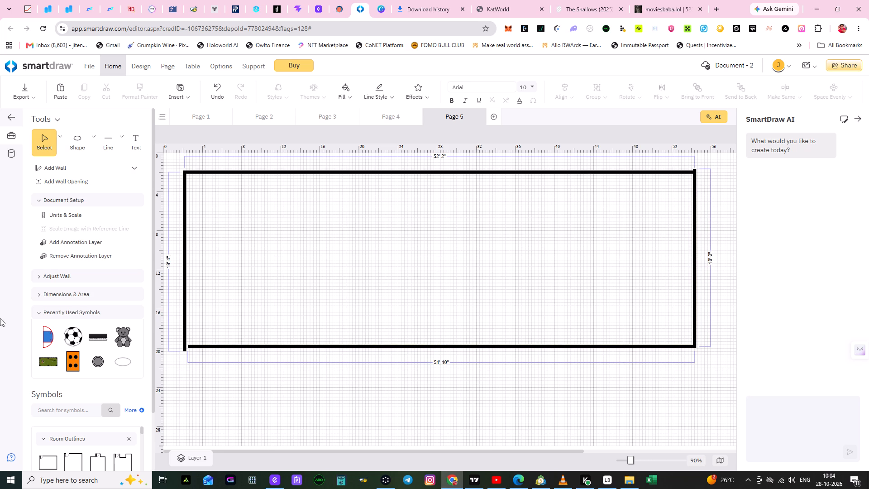
left_click(694, 177)
left_click_drag(696, 168, 700, 170)
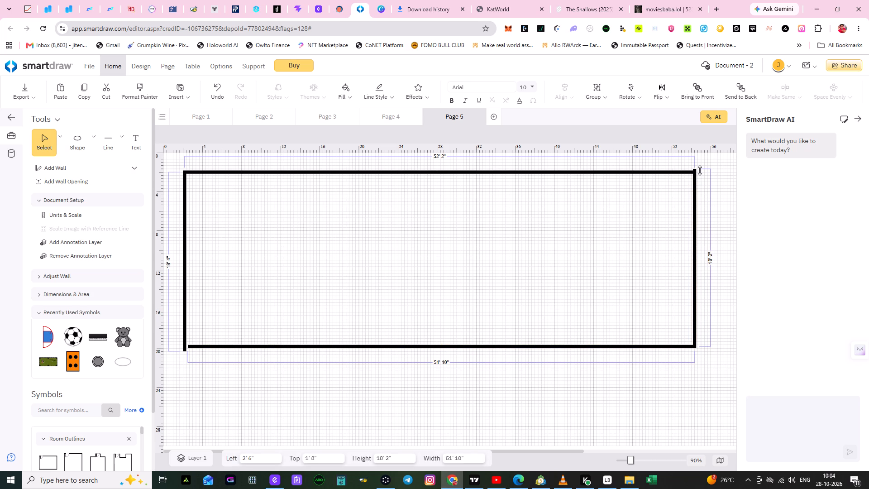
left_click_drag(700, 170, 702, 173)
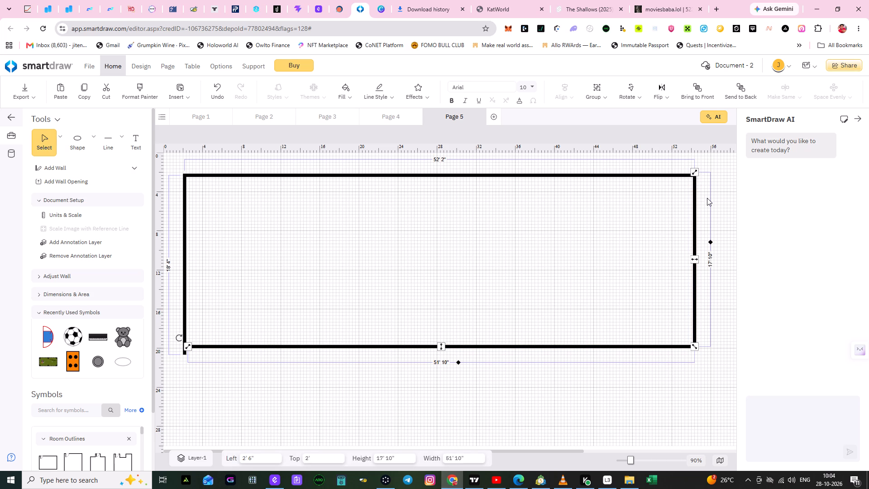
left_click(707, 198)
left_click(481, 241)
left_click(314, 258)
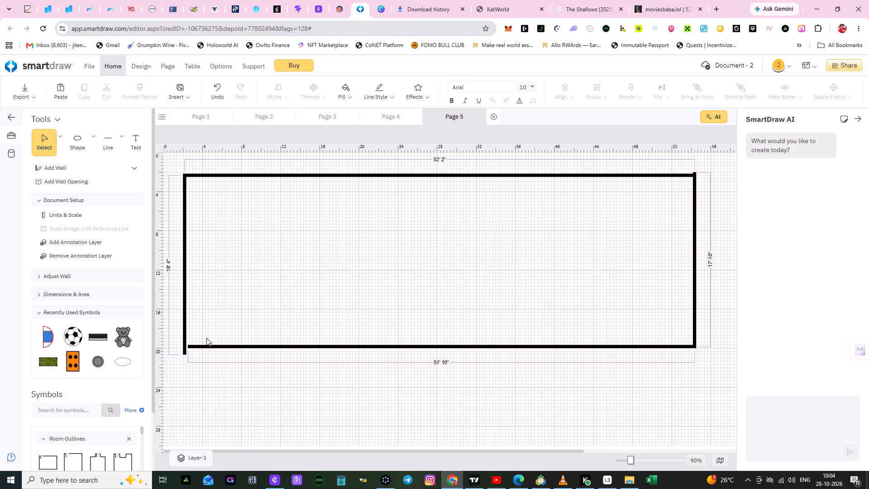
Shorten the left outer wall's lower end to about 17' 8" so it lines up with the bottom wall.
left_click(184, 354)
left_click_drag(184, 354, 188, 347)
left_click(211, 316)
left_click(319, 268)
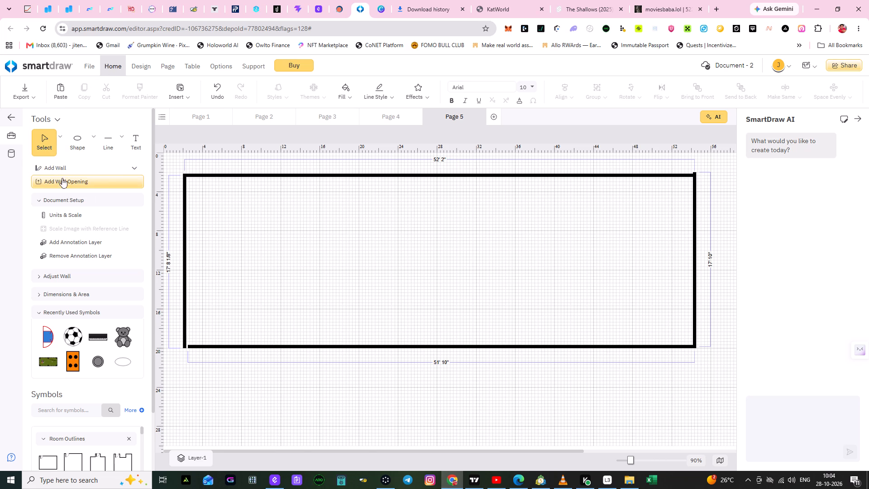
Draw two vertical partition walls between the top and bottom walls, about 12' 9" and 27' 6" along the horizontal ruler.
left_click(54, 170)
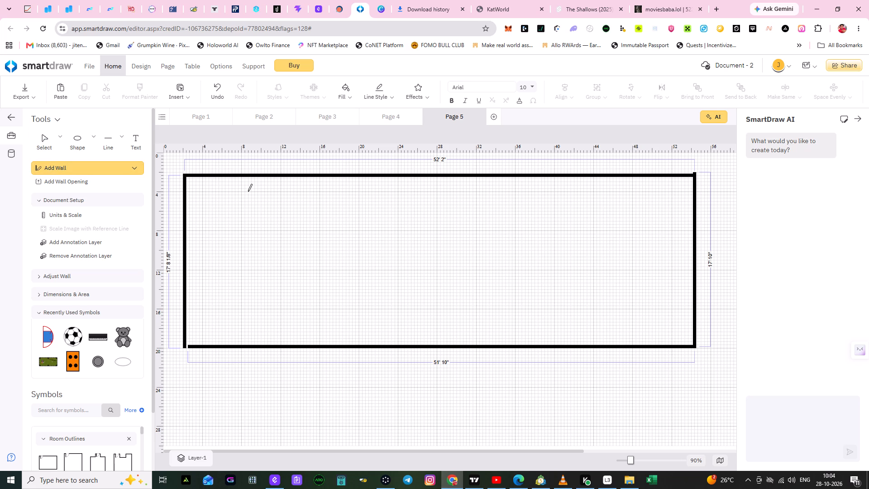
left_click(288, 177)
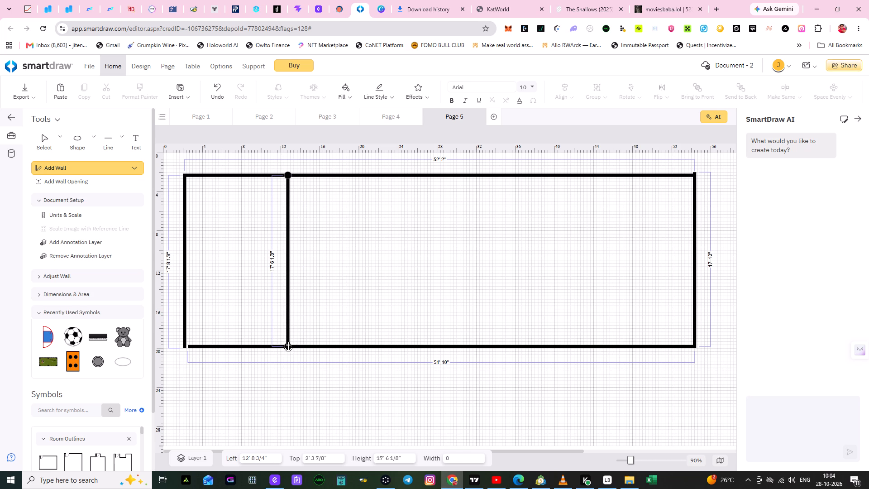
left_click(288, 340)
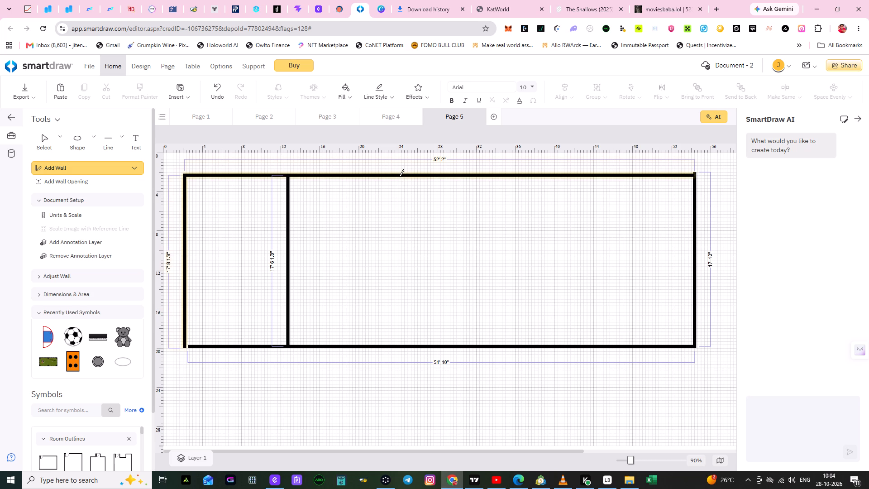
left_click(432, 177)
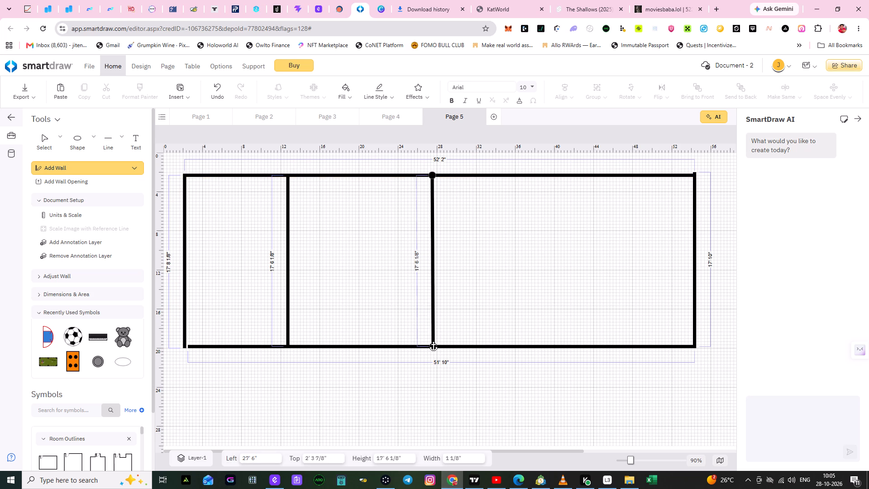
left_click(433, 340)
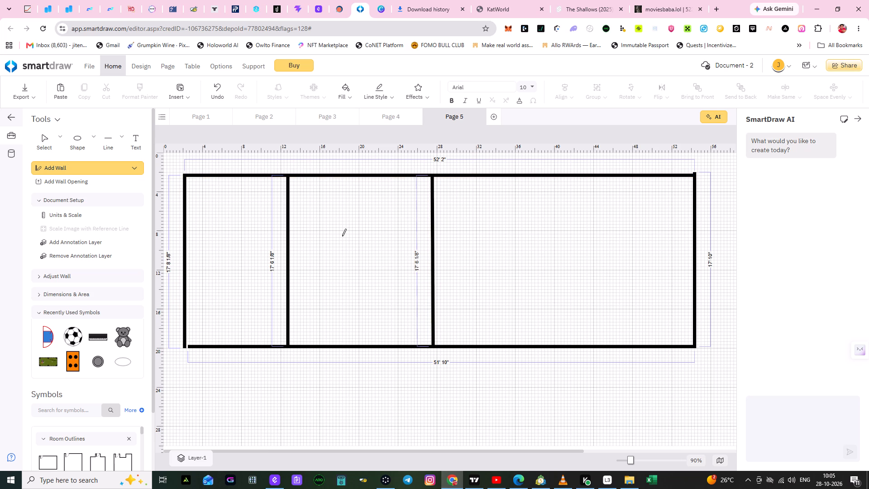
Draw four inner walls forming a closed rectangle in the middle room, about 11' 10" wide and 14' 2" high.
left_click(300, 197)
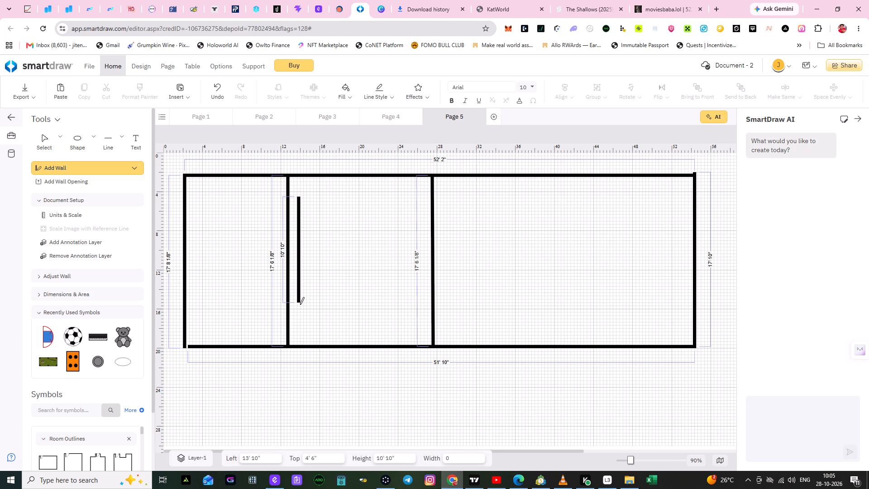
left_click(301, 334)
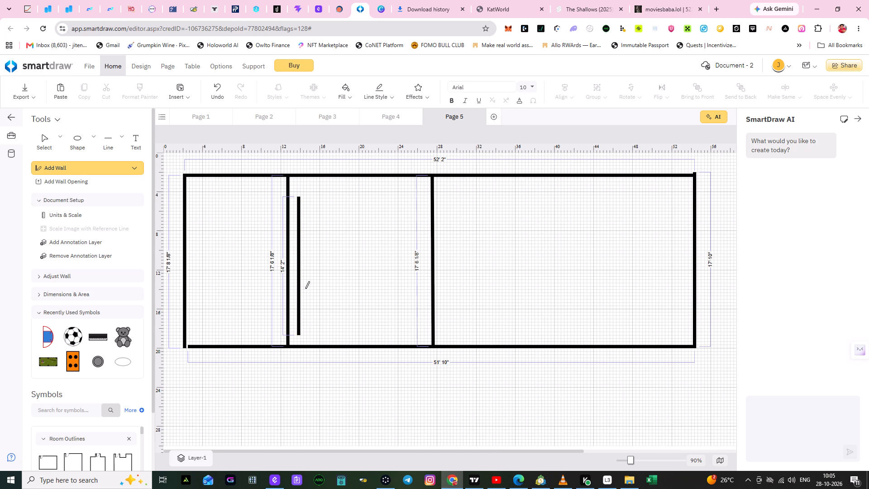
left_click(300, 197)
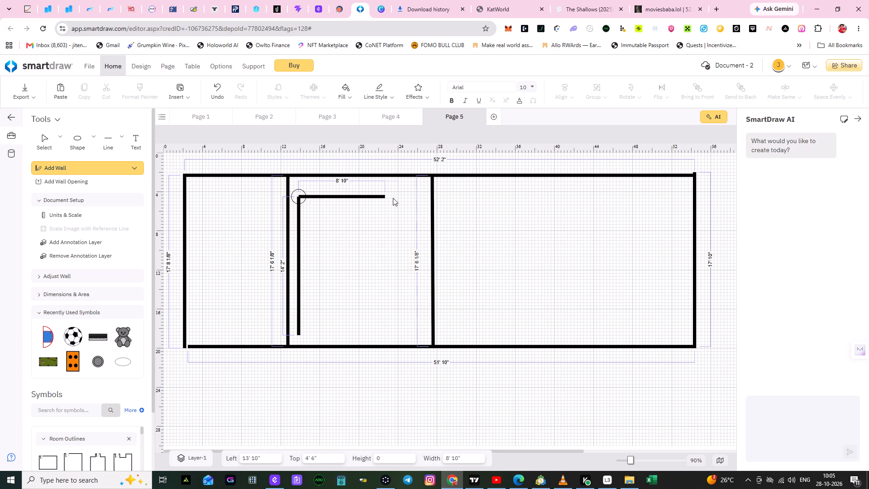
left_click(415, 194)
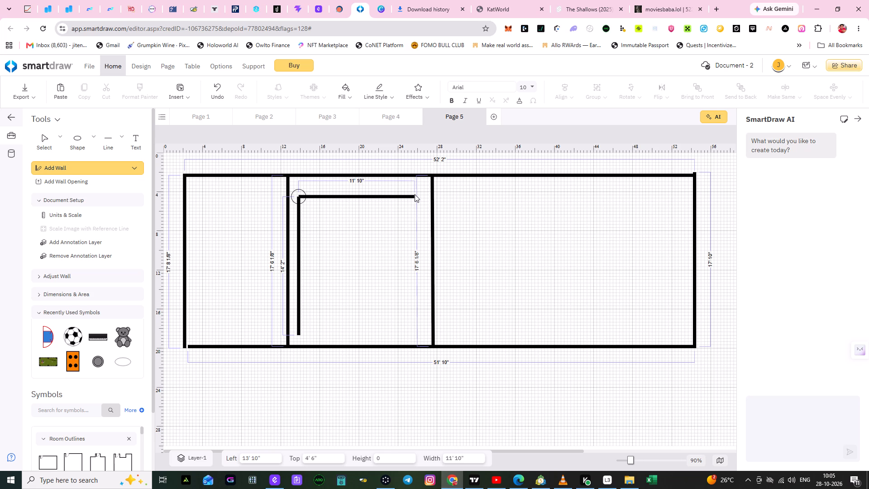
left_click(415, 198)
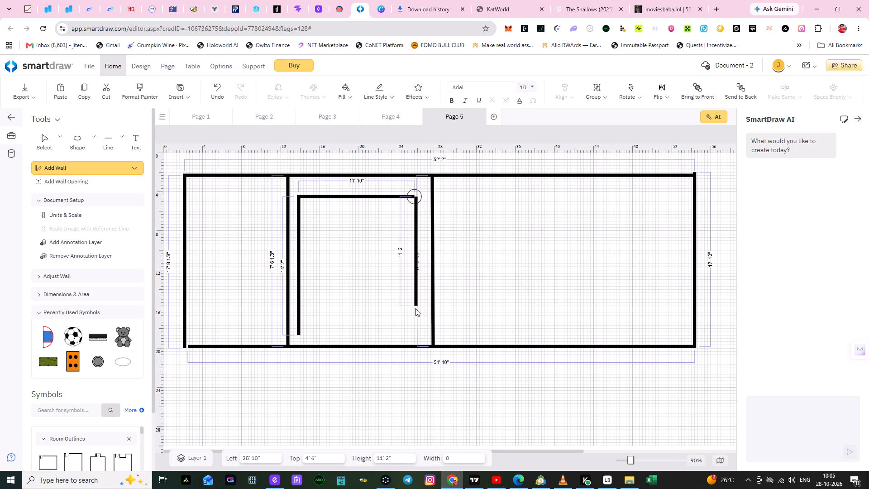
left_click(417, 333)
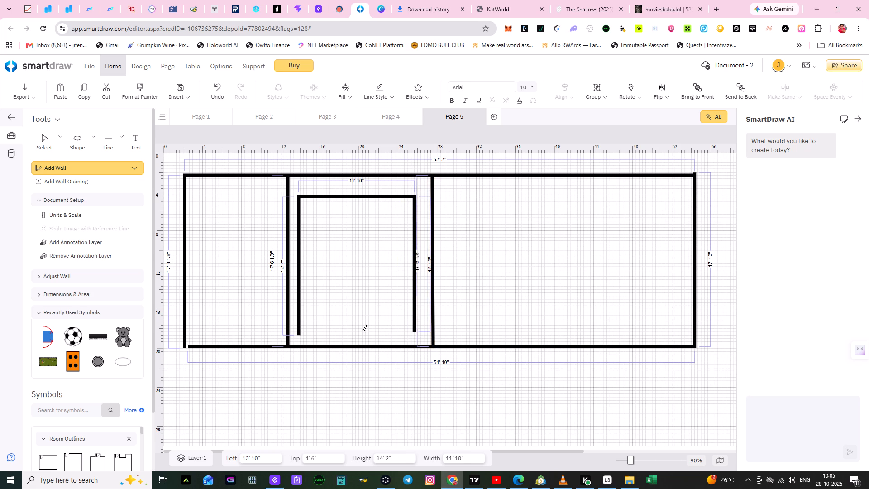
left_click(301, 335)
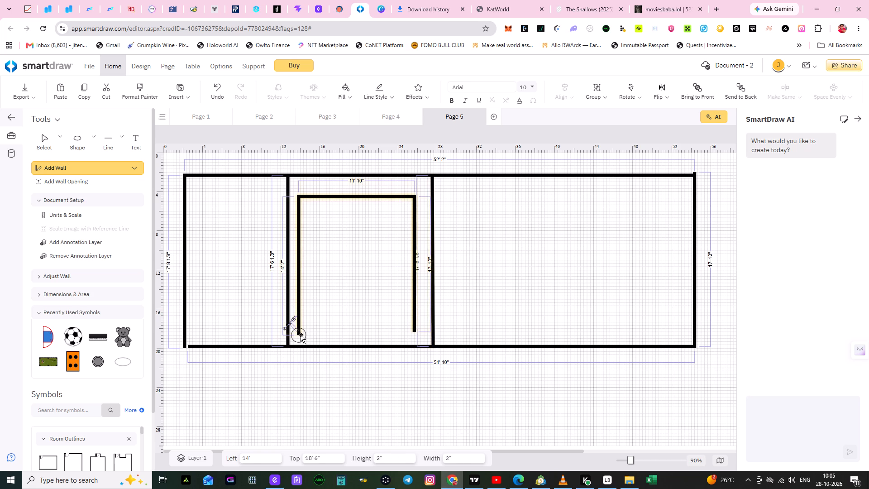
left_click(415, 333)
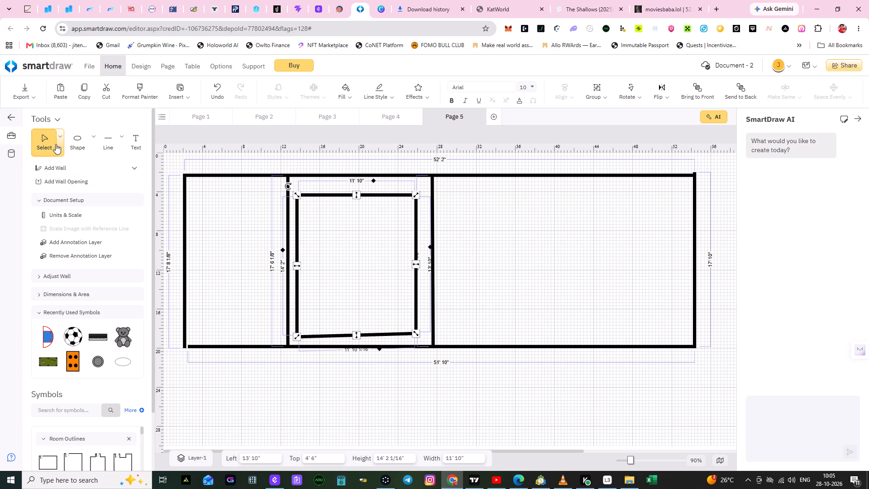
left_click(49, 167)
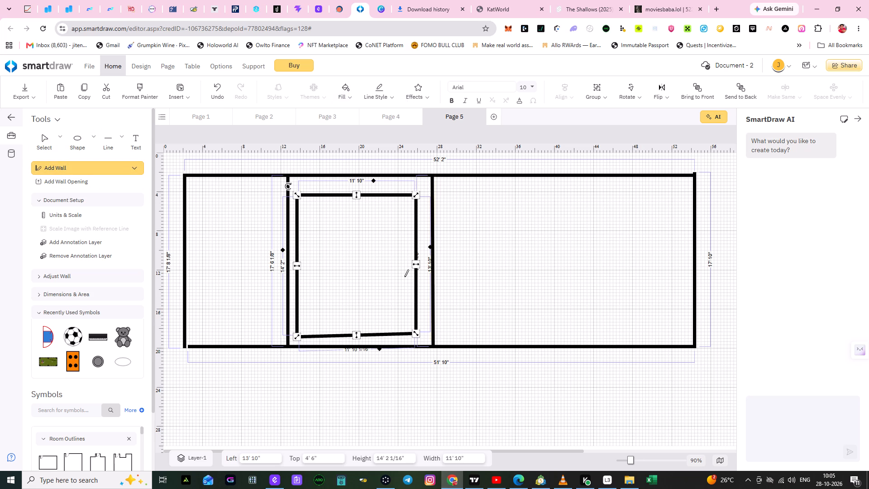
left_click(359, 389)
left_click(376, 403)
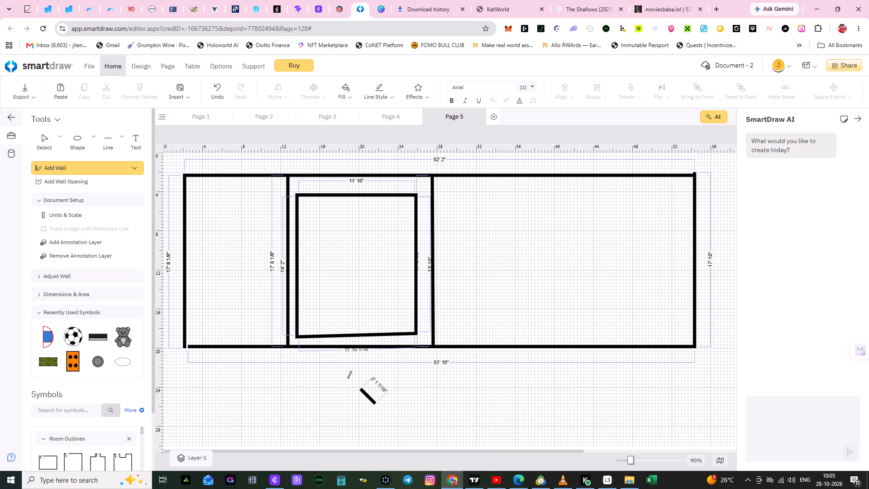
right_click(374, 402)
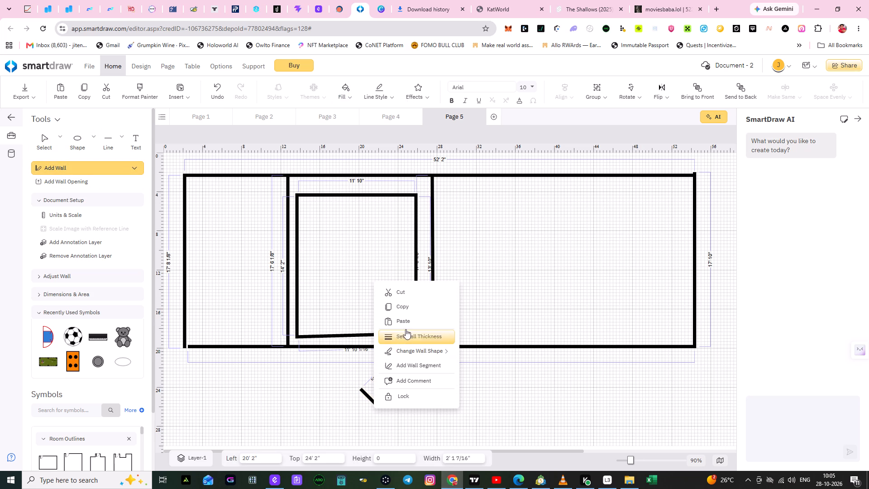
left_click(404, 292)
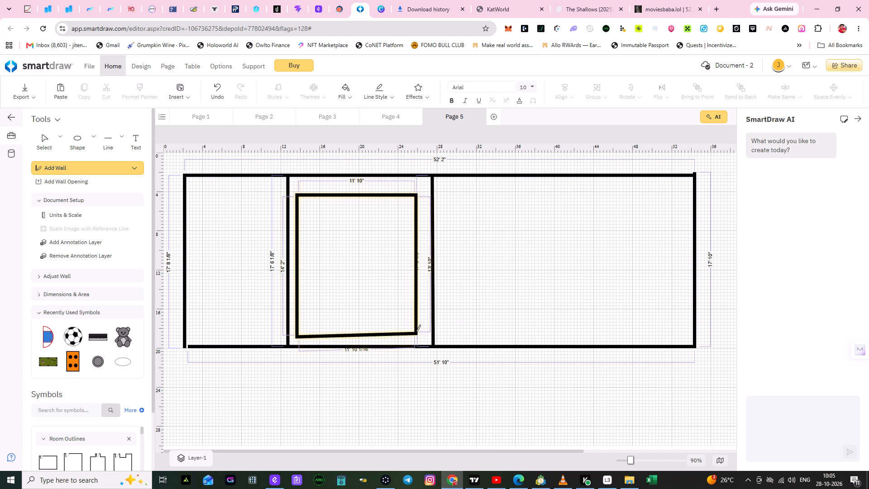
Add a tiny wall segment about 4 1/4" long at the inner rectangle's lower-right corner.
left_click(416, 332)
left_click_drag(416, 331, 418, 335)
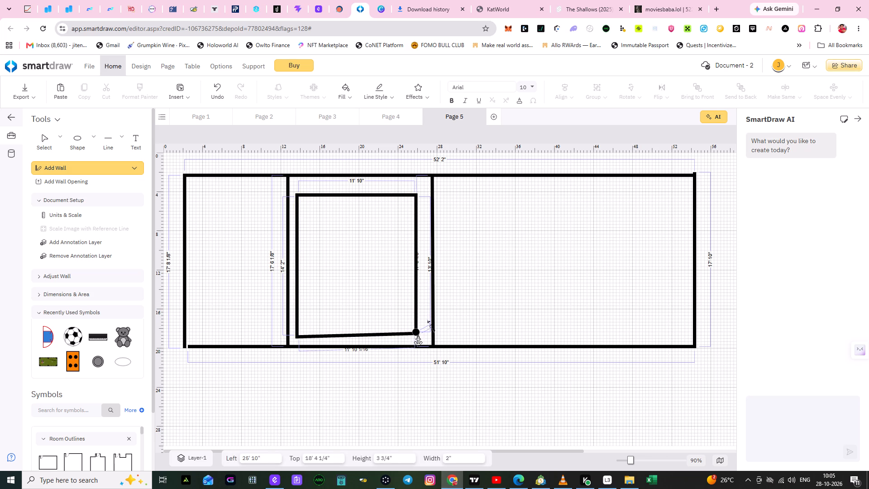
left_click_drag(418, 335, 415, 336)
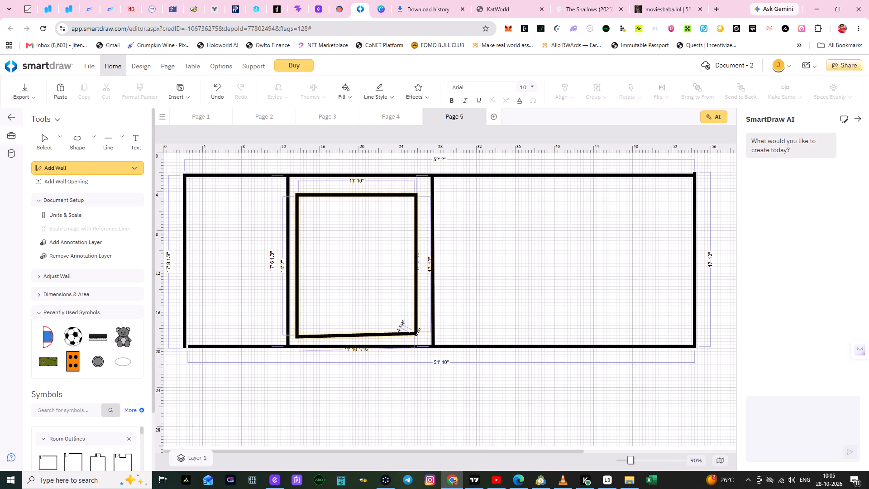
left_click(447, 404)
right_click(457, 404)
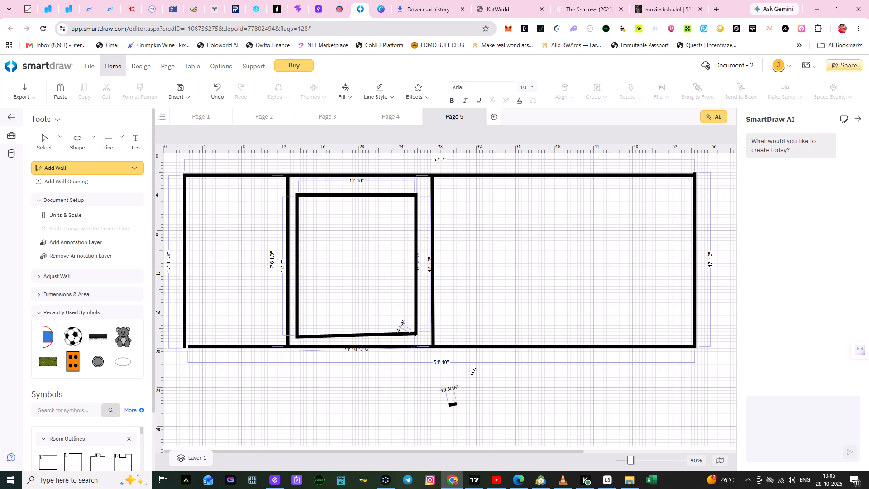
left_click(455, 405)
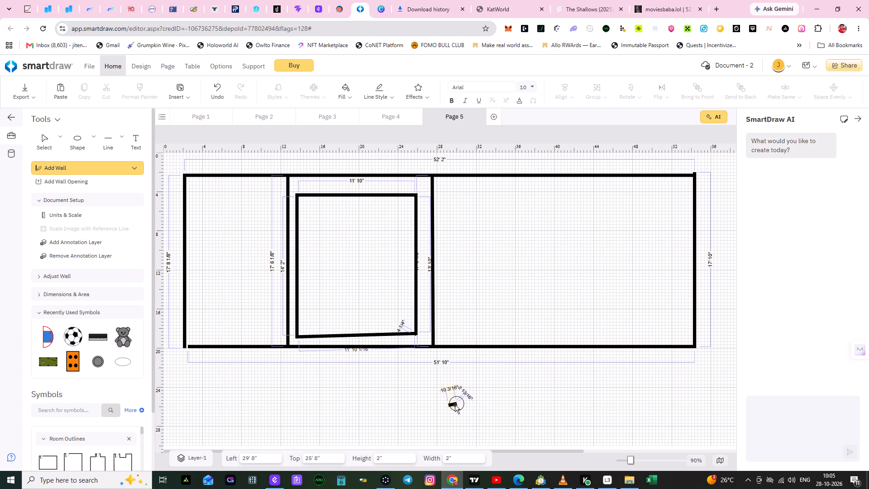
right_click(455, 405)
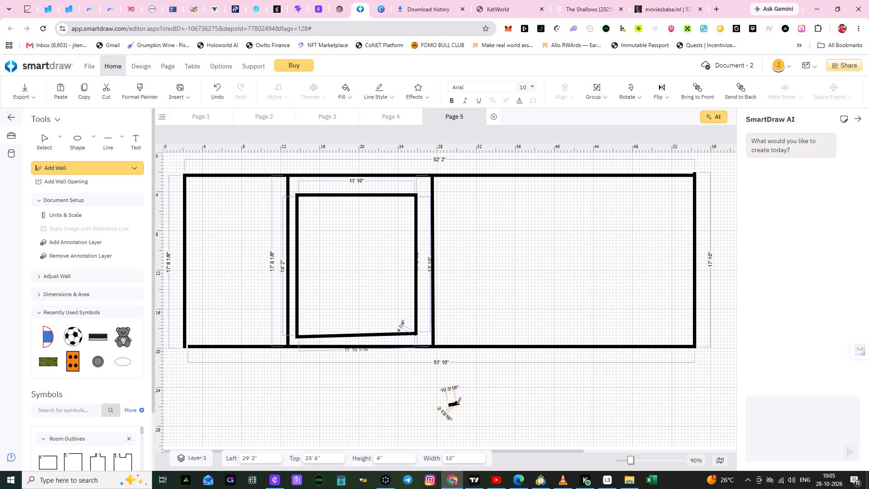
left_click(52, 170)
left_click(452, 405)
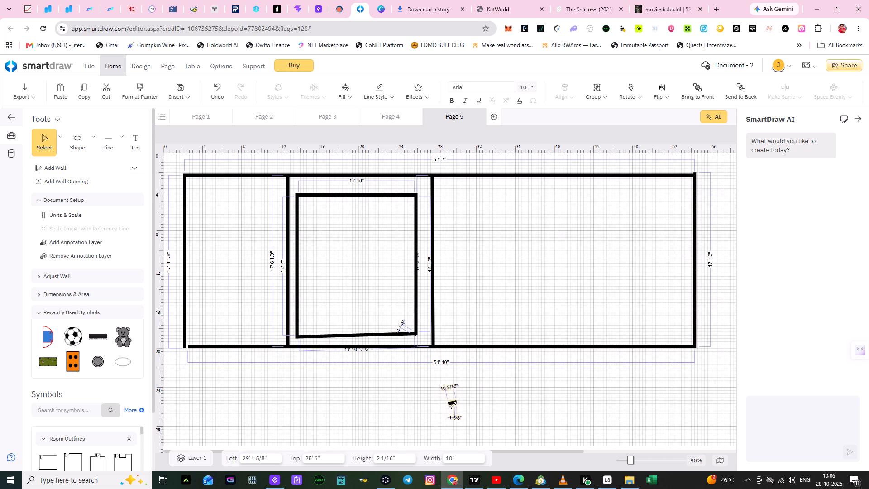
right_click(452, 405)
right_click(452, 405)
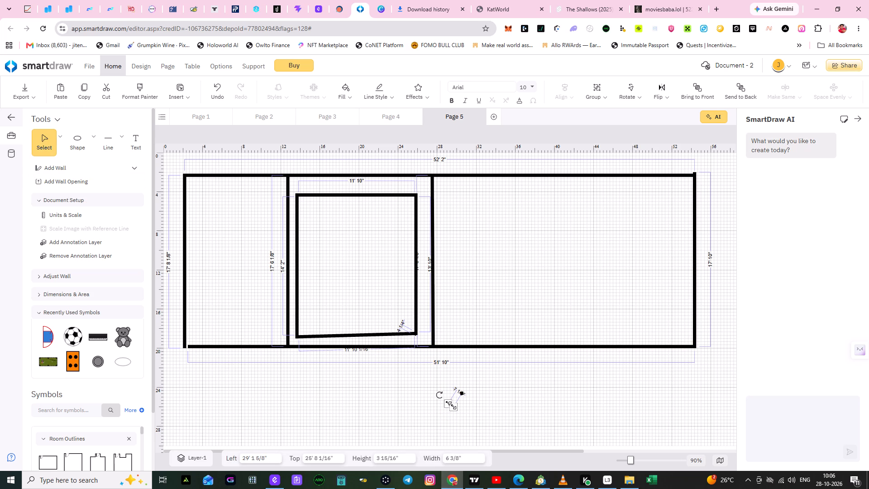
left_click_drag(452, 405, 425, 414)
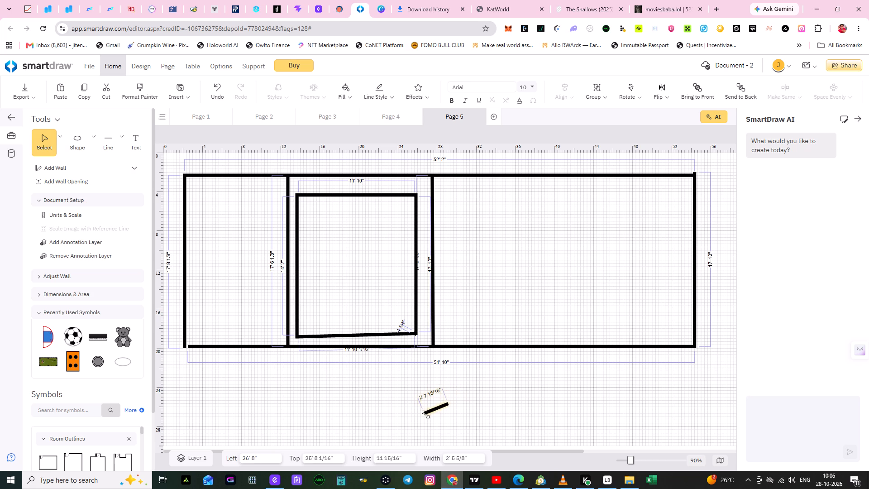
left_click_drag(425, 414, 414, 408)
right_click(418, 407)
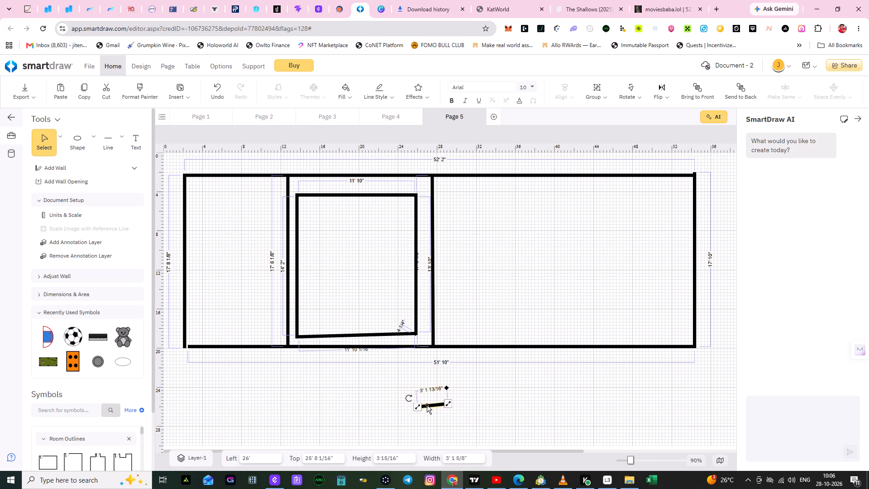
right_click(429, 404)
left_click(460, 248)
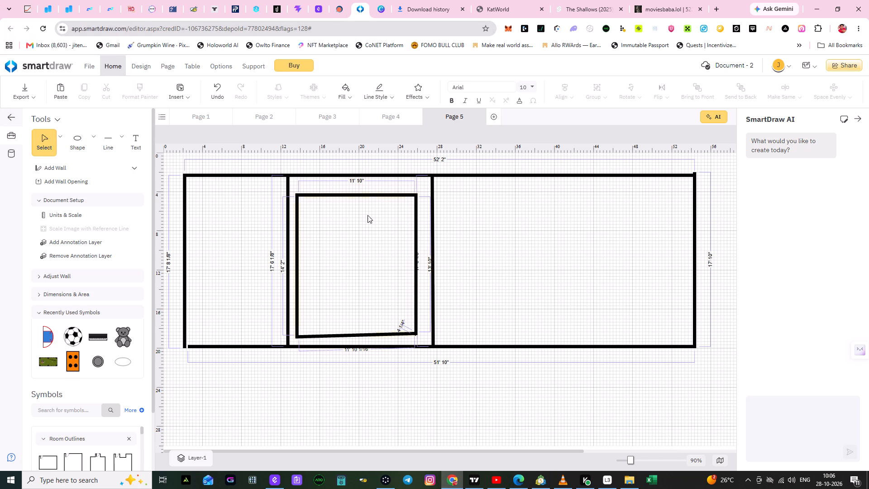
Draw a room below the left part of the bottom wall, with side walls about 17' 10" and 18' and a 17' 10" bottom wall.
scroll(462, 369, "down", 1)
left_click(53, 164)
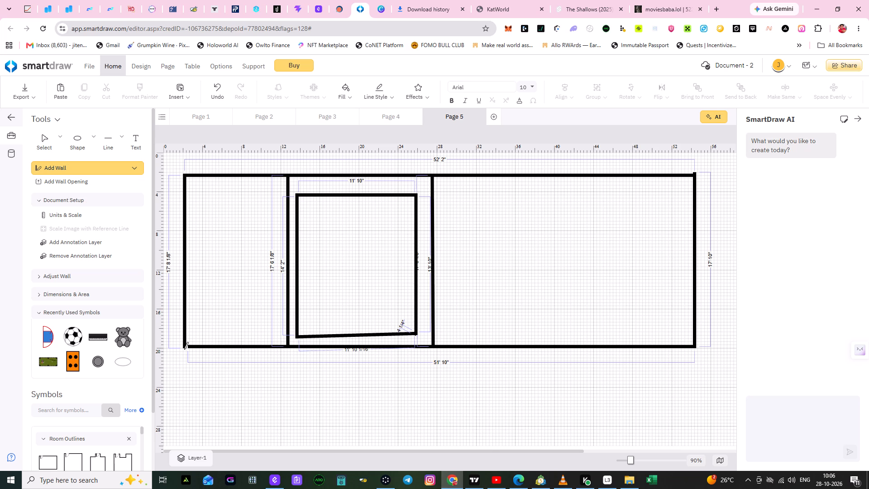
left_click(184, 349)
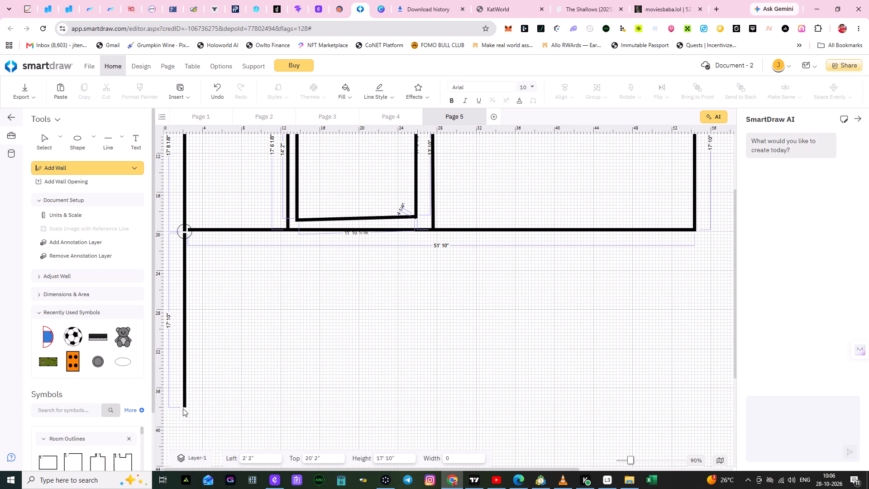
left_click(183, 408)
left_click(186, 406)
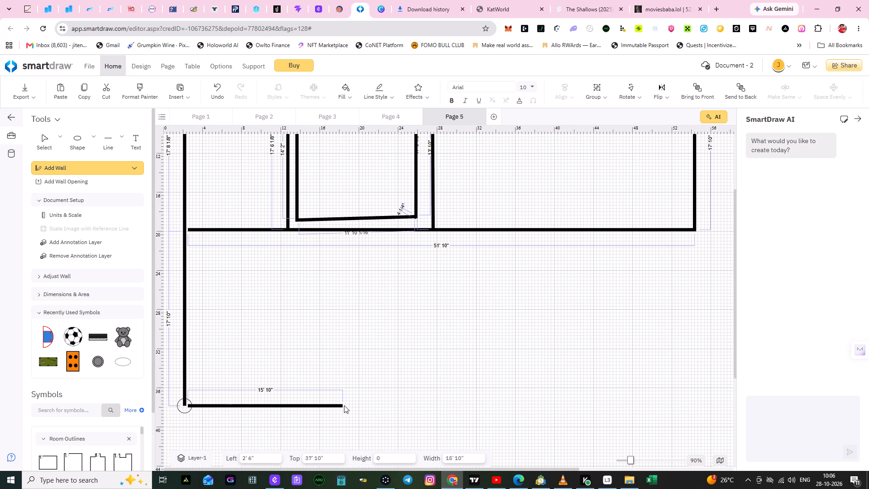
left_click(363, 408)
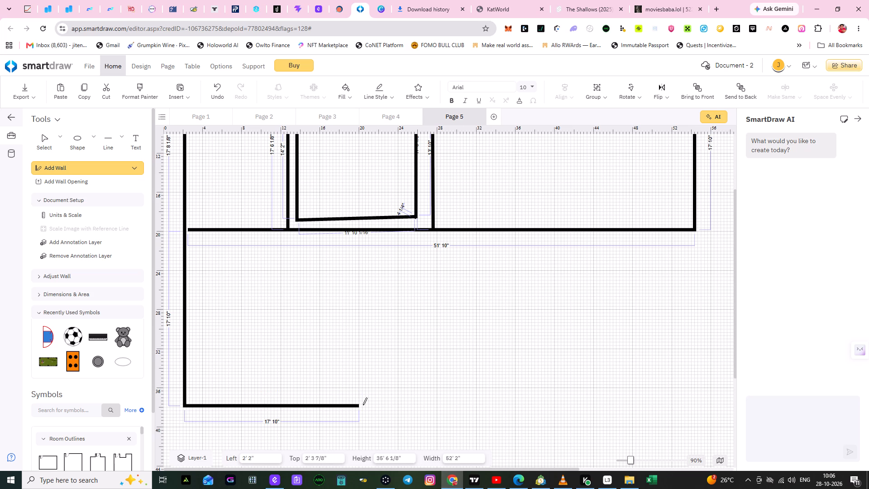
left_click(359, 404)
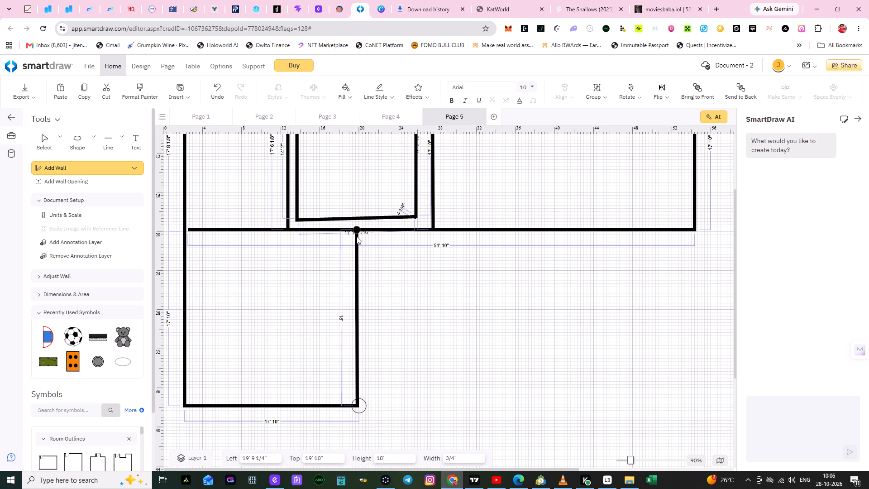
left_click(356, 236)
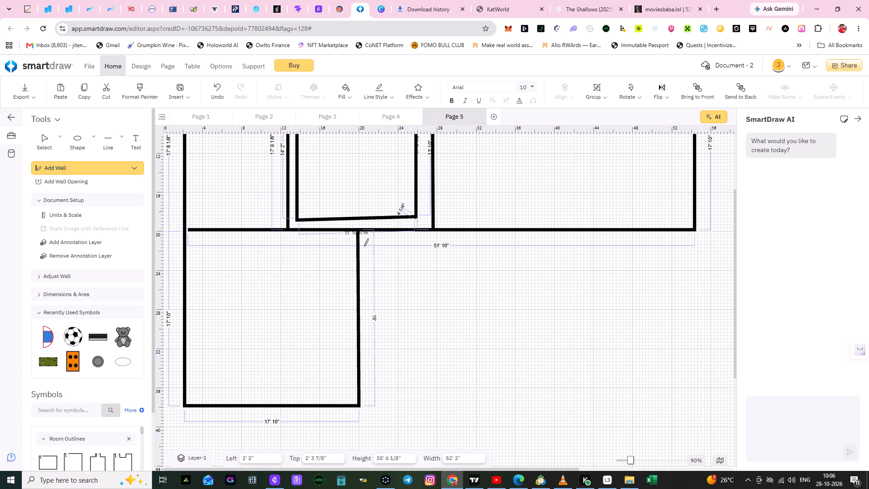
Draw a horizontal wall about 17' 10" long rightward from the lower room's bottom-right corner and align it with that room's bottom wall.
left_click(361, 407)
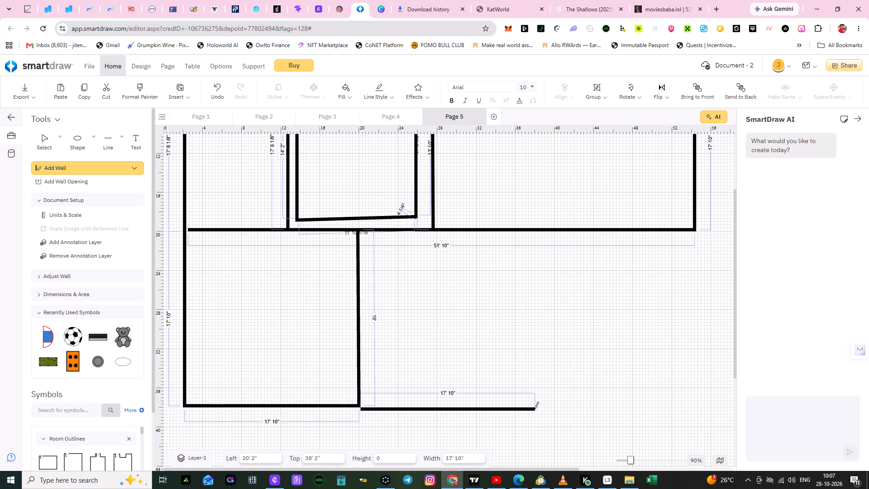
left_click(535, 409)
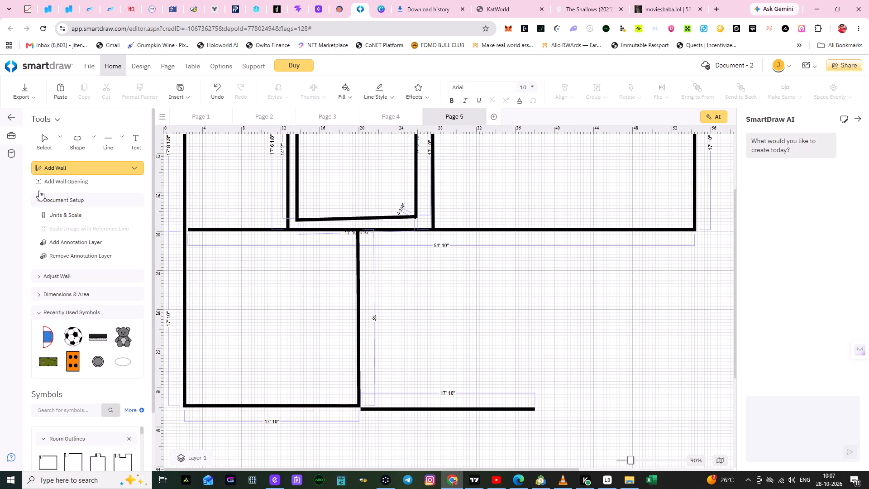
left_click(51, 167)
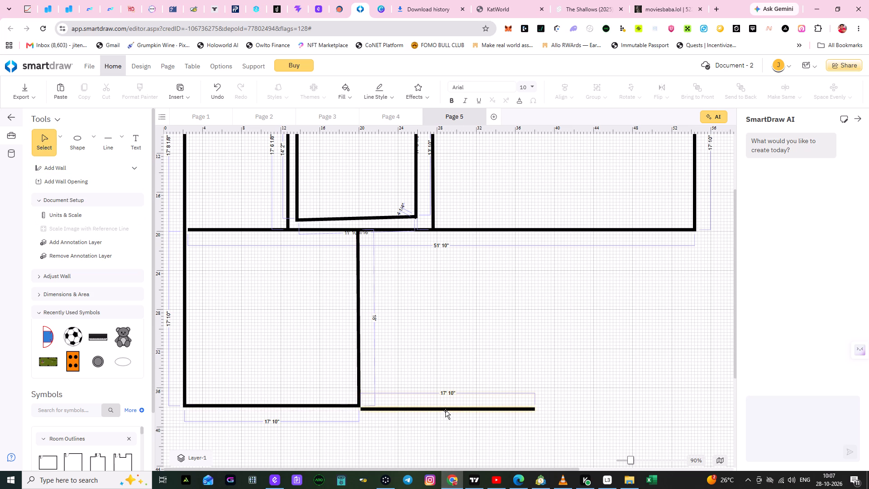
left_click(445, 410)
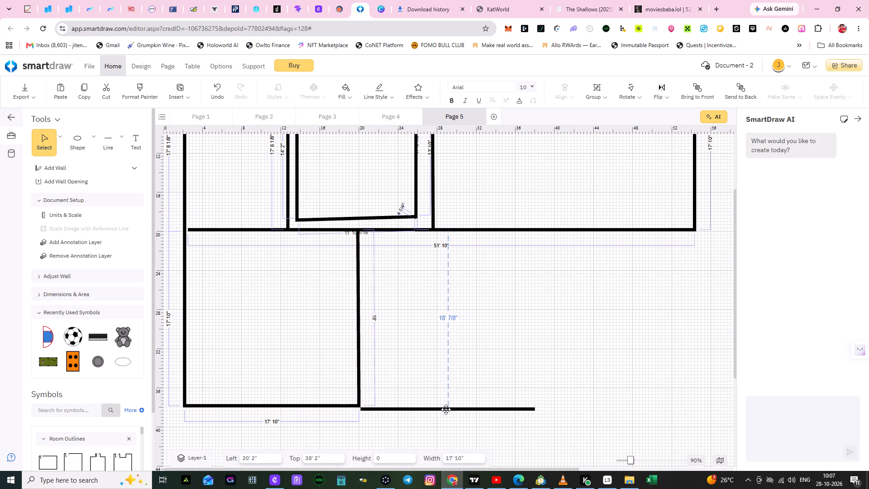
left_click(451, 359)
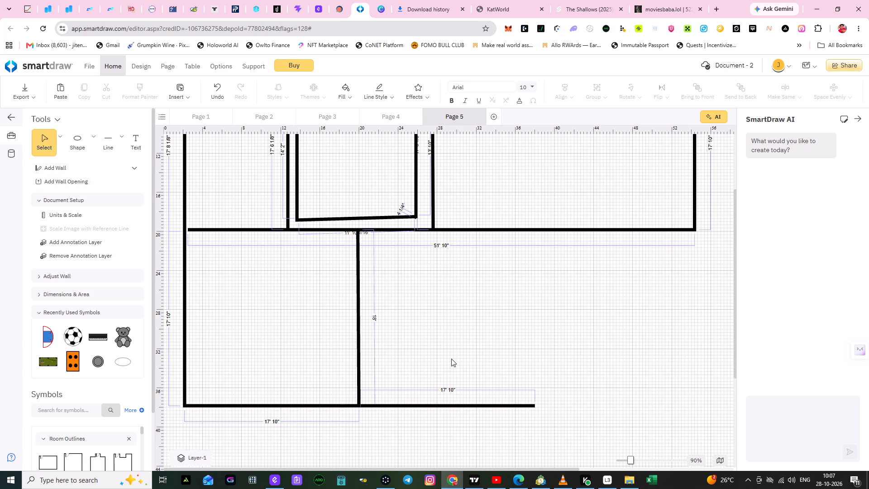
left_click(534, 404)
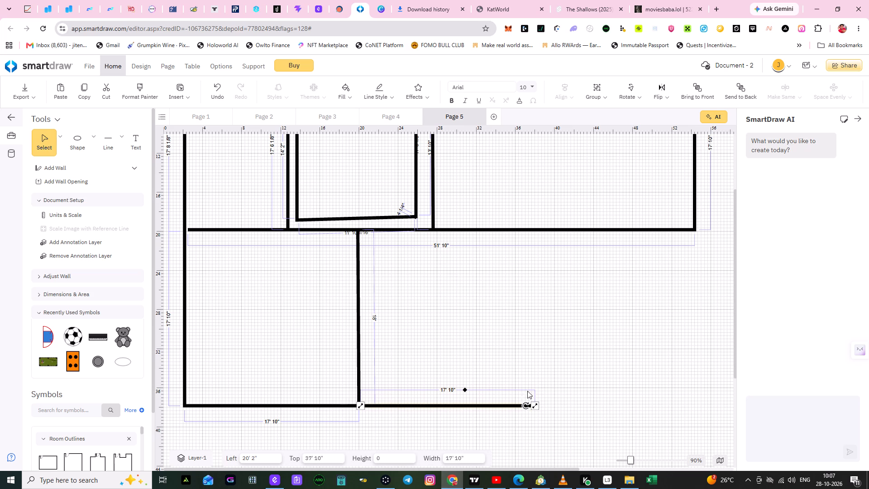
Draw a wall about 18' long from the free end of the second lower room's bottom wall up to the main plan's bottom wall.
left_click(514, 356)
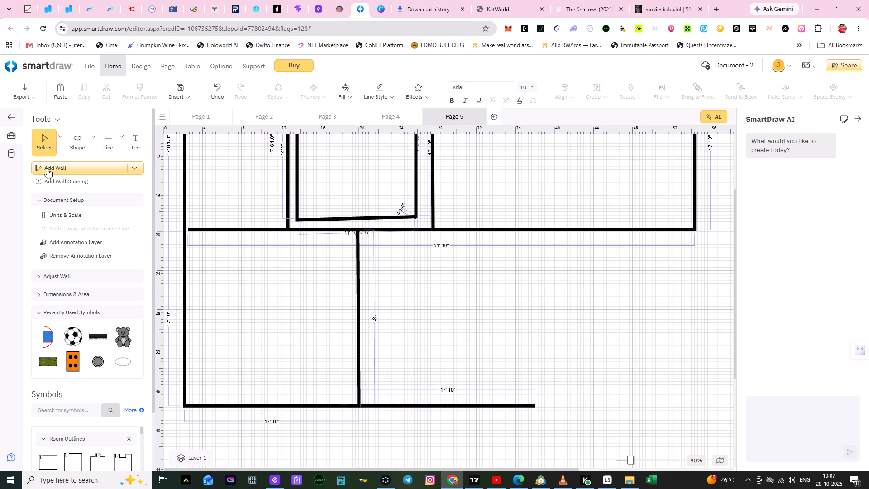
left_click(47, 168)
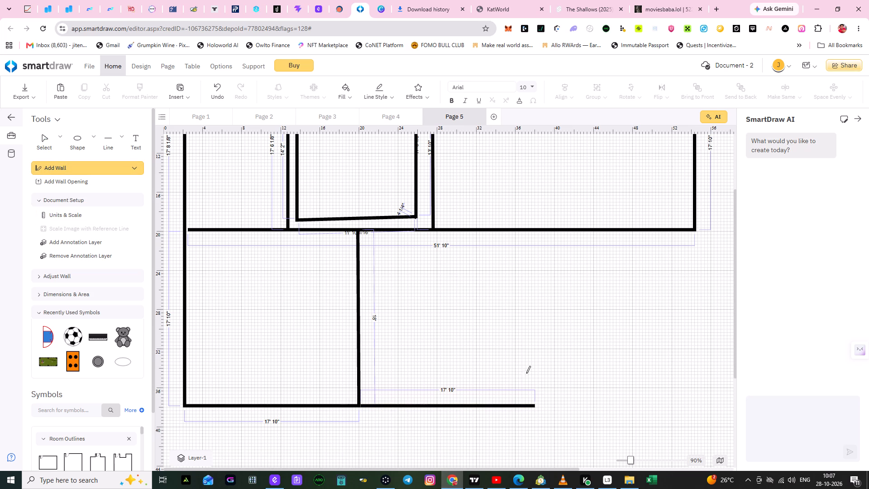
left_click_drag(534, 404, 522, 301)
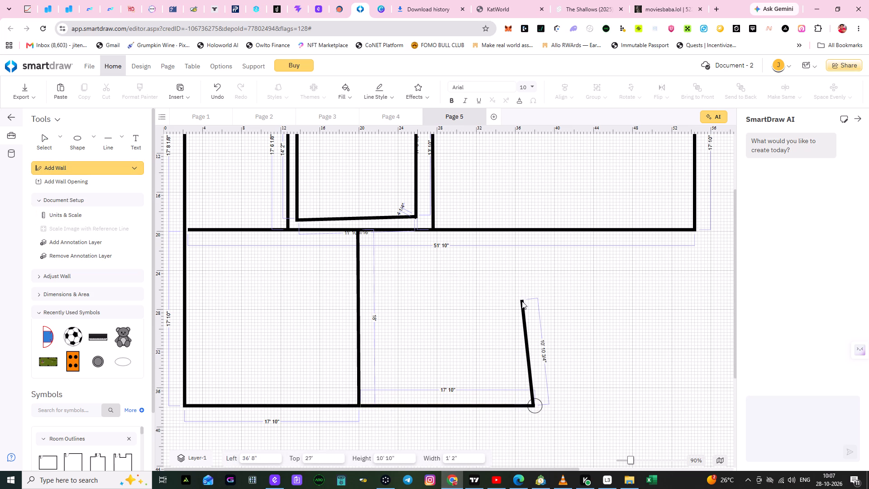
left_click_drag(522, 301, 534, 266)
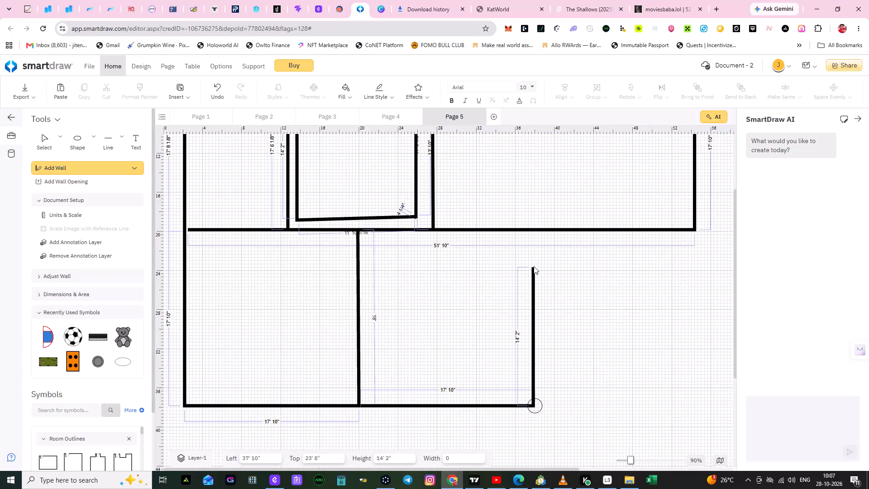
left_click_drag(534, 266, 531, 235)
left_click_drag(531, 235, 532, 233)
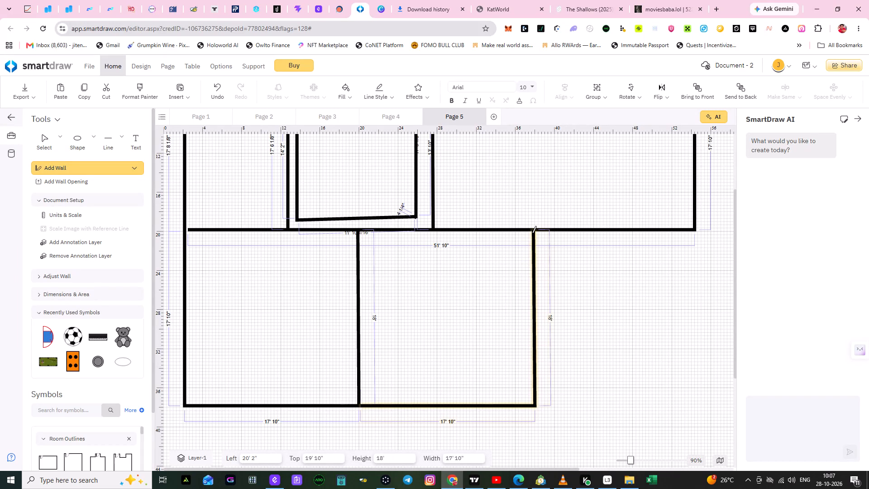
left_click(532, 233)
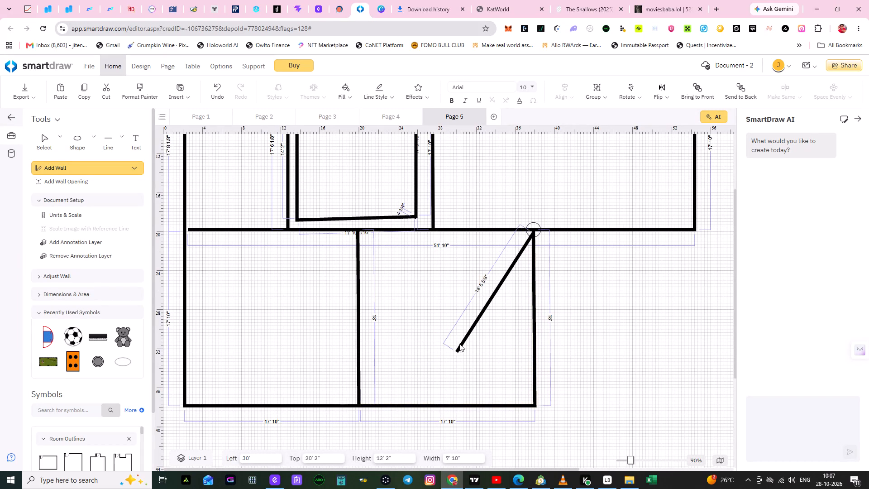
left_click(533, 226)
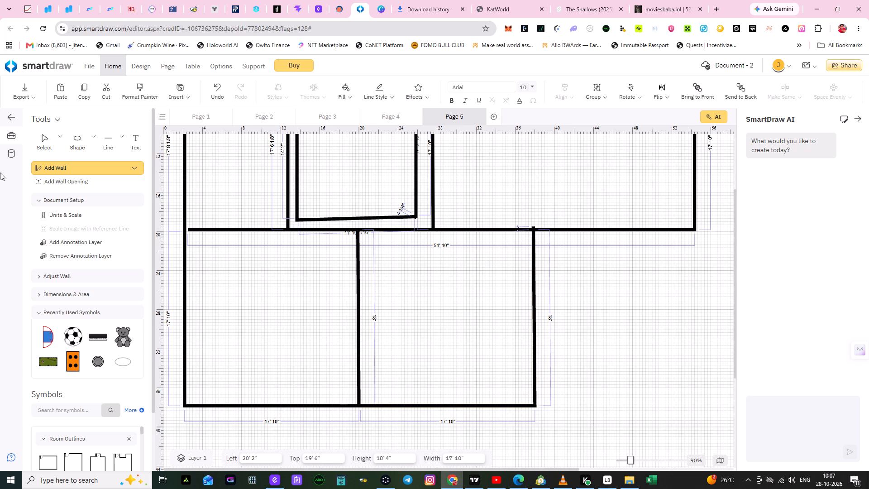
Adjust the top end of the second lower room's right wall so it runs vertically, 18' high, and meets the main bottom wall.
left_click(72, 167)
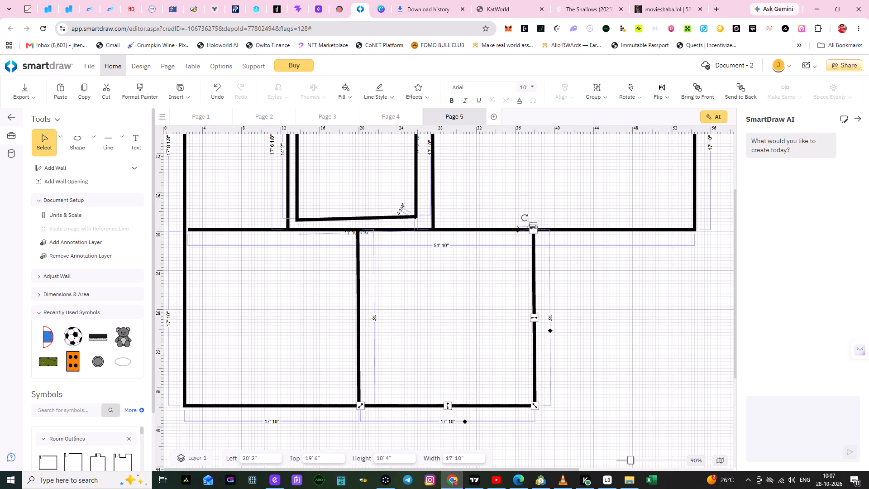
left_click_drag(532, 227, 531, 230)
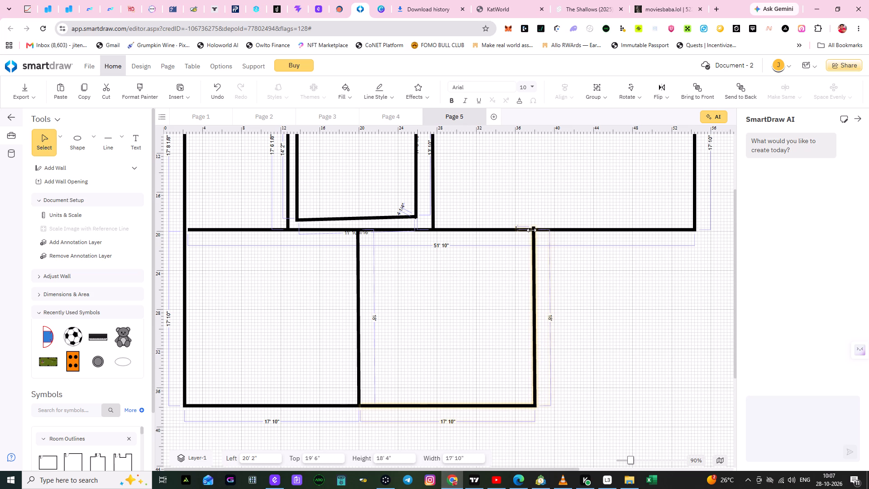
left_click_drag(531, 230, 532, 231)
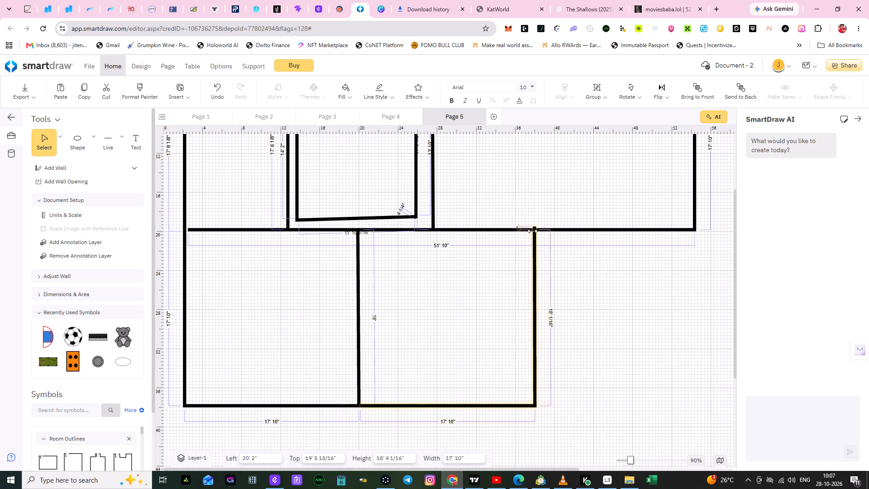
left_click_drag(532, 231, 530, 231)
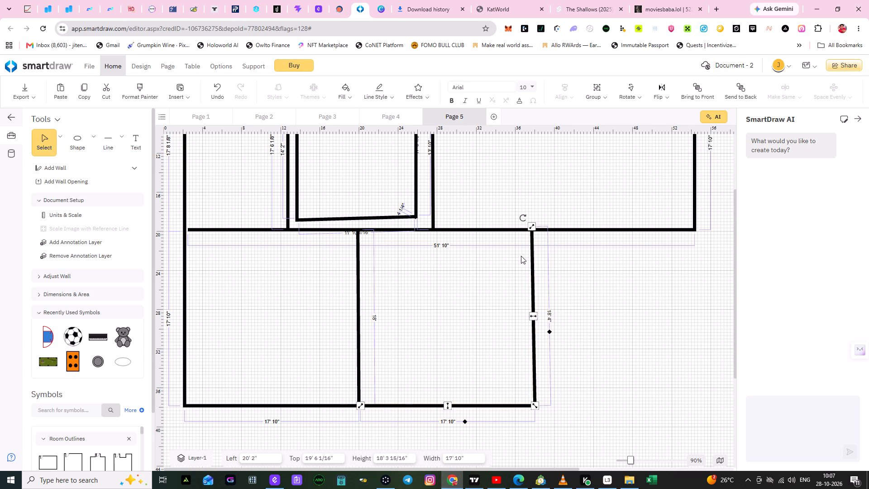
left_click(521, 256)
left_click(531, 226)
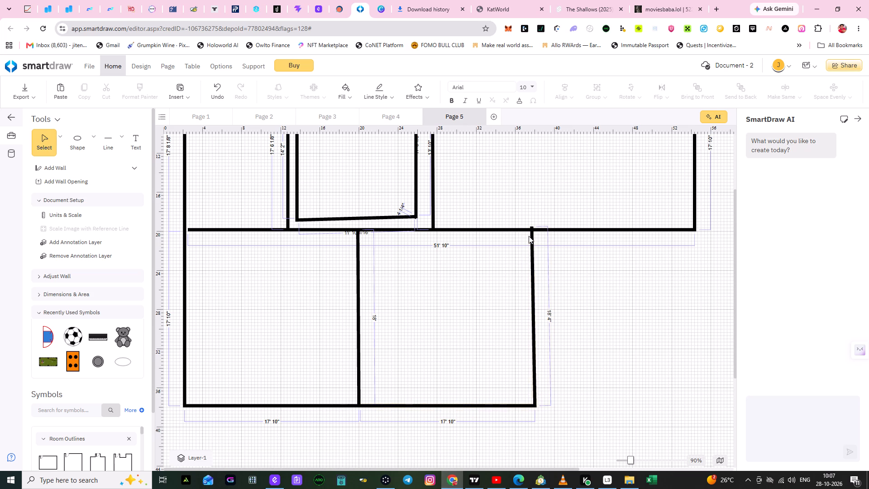
left_click(530, 236)
left_click(533, 228)
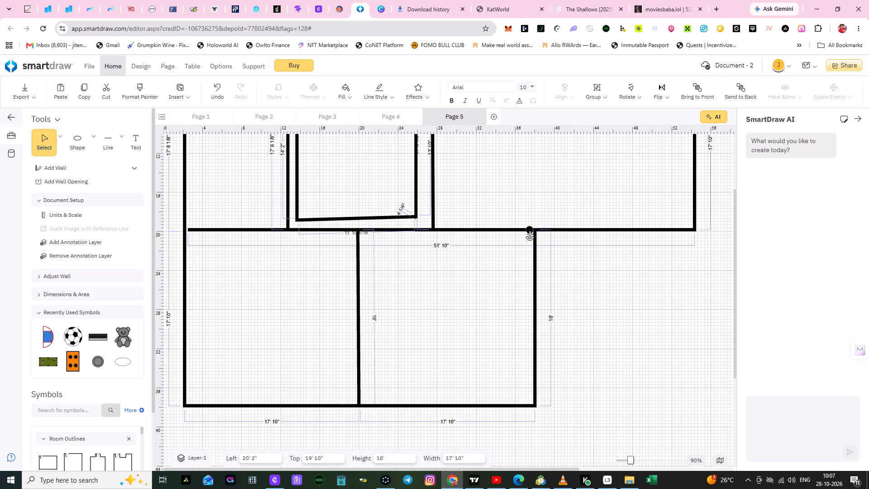
left_click(511, 271)
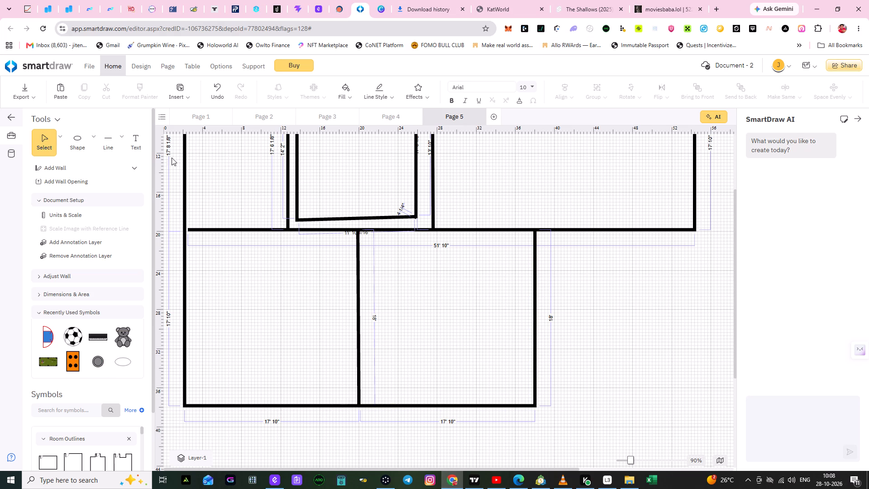
Draw a third lower room right of the second, with a 14' 10" bottom wall and an 18' right wall meeting the main bottom wall.
left_click(58, 168)
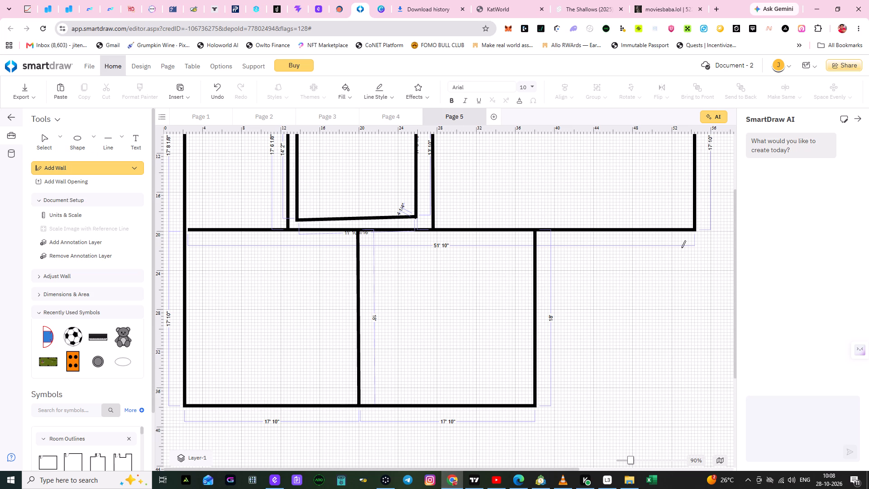
left_click(537, 407)
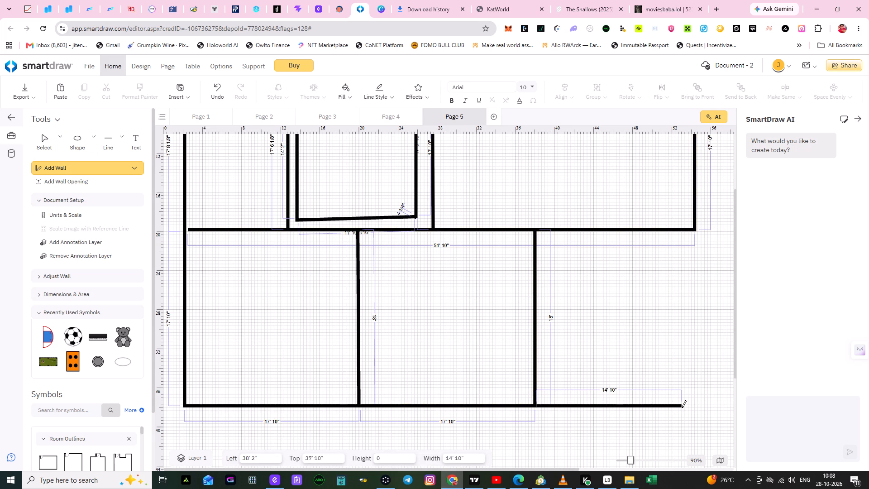
left_click(682, 407)
left_click(682, 404)
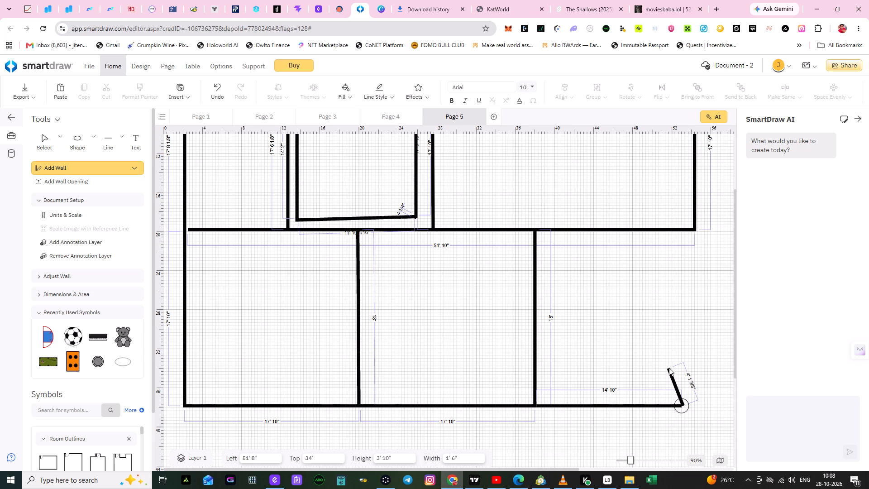
left_click(682, 236)
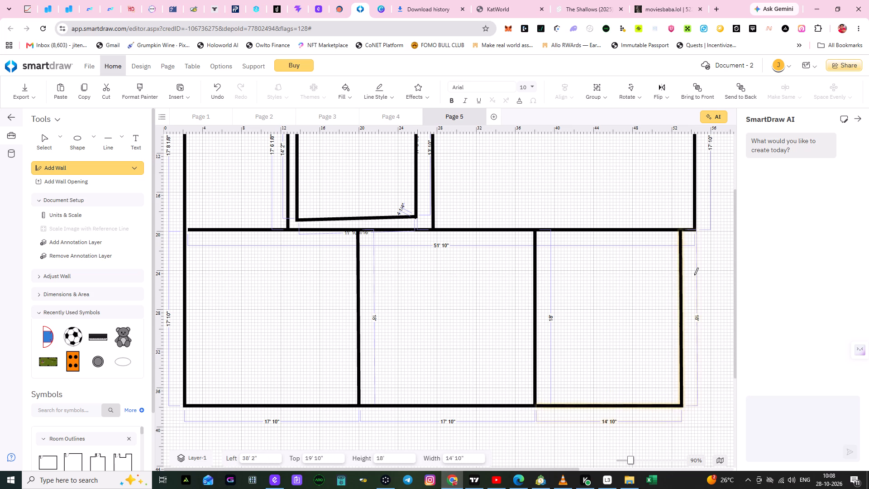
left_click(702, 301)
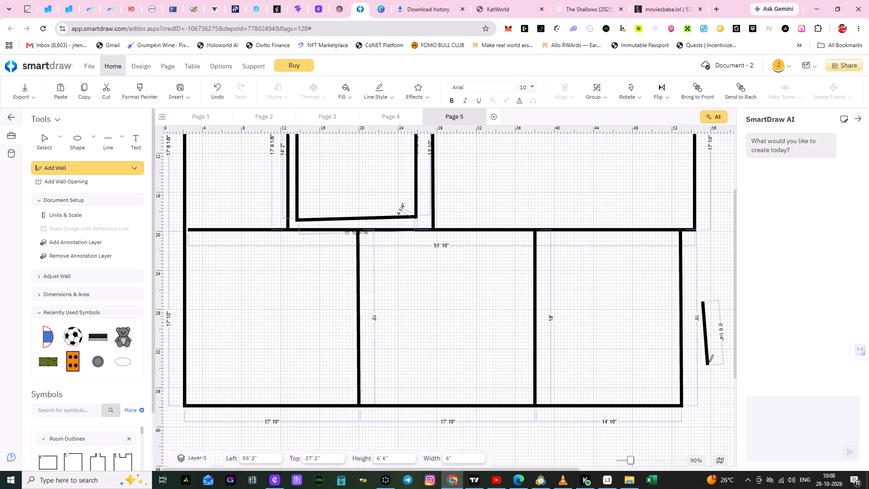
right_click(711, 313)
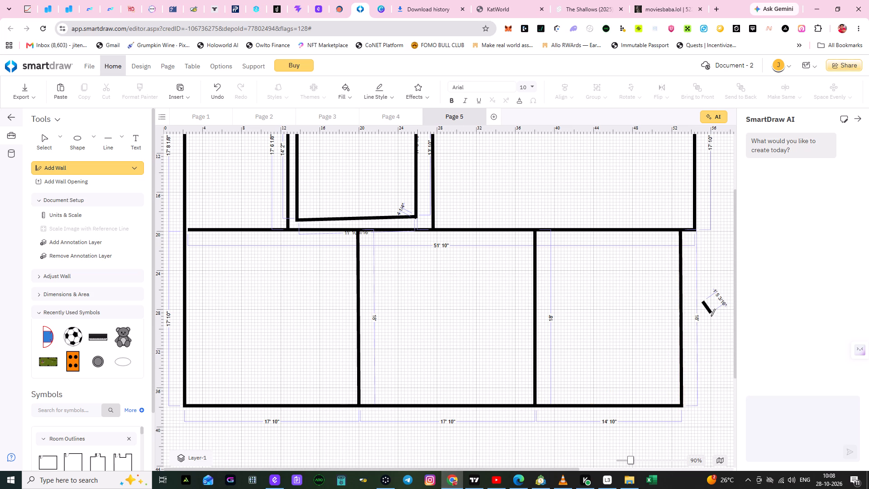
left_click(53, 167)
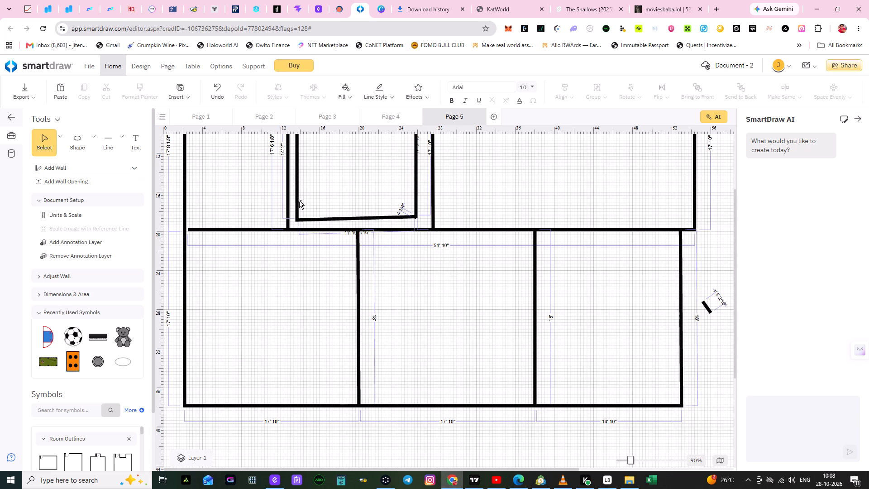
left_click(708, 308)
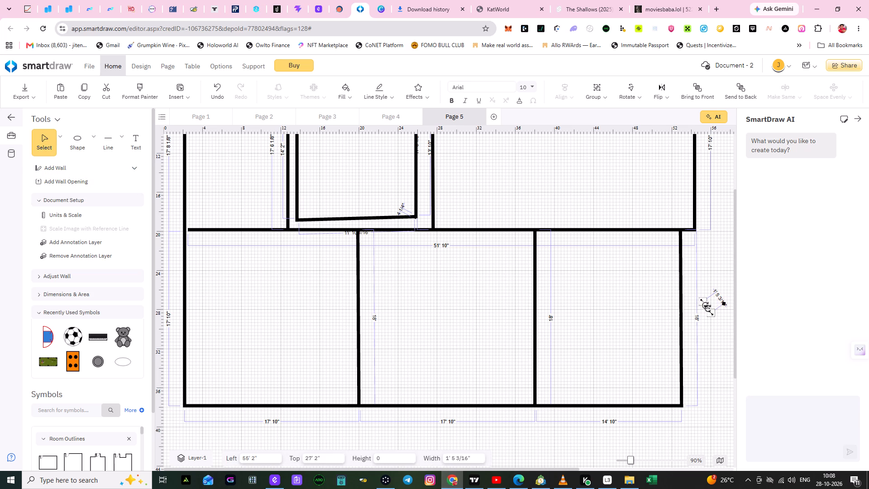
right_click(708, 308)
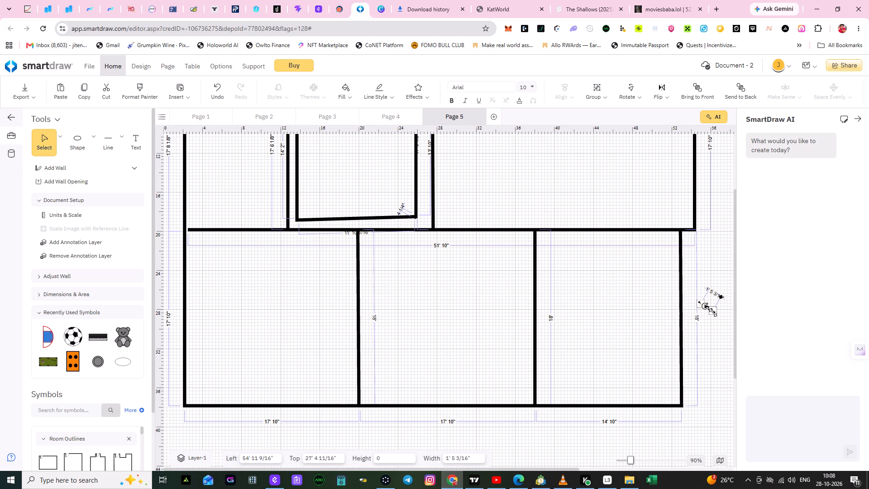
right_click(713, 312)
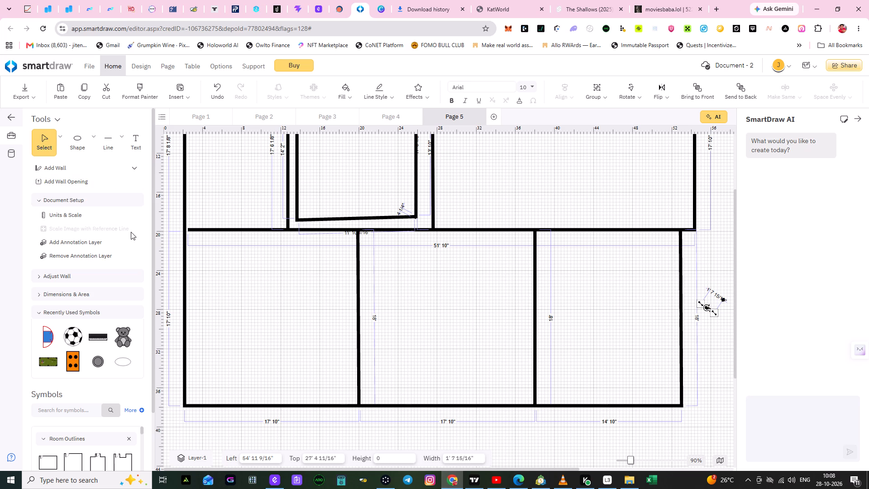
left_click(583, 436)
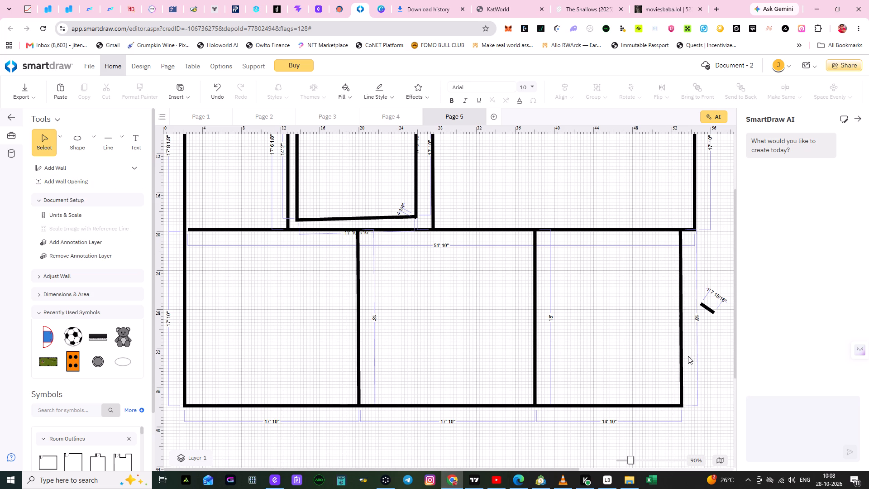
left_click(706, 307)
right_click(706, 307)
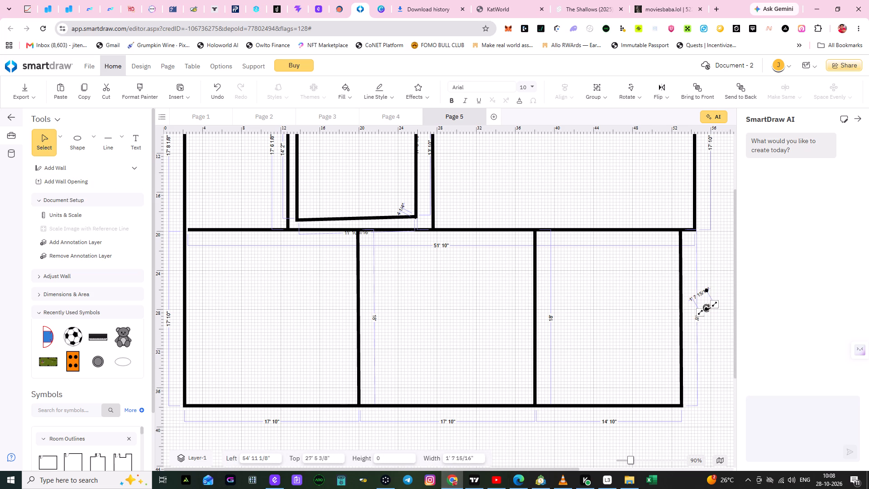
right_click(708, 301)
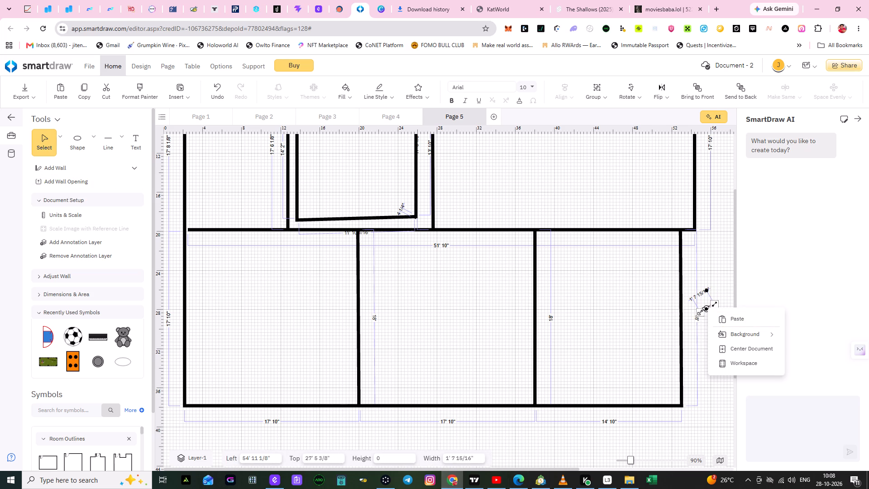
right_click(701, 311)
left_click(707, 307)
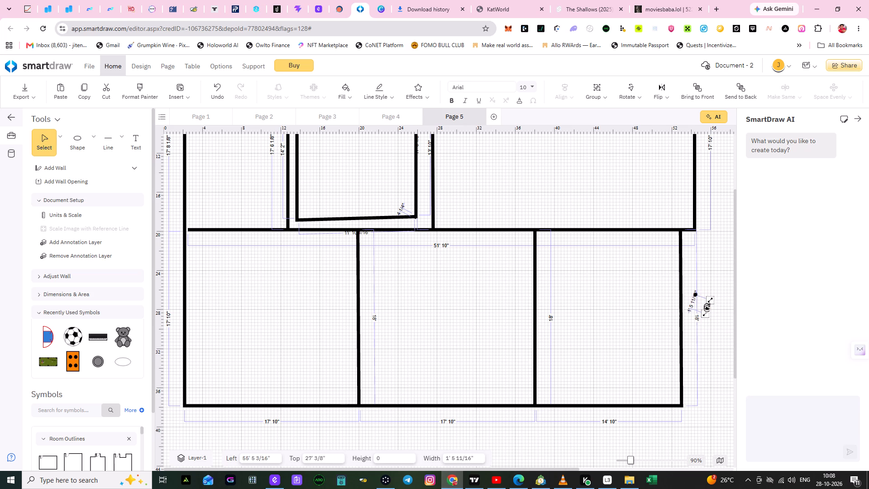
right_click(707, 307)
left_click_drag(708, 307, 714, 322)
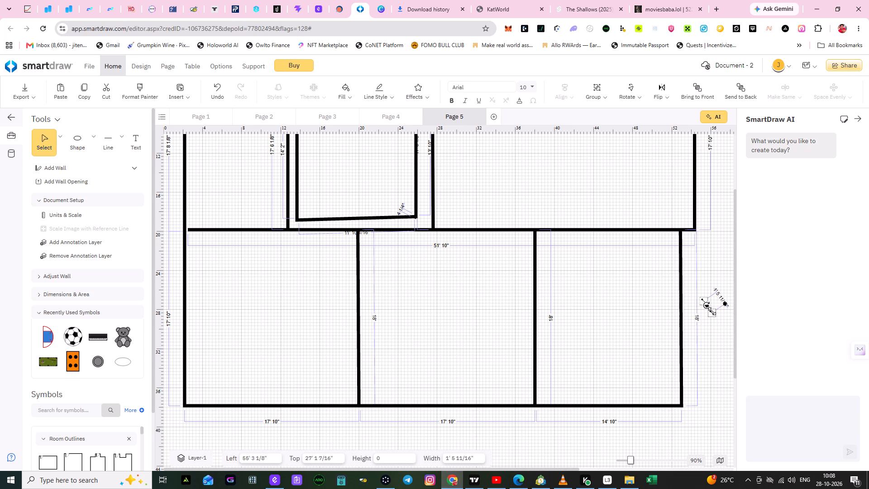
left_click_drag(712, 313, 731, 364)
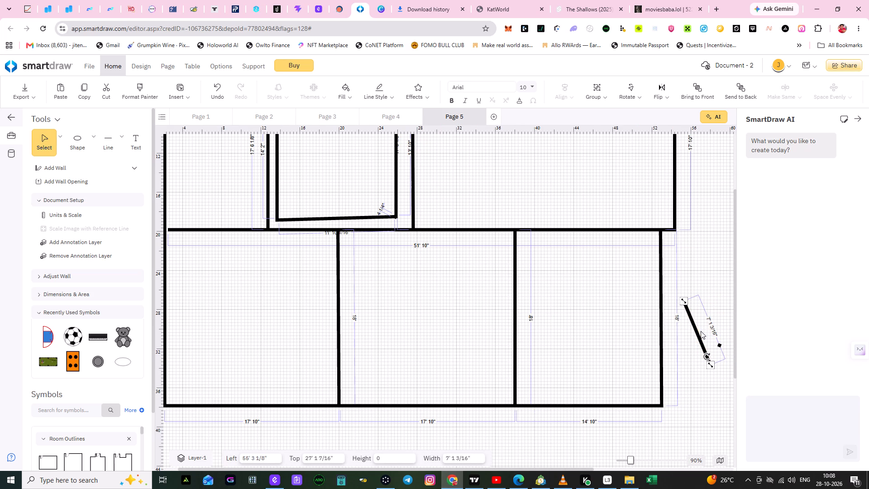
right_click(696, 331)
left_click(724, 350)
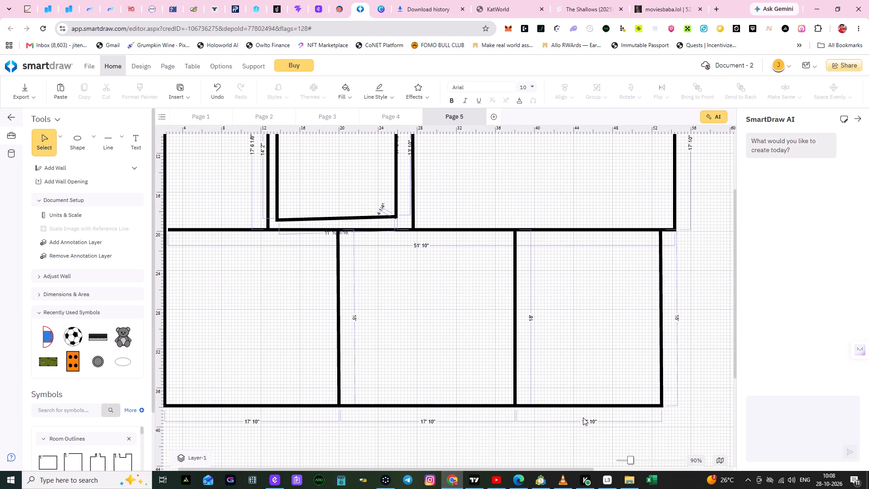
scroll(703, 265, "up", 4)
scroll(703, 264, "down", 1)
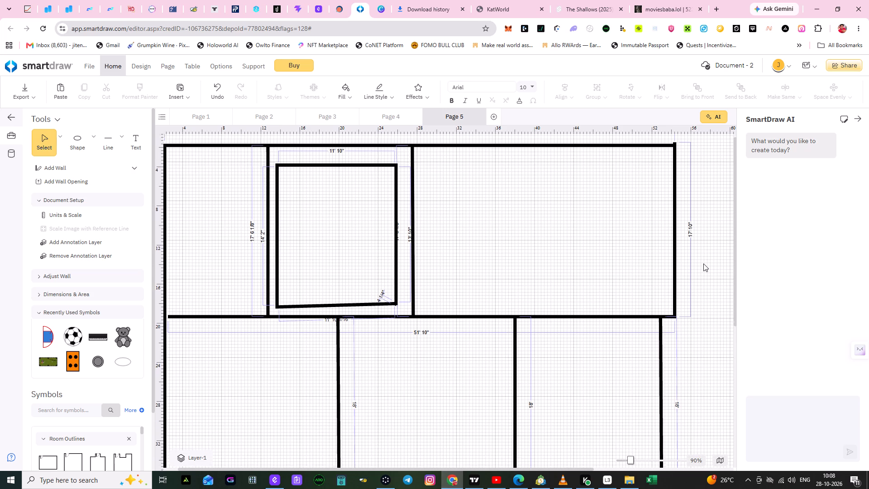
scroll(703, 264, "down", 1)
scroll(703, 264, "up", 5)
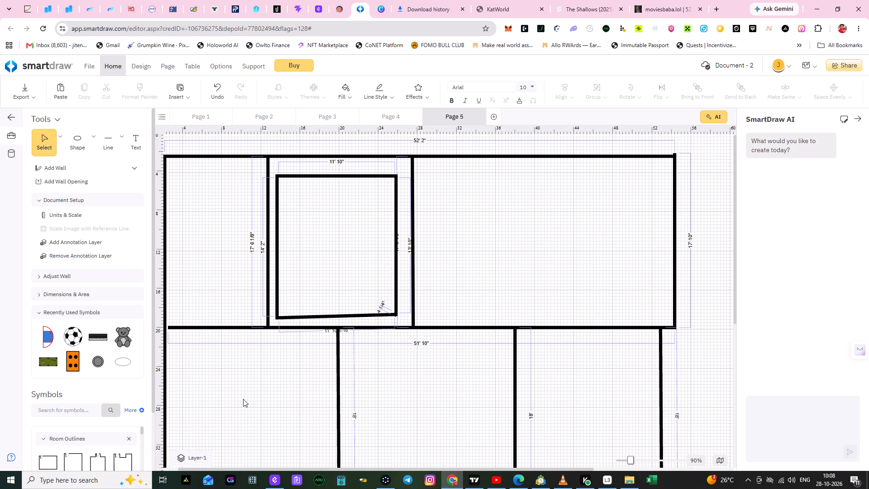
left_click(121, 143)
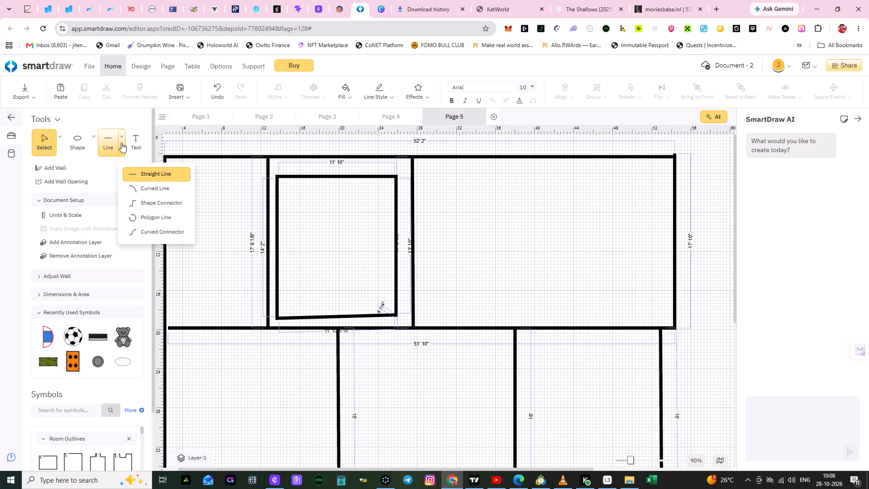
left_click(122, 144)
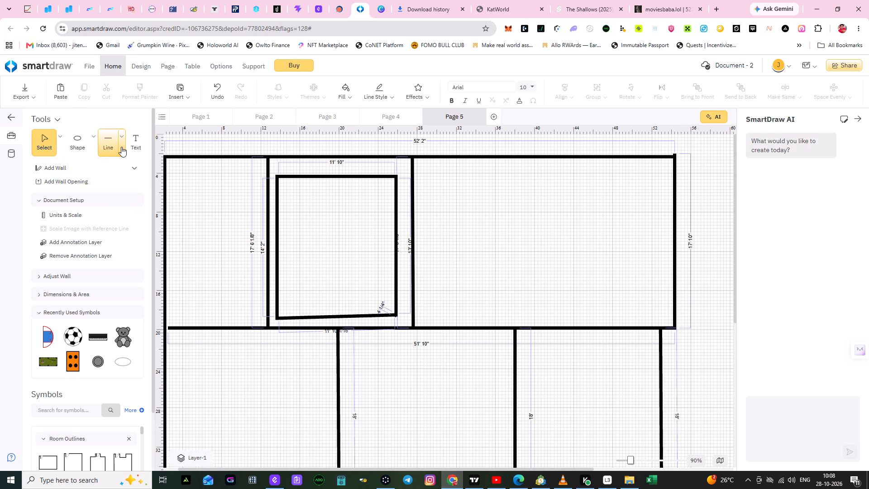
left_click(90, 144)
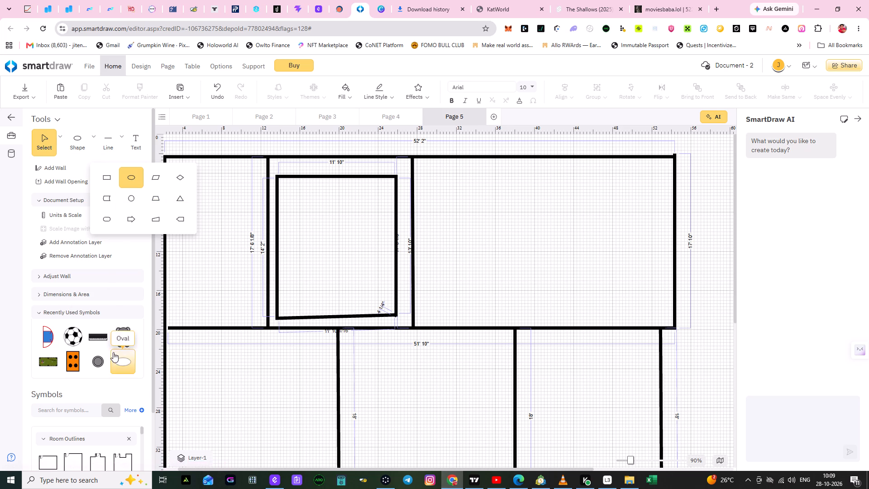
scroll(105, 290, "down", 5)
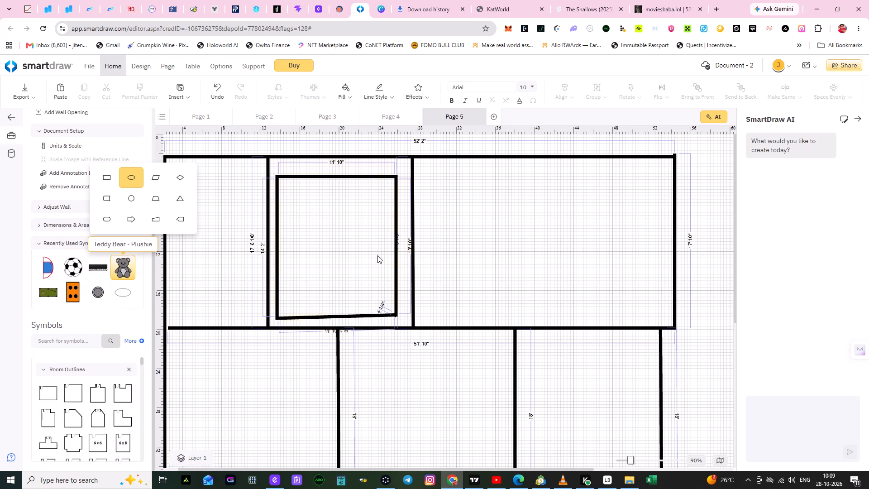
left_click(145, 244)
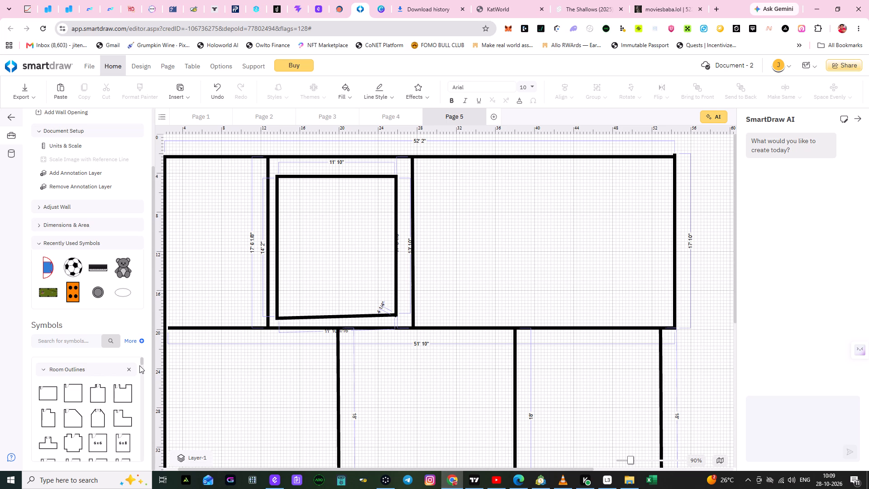
Place a 28" door from the Doors & Windows symbols in the main bottom wall, at the first lower room's right end, swinging into that room.
scroll(149, 291, "down", 2)
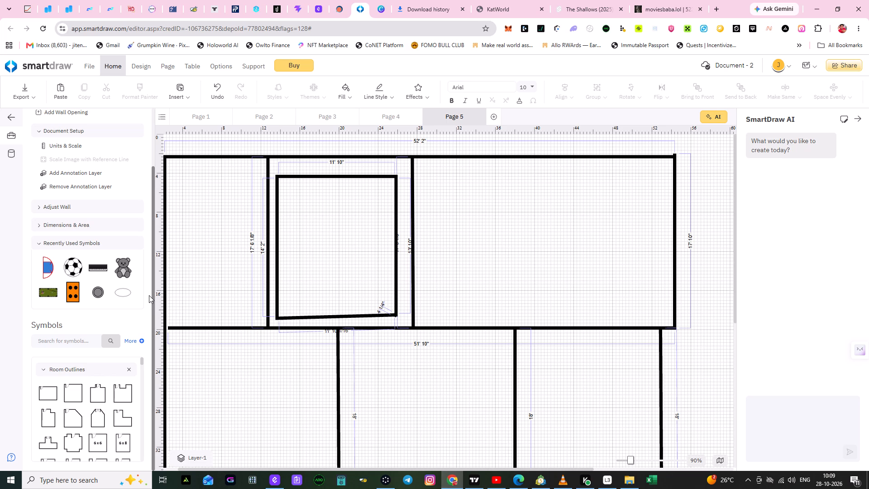
left_click_drag(143, 361, 145, 380)
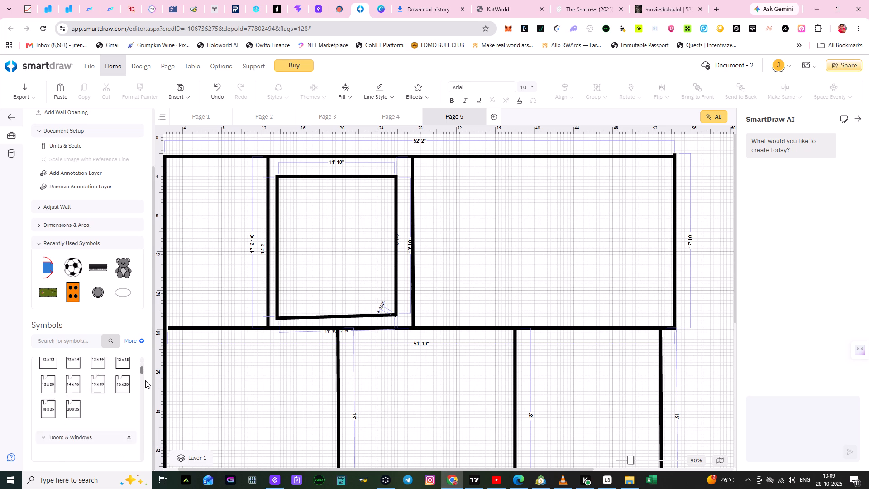
left_click_drag(145, 380, 144, 384)
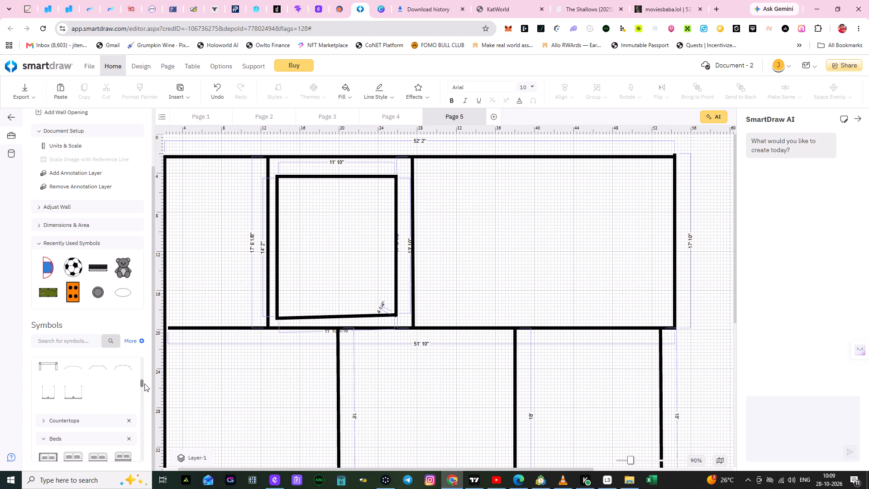
left_click_drag(144, 384, 144, 381)
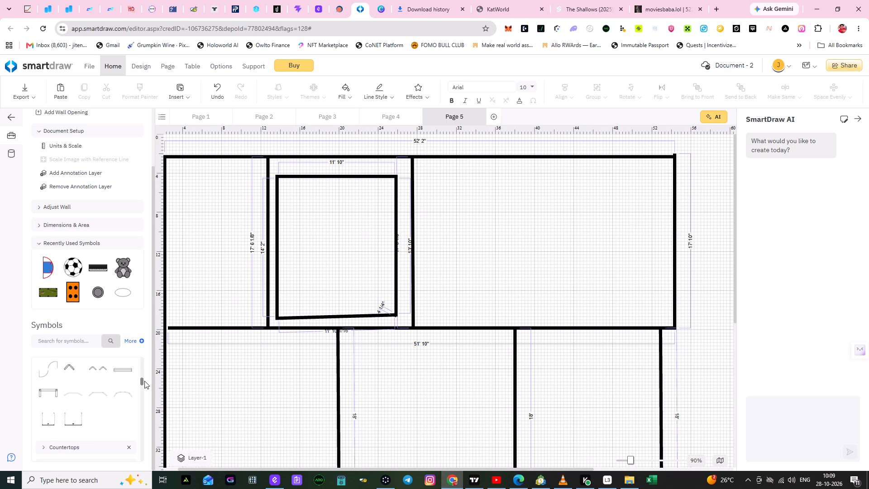
left_click_drag(144, 381, 144, 372)
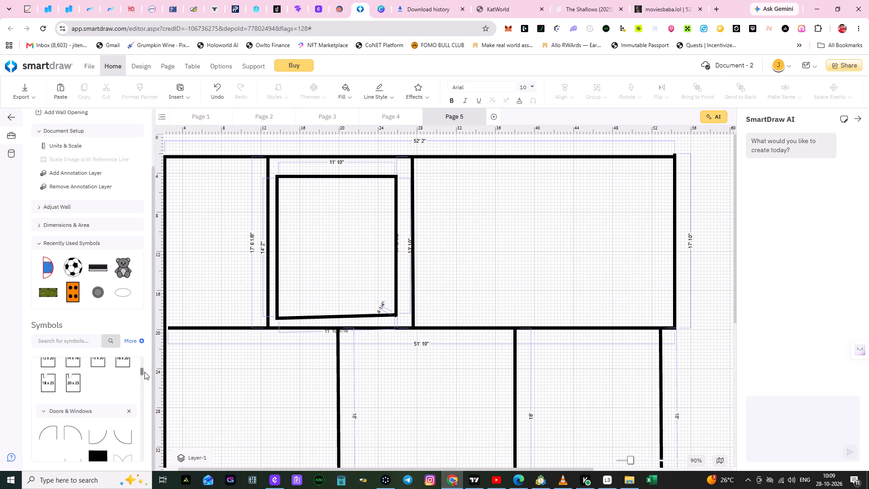
left_click_drag(144, 372, 145, 375)
left_click_drag(124, 394, 195, 253)
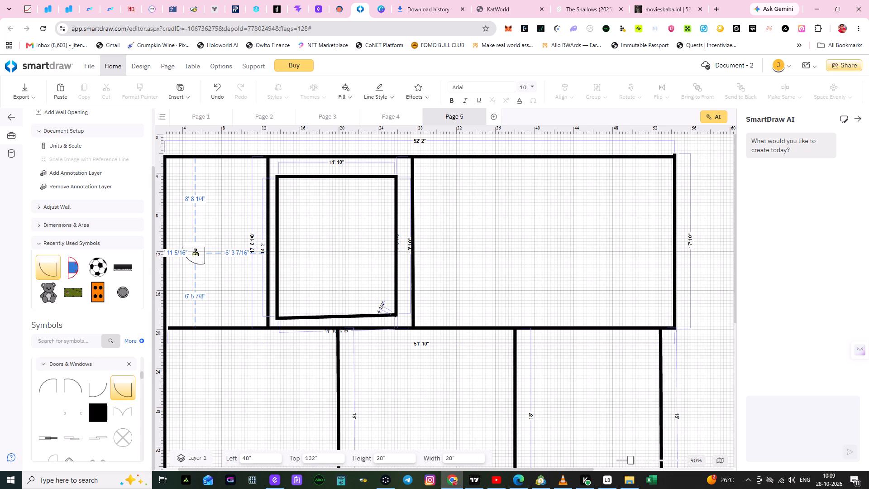
left_click_drag(195, 253, 398, 230)
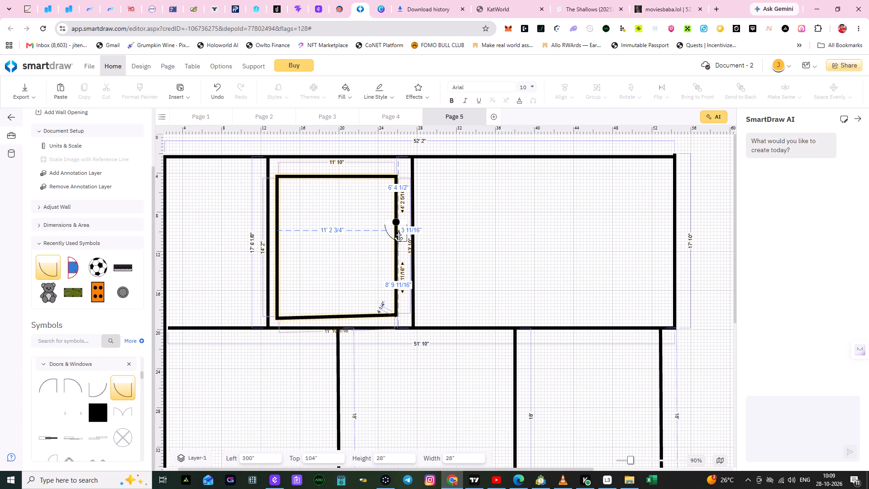
left_click_drag(398, 230, 315, 356)
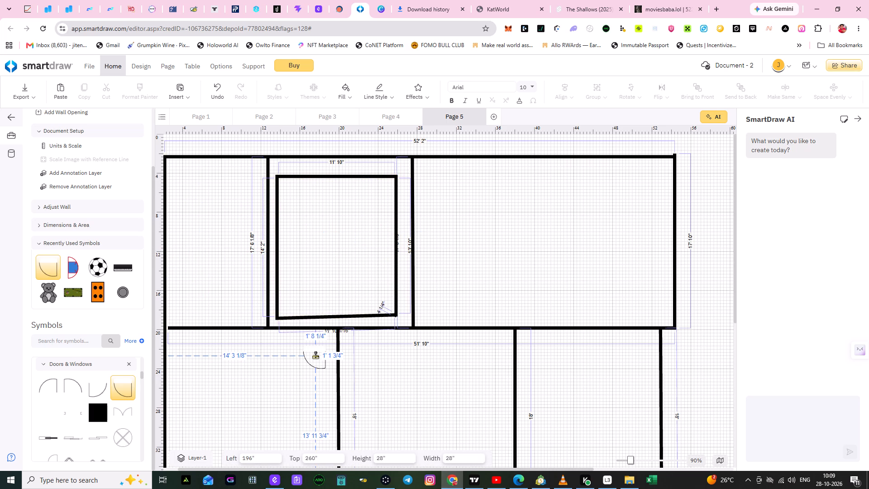
left_click_drag(315, 356, 319, 348)
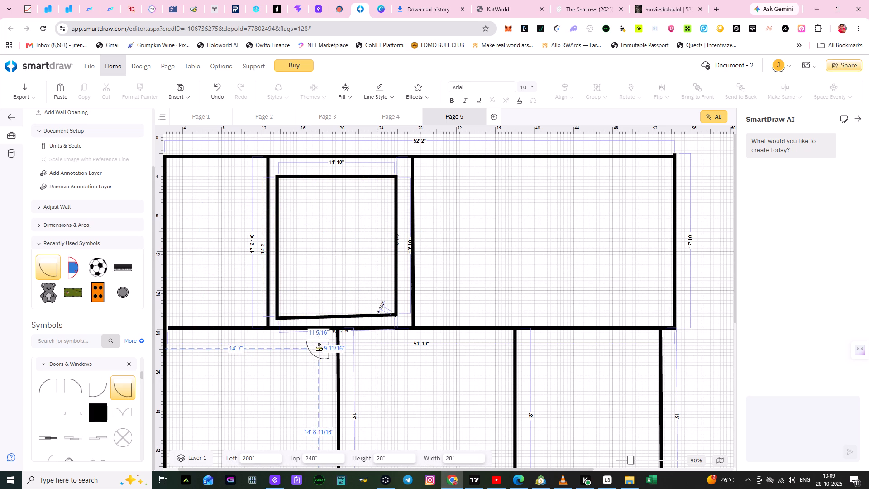
left_click_drag(319, 348, 324, 343)
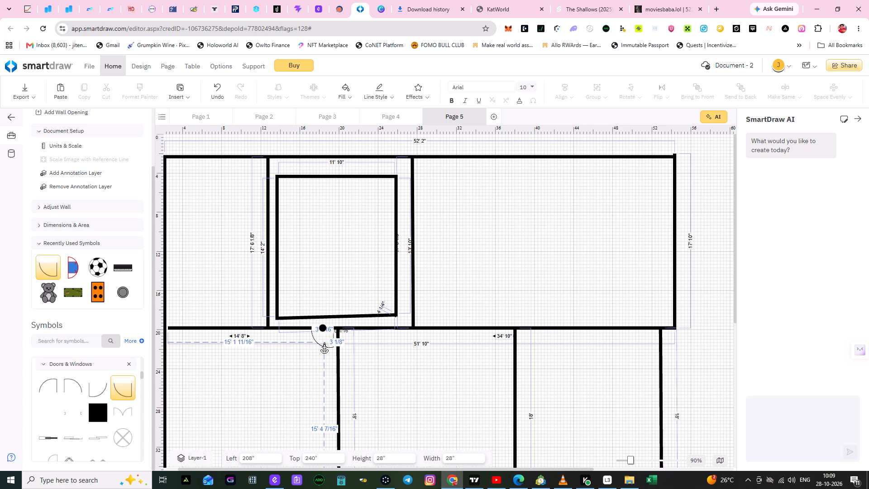
left_click_drag(324, 343, 327, 348)
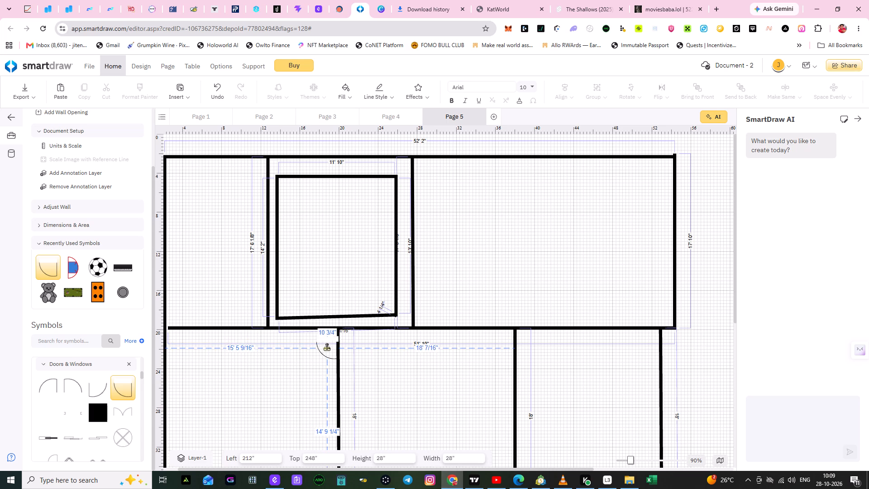
left_click_drag(327, 348, 326, 344)
left_click(400, 361)
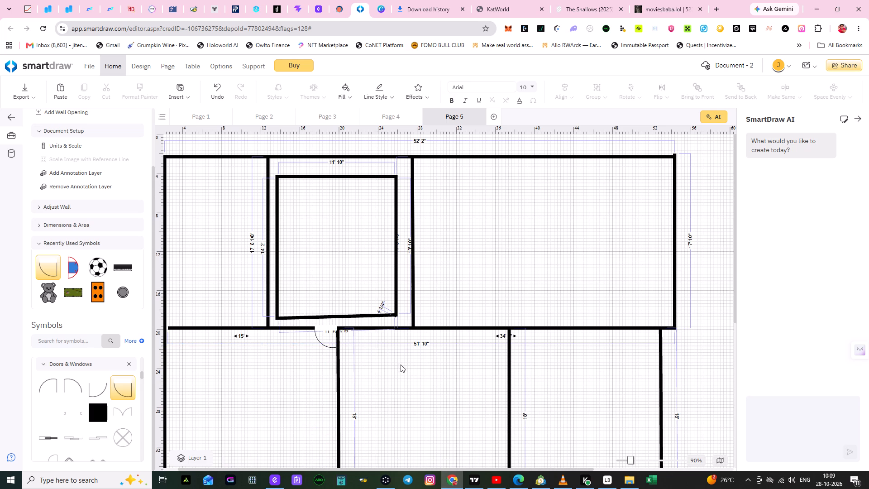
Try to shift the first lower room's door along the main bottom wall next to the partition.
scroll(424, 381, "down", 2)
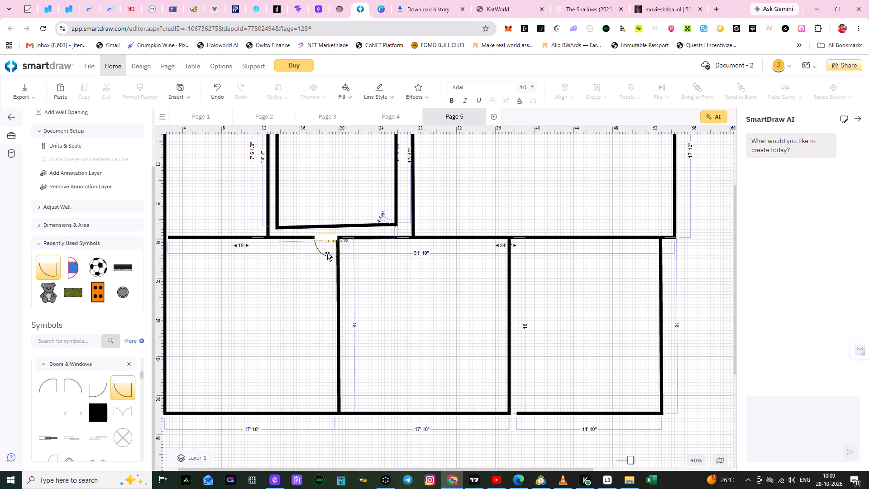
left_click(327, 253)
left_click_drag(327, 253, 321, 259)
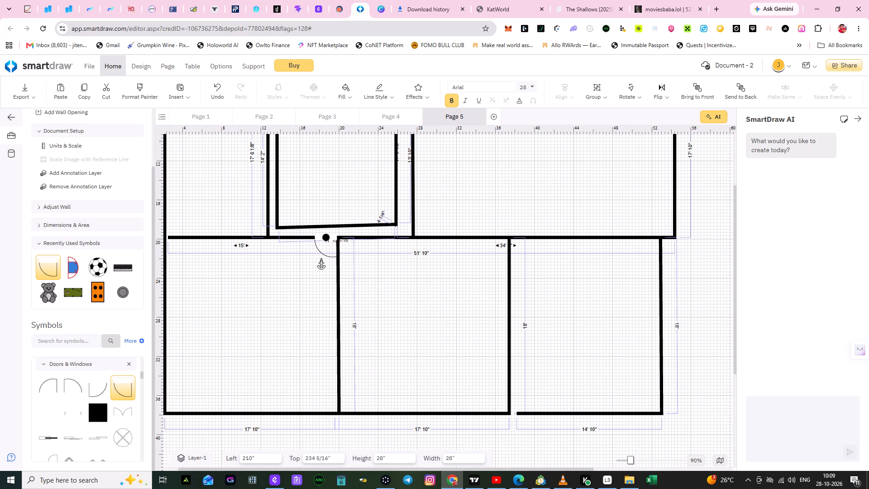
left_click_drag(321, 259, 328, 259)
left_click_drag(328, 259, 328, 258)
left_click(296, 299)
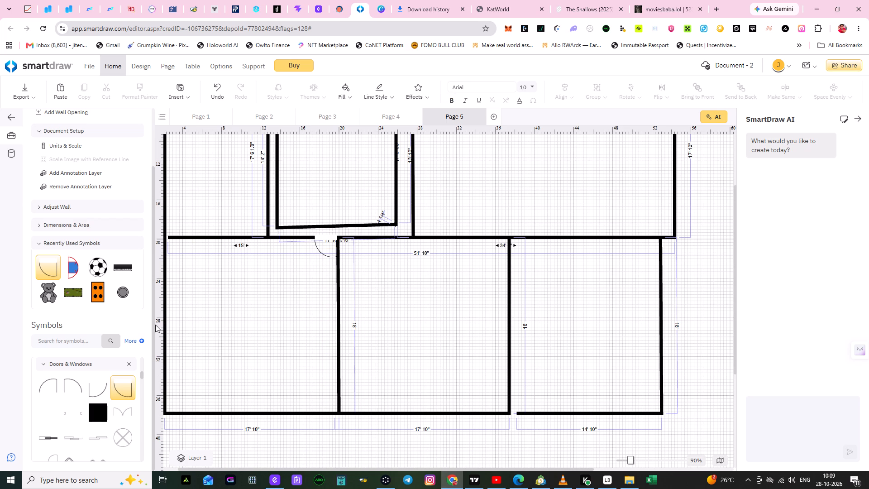
Place a mirrored 28" door in the main bottom wall at the second lower room's left end, directly beside the first door.
left_click_drag(95, 392, 355, 254)
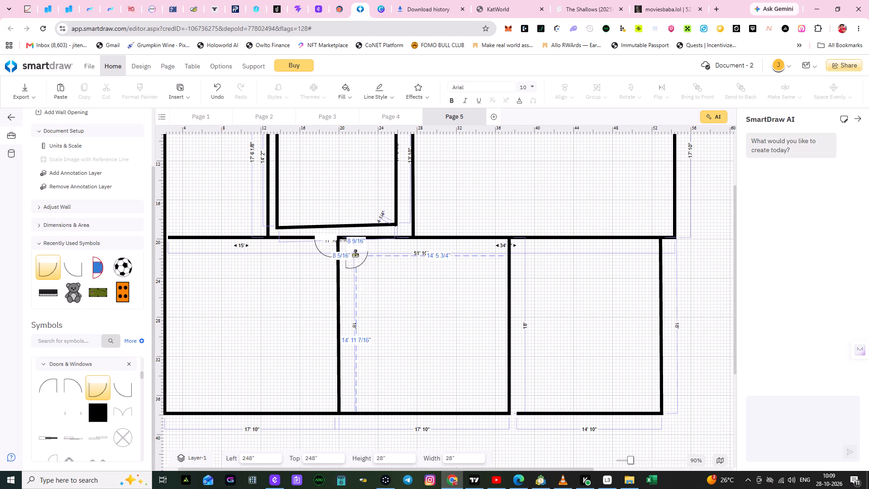
left_click_drag(355, 254, 352, 251)
left_click(406, 298)
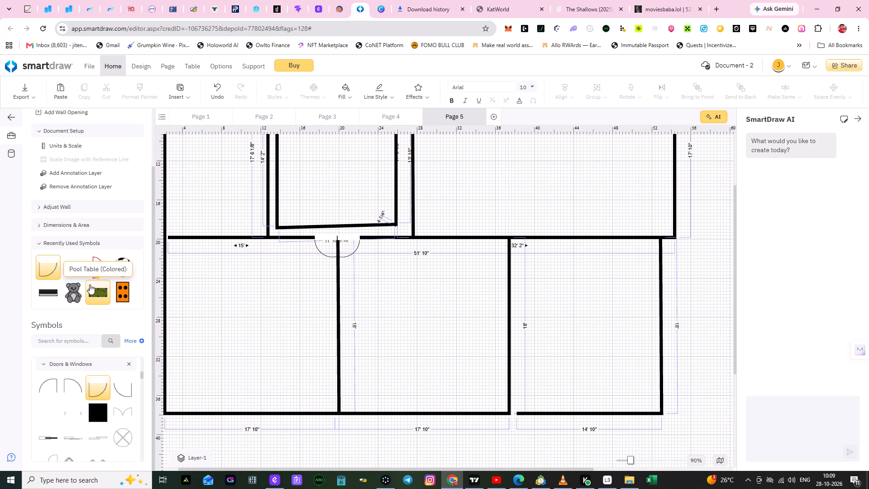
Add another 28" door, rotate it to 90°, and set it at the top of the wall between the second and third lower rooms.
left_click_drag(48, 267, 497, 264)
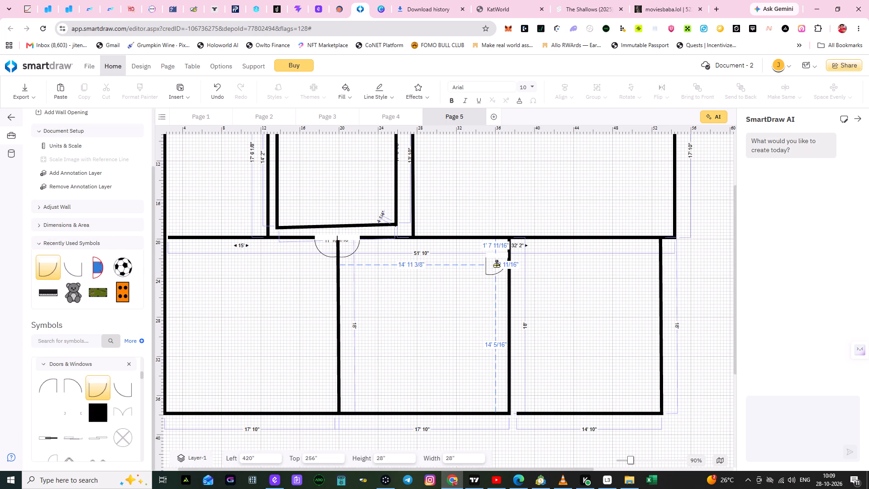
left_click_drag(497, 264, 570, 274)
left_click(570, 274)
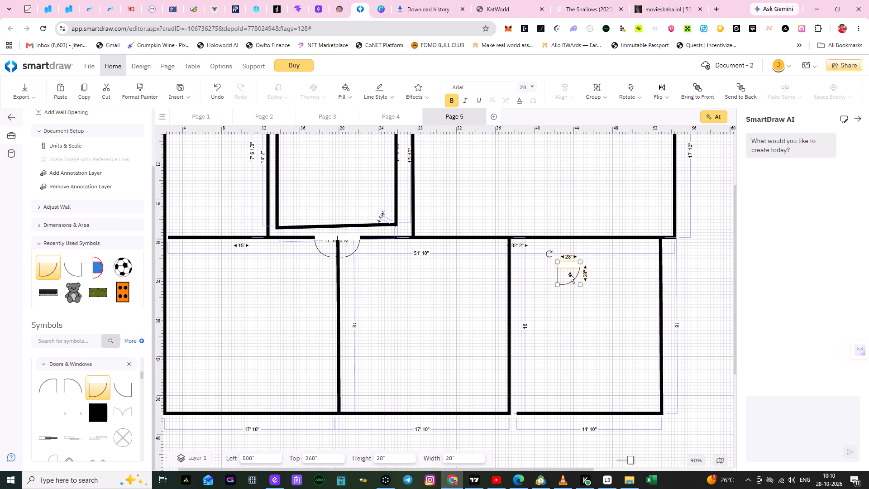
left_click_drag(549, 252, 601, 279)
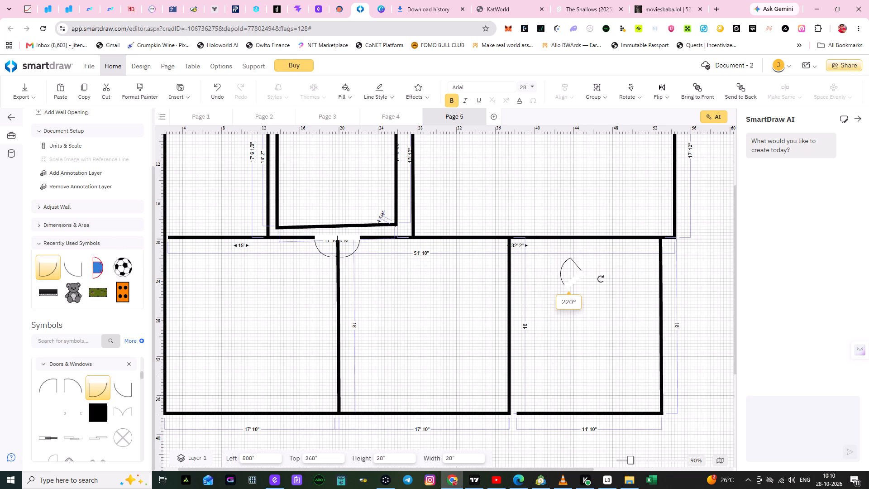
left_click_drag(601, 279, 538, 301)
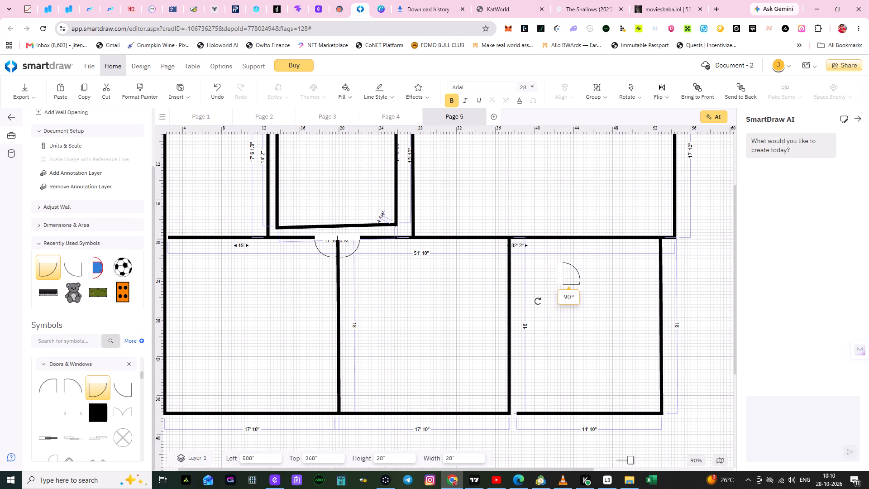
left_click_drag(538, 301, 536, 301)
left_click(658, 311)
left_click_drag(576, 279, 526, 251)
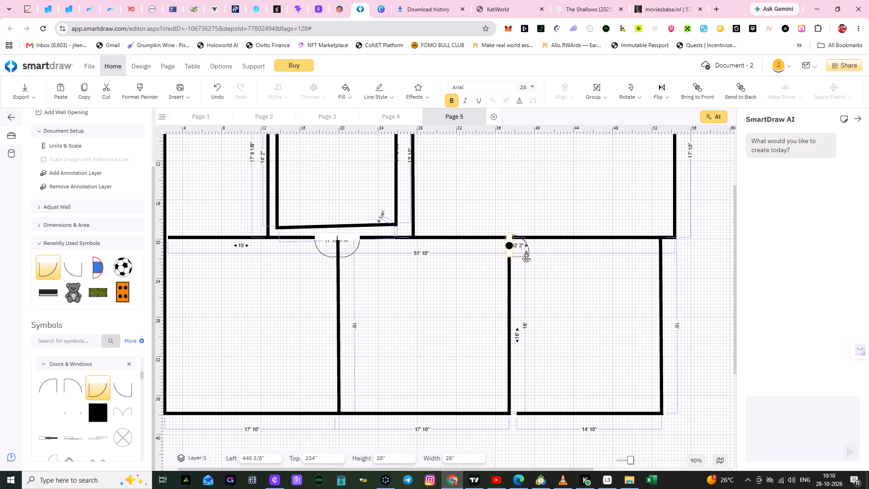
left_click_drag(526, 251, 526, 254)
left_click(548, 269)
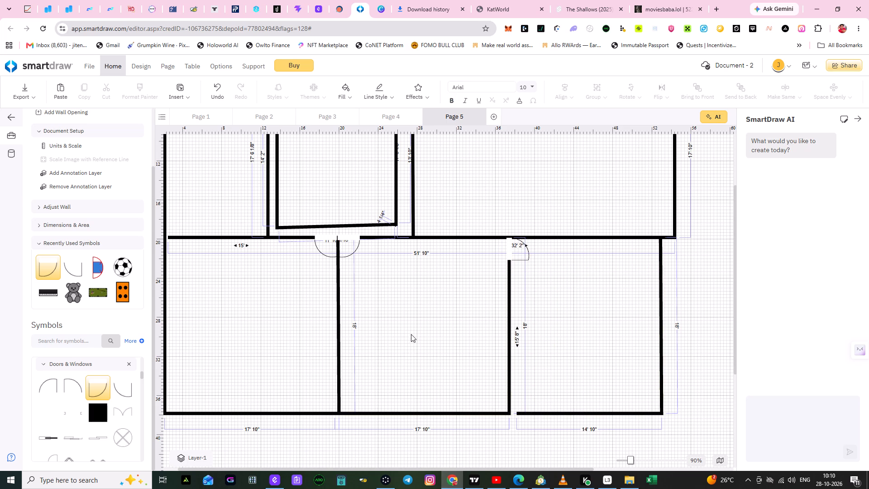
Place a mirrored 28" door, rotated upright, at the bottom of the first upper partition, swinging into the narrow upper room.
scroll(410, 333, "up", 2)
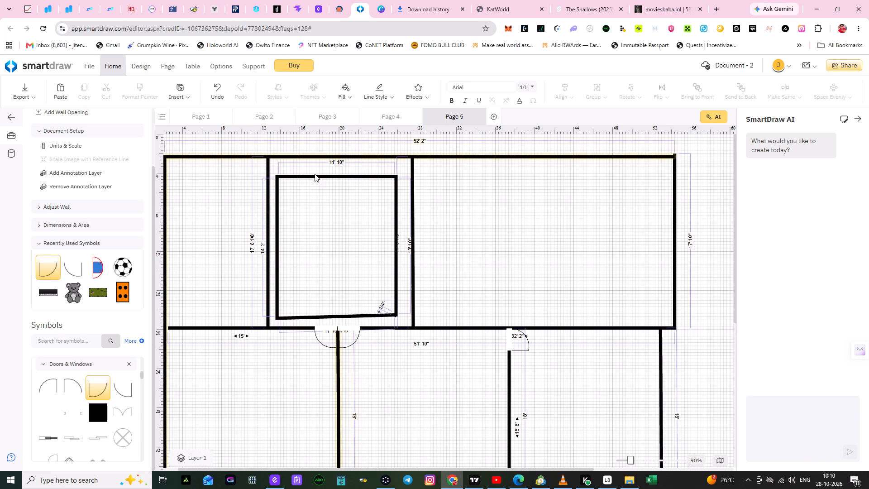
left_click_drag(69, 273, 91, 266)
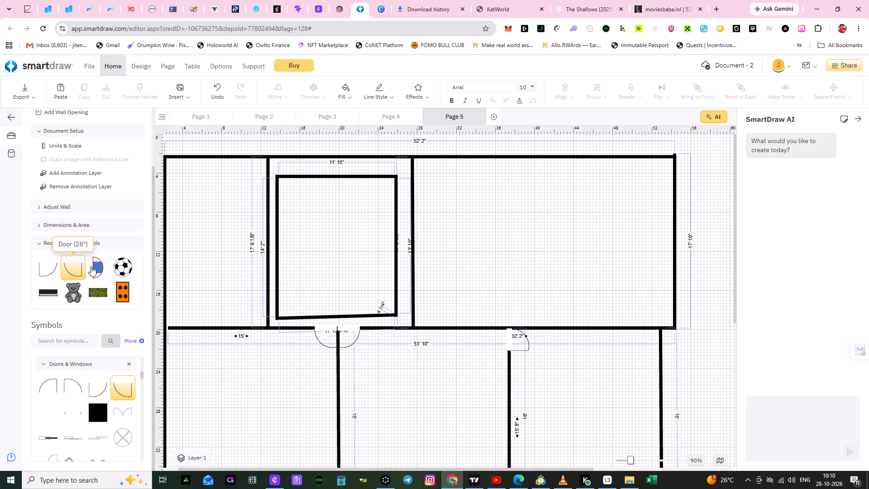
left_click_drag(91, 266, 227, 203)
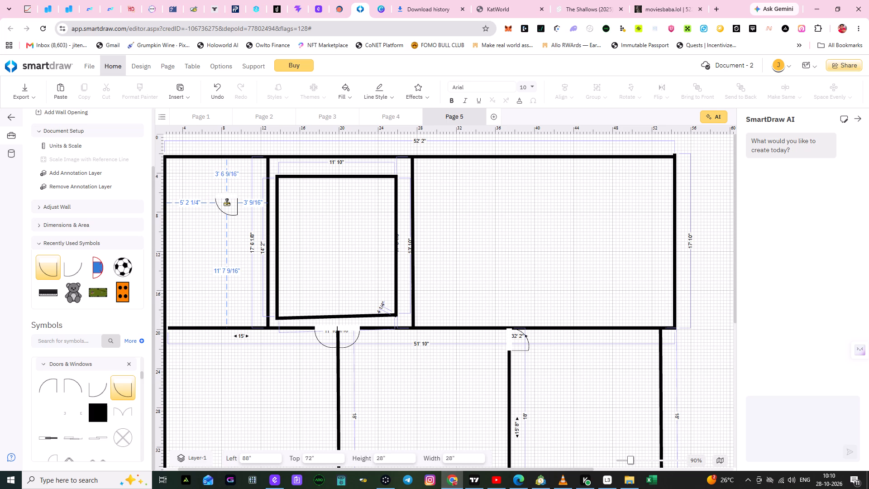
left_click_drag(227, 203, 251, 310)
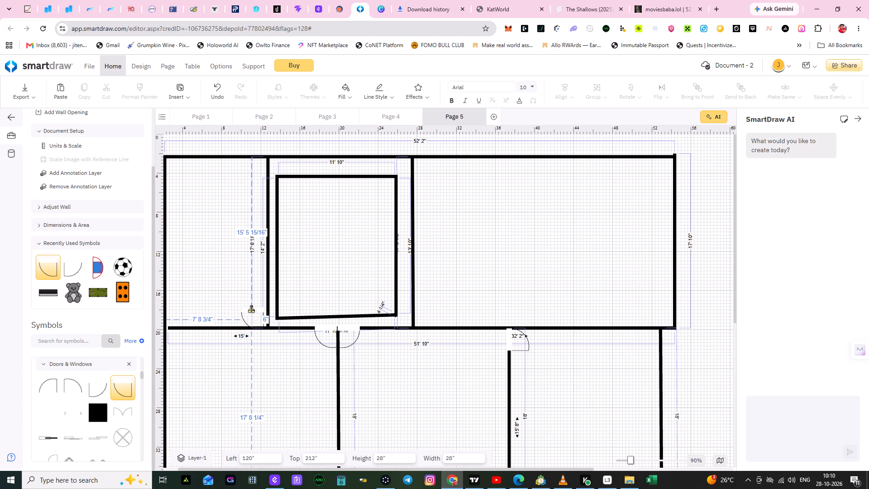
left_click_drag(251, 310, 242, 299)
left_click(242, 299)
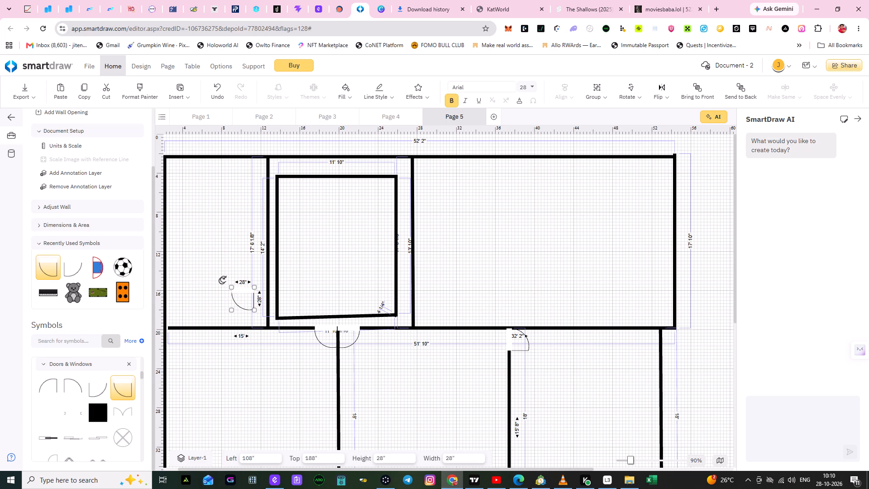
left_click_drag(222, 281, 258, 278)
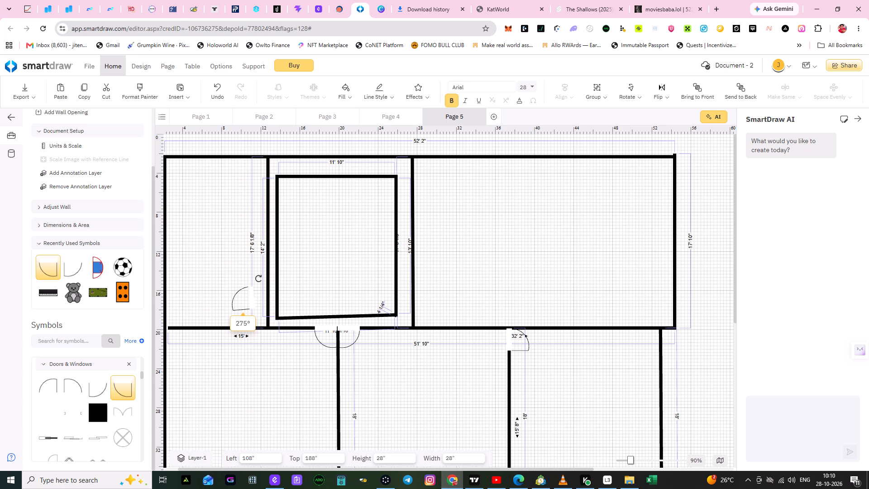
left_click_drag(258, 278, 260, 279)
left_click(215, 254)
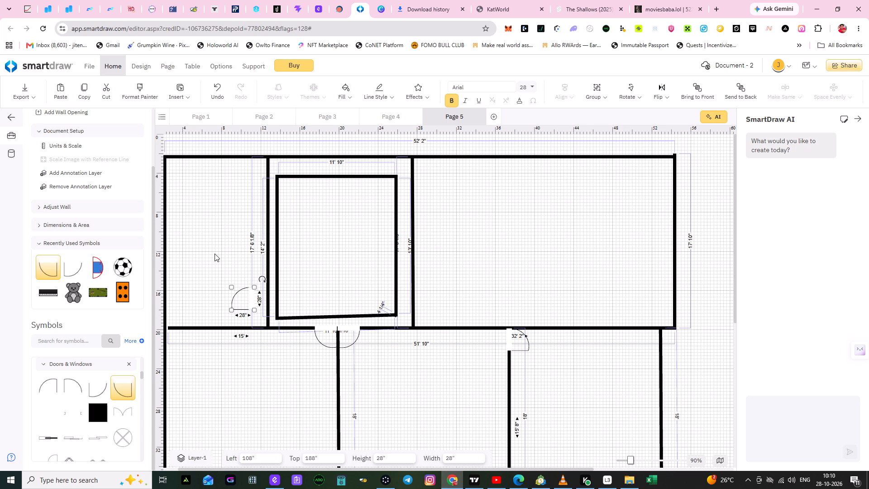
left_click_drag(235, 302, 246, 306)
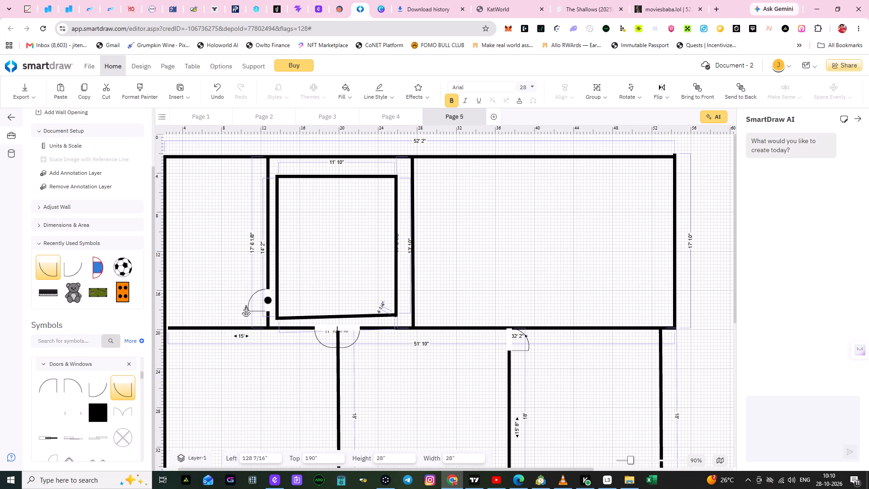
left_click_drag(246, 306, 249, 316)
left_click_drag(249, 316, 250, 319)
left_click(226, 282)
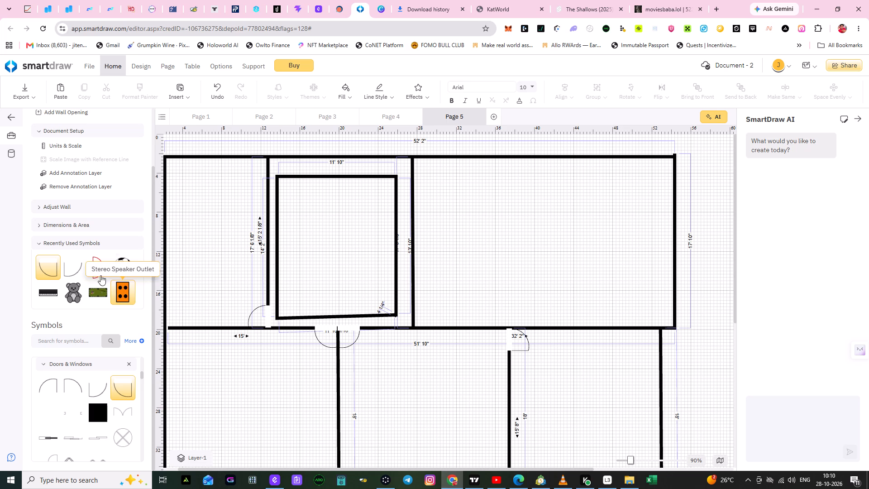
Place another 28" door, rotated upright, at the bottom of the second upper partition, swinging into the large upper room.
left_click_drag(76, 268, 388, 277)
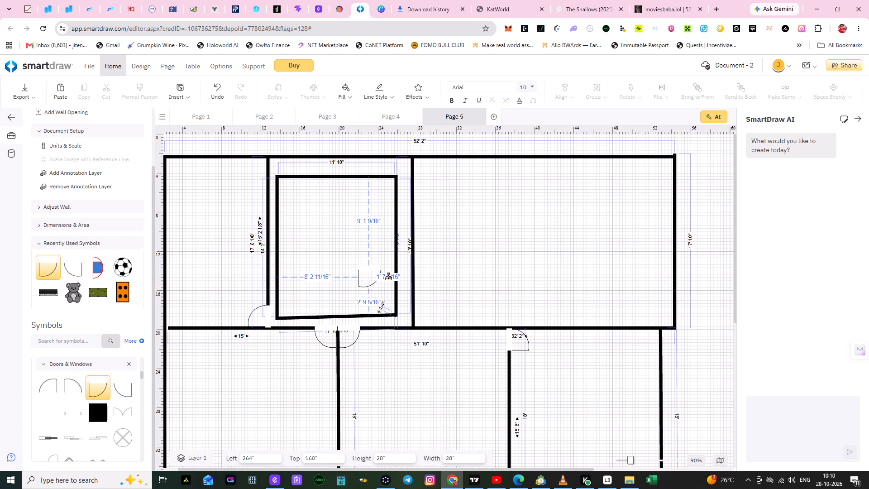
left_click_drag(388, 277, 449, 307)
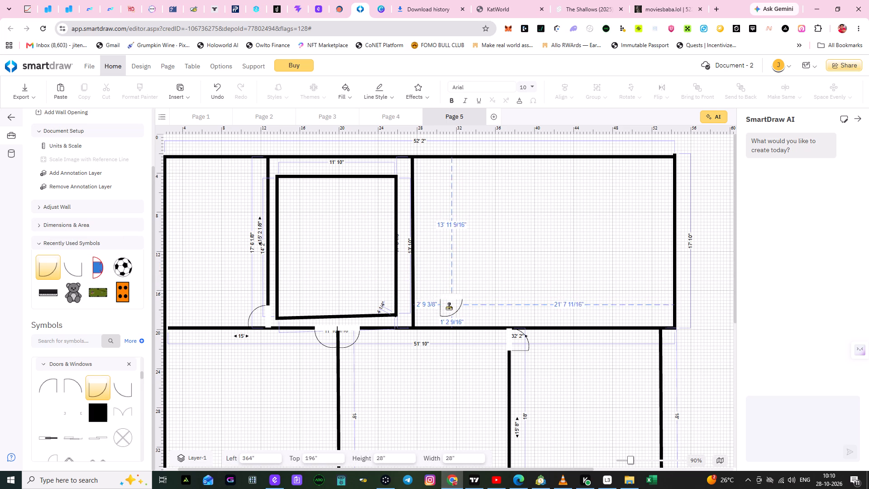
left_click_drag(449, 307, 435, 303)
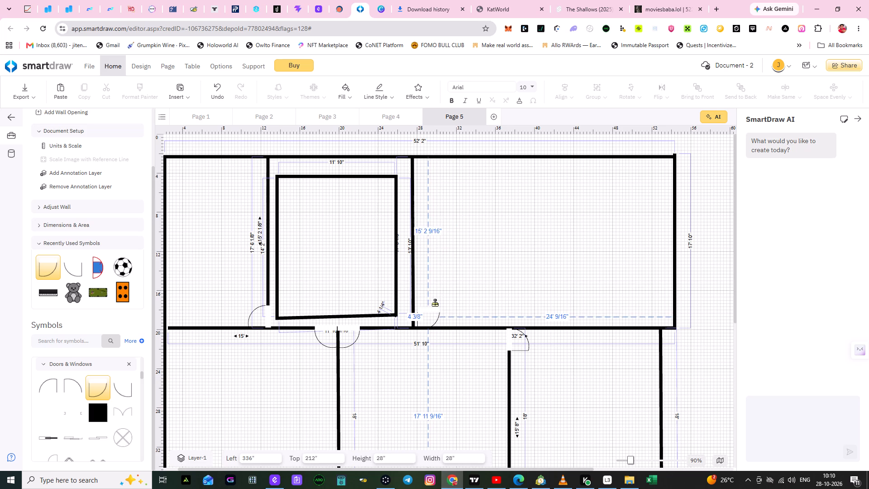
left_click_drag(435, 303, 443, 285)
left_click(443, 285)
left_click_drag(421, 266, 429, 299)
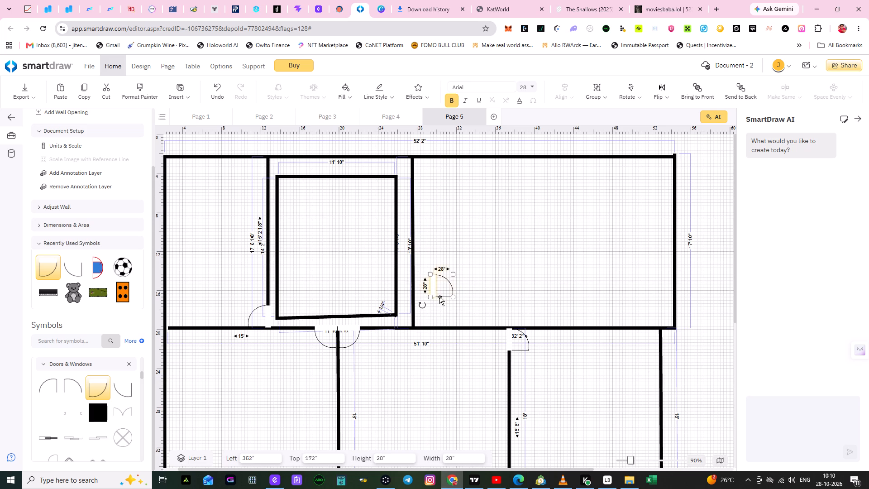
left_click_drag(443, 289, 430, 317)
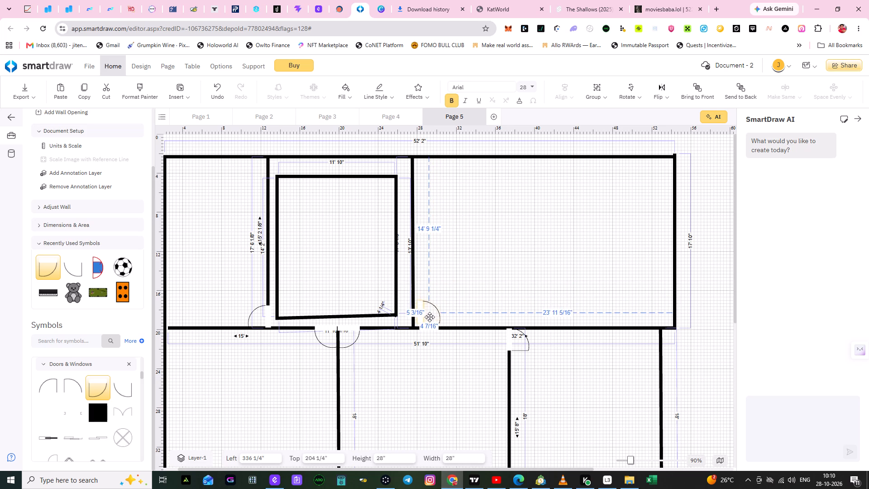
left_click_drag(430, 317, 425, 319)
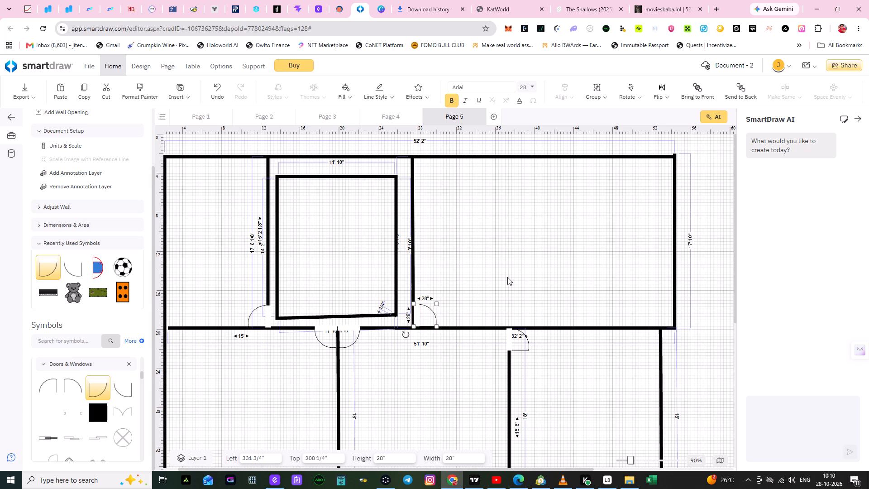
left_click(507, 277)
Place a mirrored 28" door, rotated upright, at the bottom of the large upper room's outer side wall, swinging inward.
scroll(720, 301, "down", 2)
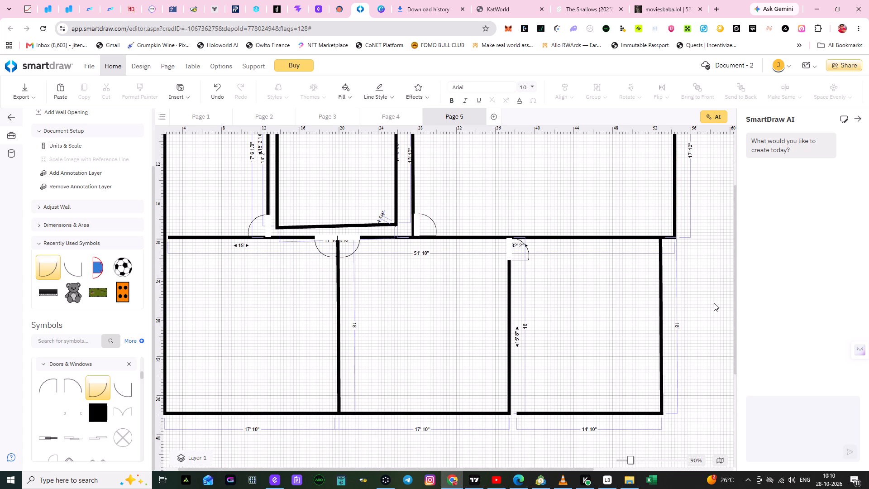
scroll(711, 309, "up", 3)
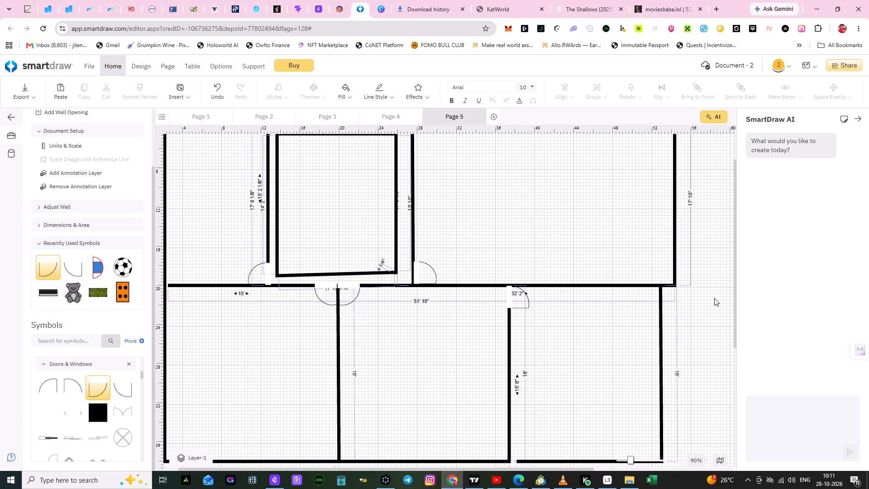
left_click_drag(72, 270, 169, 268)
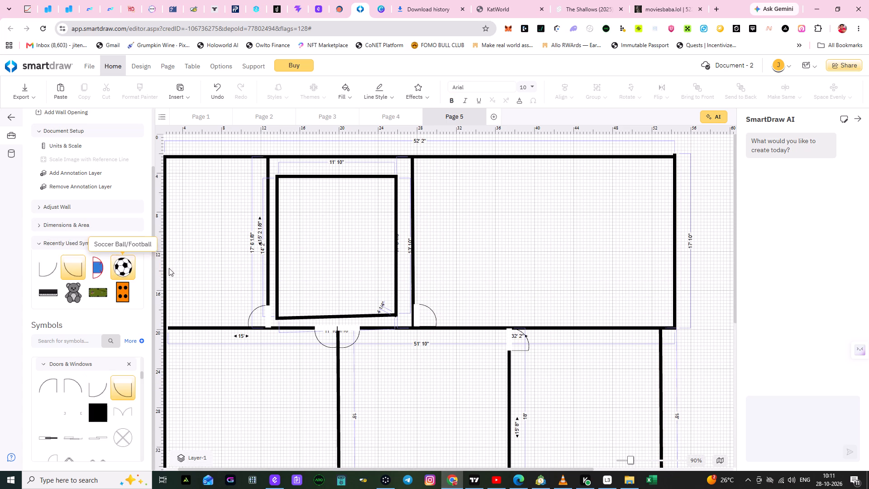
left_click_drag(169, 268, 628, 299)
left_click(626, 298)
left_click_drag(608, 280, 641, 281)
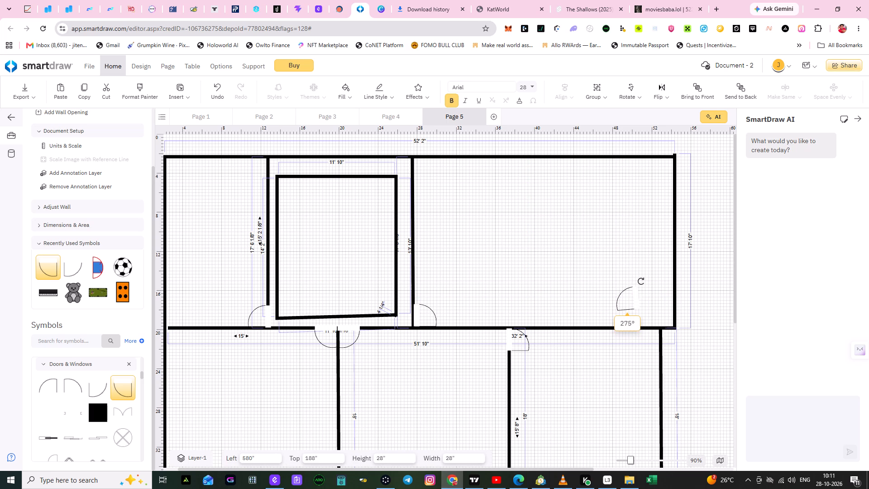
left_click_drag(641, 281, 642, 283)
left_click(609, 266)
left_click_drag(621, 297, 631, 302)
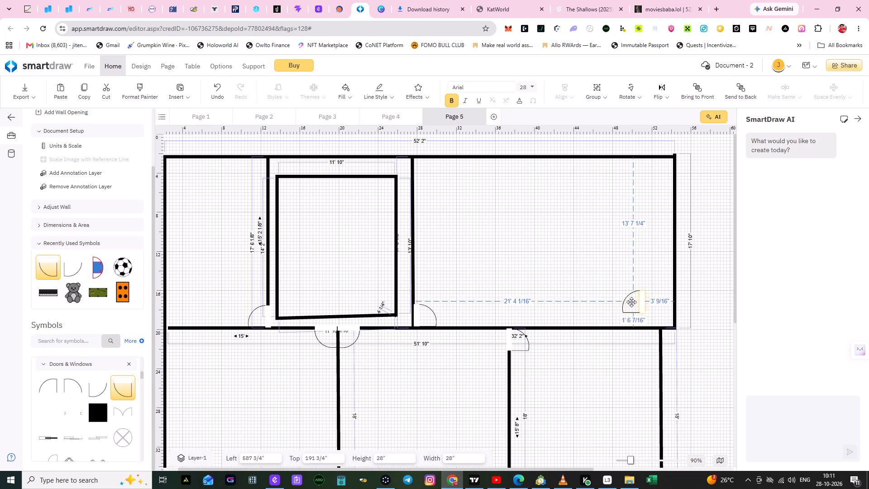
left_click_drag(631, 302, 653, 314)
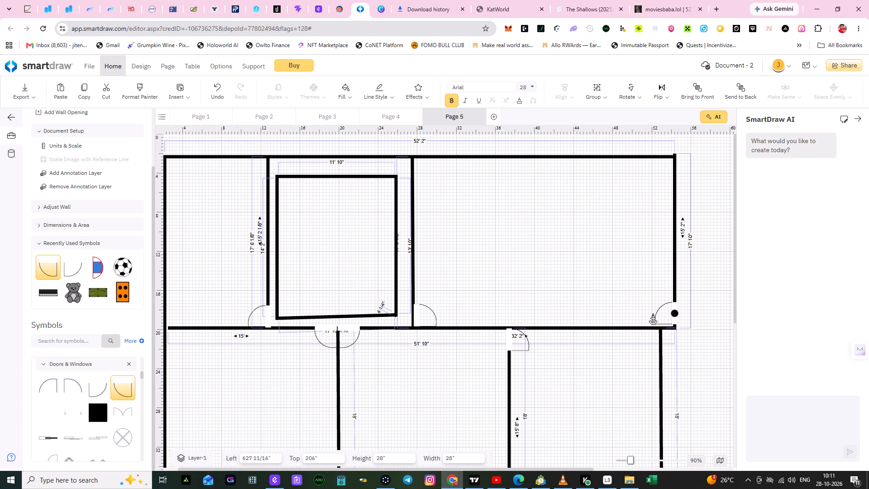
left_click_drag(653, 314, 653, 316)
left_click(633, 286)
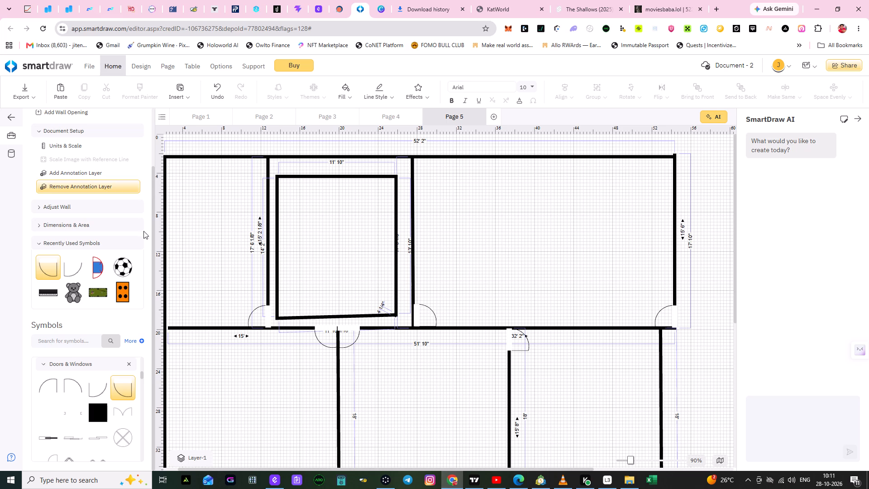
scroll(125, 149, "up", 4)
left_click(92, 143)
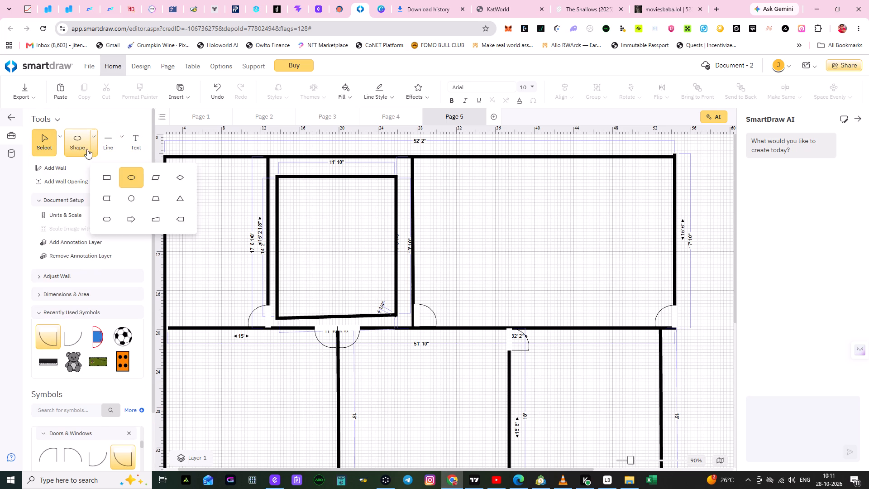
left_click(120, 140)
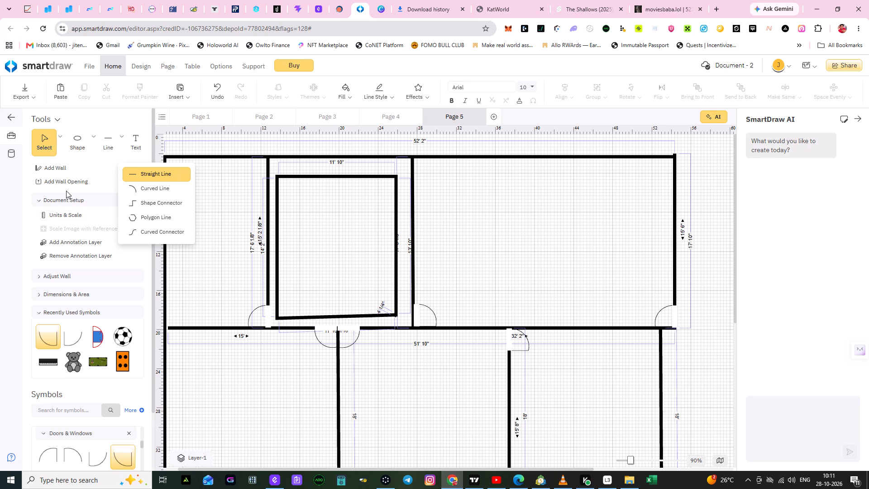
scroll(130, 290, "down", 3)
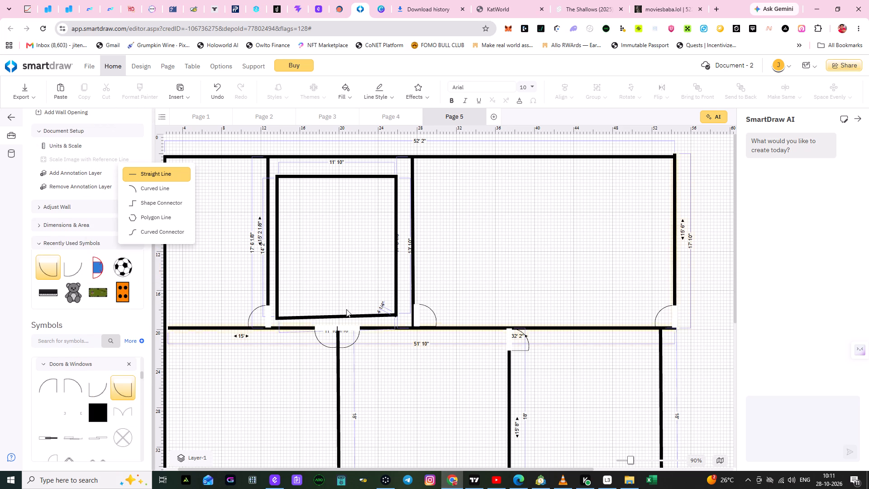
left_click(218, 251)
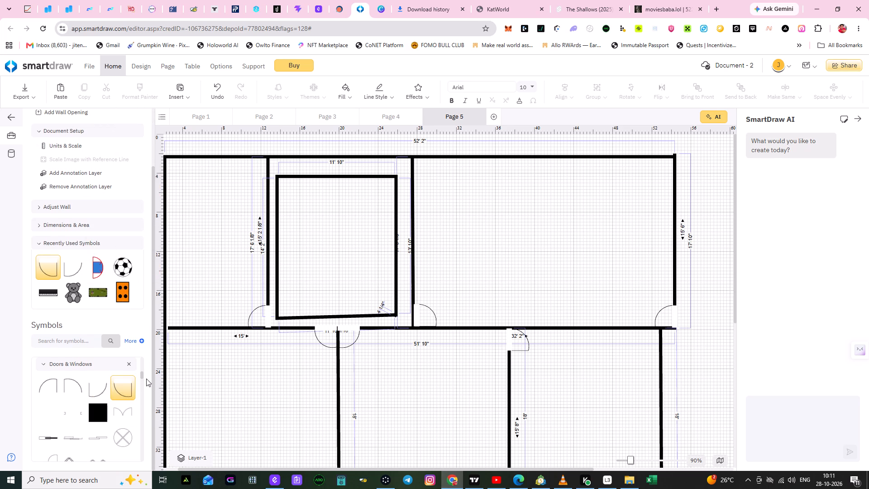
Place a California King Bed from the Beds symbols in the upper part of the first lower room.
left_click_drag(143, 377, 143, 384)
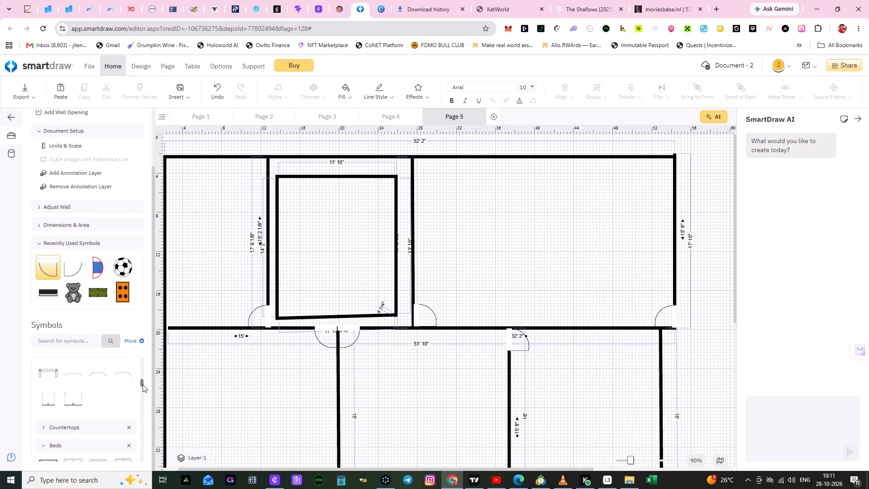
left_click_drag(143, 384, 143, 389)
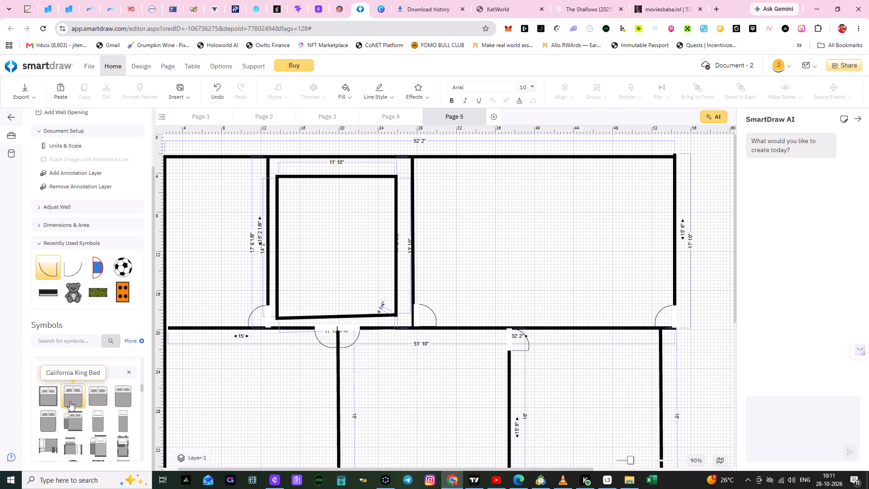
left_click_drag(70, 401, 234, 387)
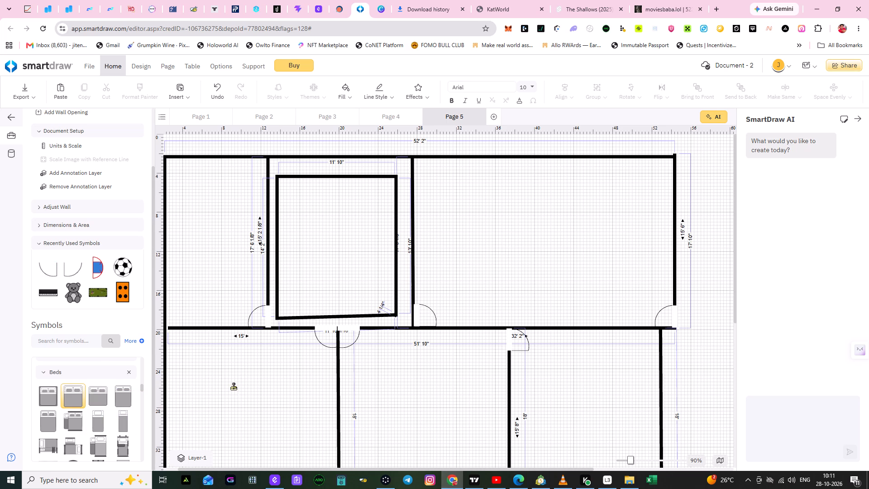
left_click_drag(234, 387, 234, 388)
left_click(273, 410)
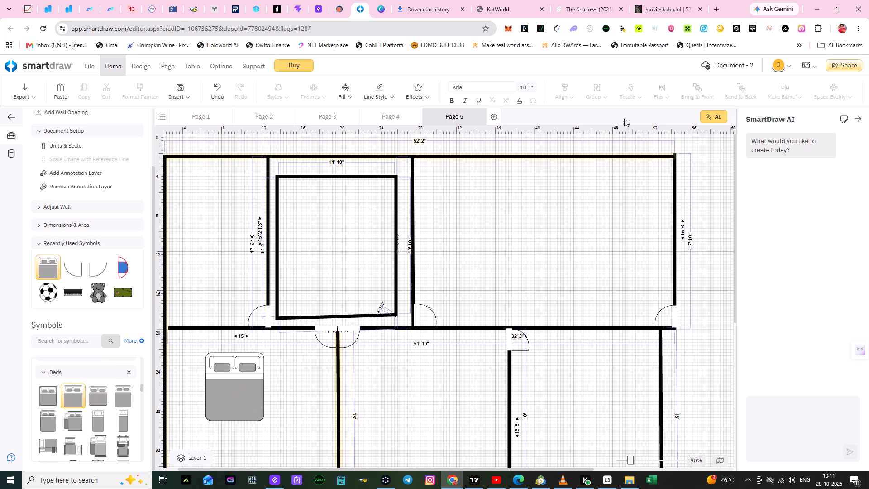
Rotate the bed a quarter turn and move it so its headboard sits against the first lower room's outer side wall.
scroll(525, 216, "down", 2)
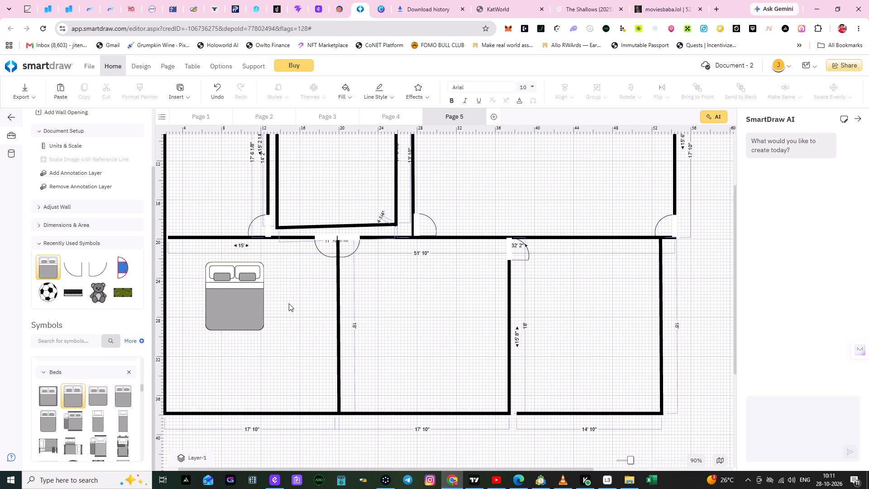
left_click(222, 298)
left_click(222, 298)
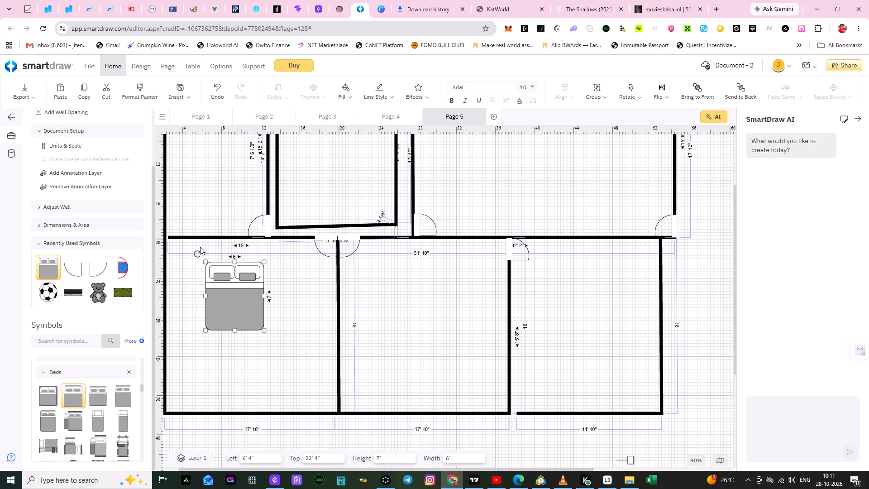
left_click_drag(197, 252, 193, 300)
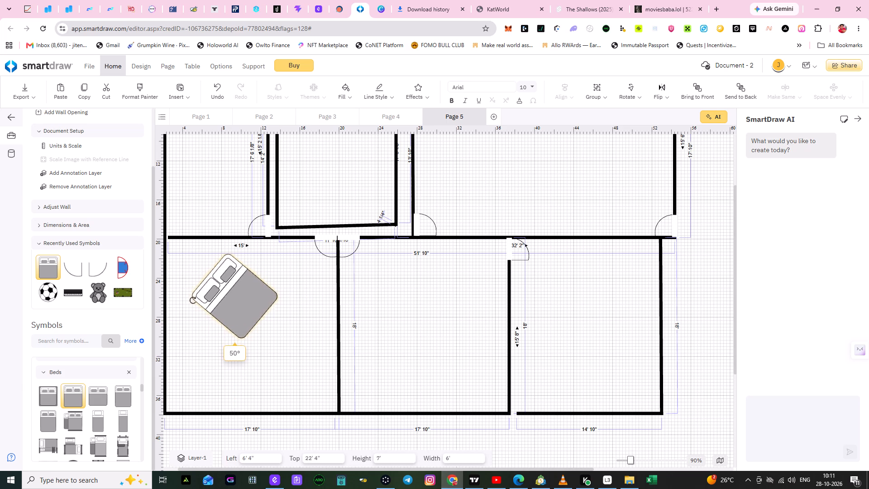
left_click_drag(193, 300, 206, 319)
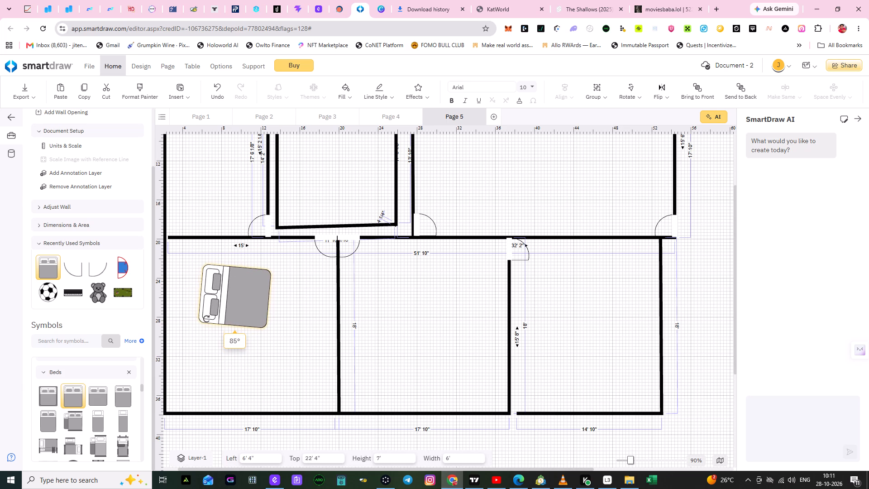
left_click_drag(206, 319, 208, 321)
left_click(237, 306)
left_click_drag(242, 305, 236, 323)
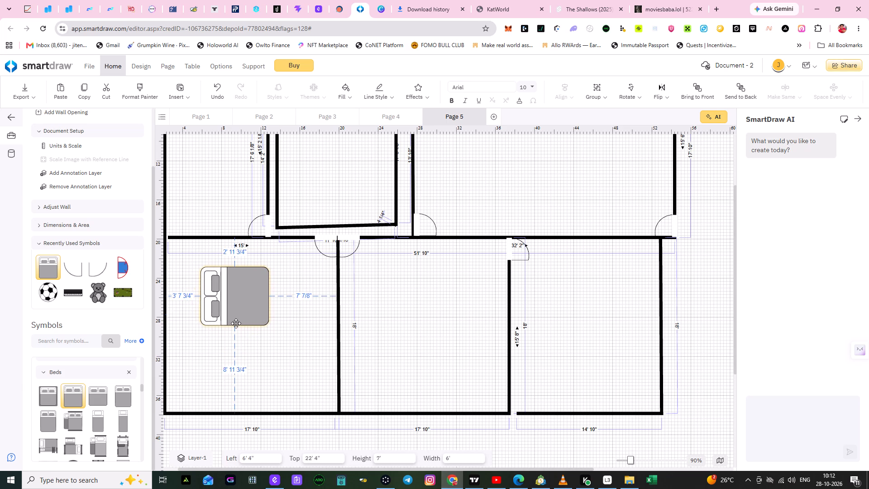
left_click_drag(236, 323, 211, 348)
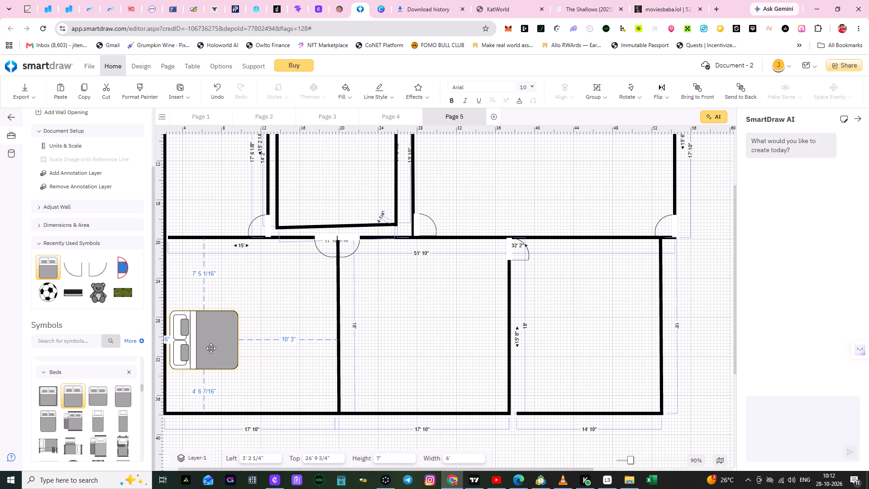
left_click_drag(211, 348, 208, 341)
left_click(296, 299)
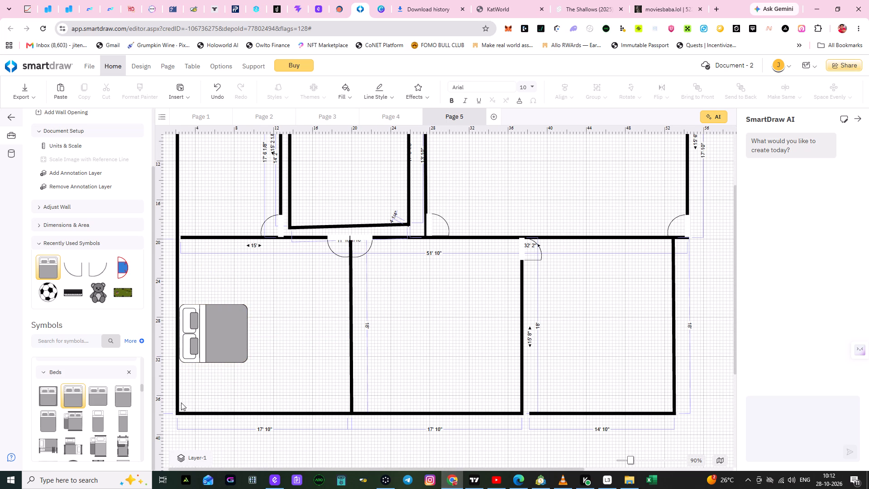
Place two Chair with Arms (22" x 20") symbols from Couches & Sofas side by side in the lower part of the large upper room.
scroll(102, 369, "down", 1)
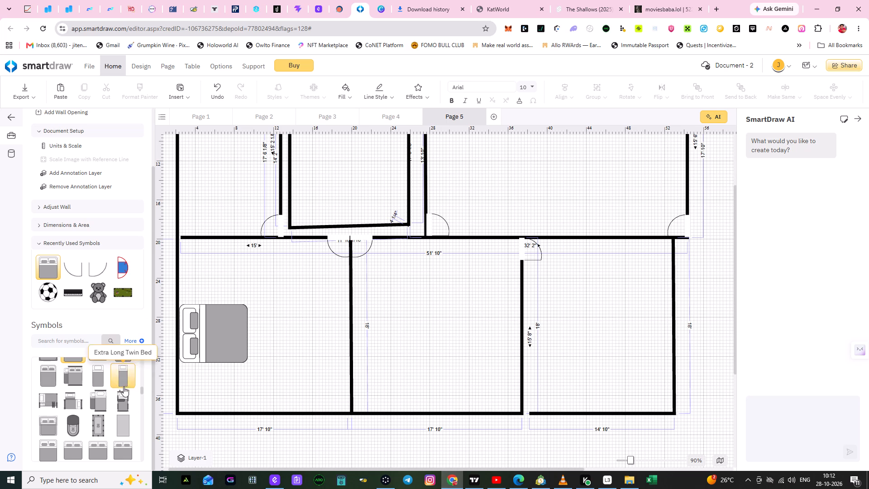
scroll(109, 393, "down", 2)
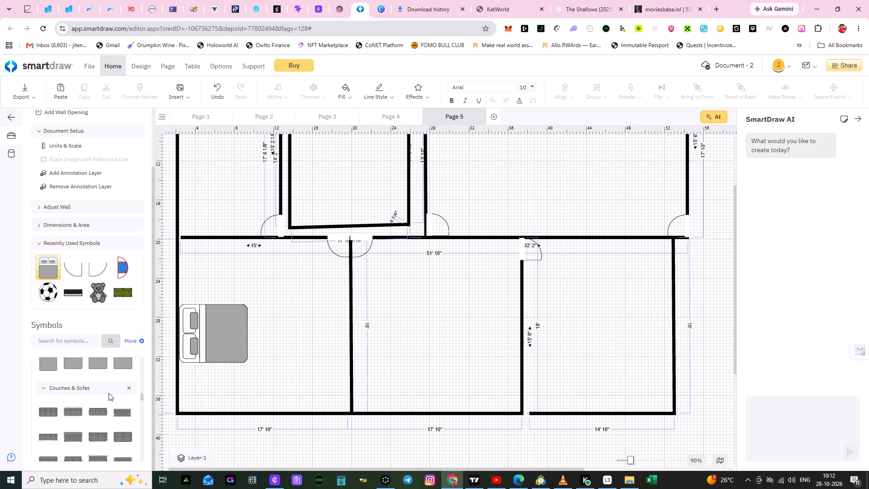
scroll(109, 393, "down", 1)
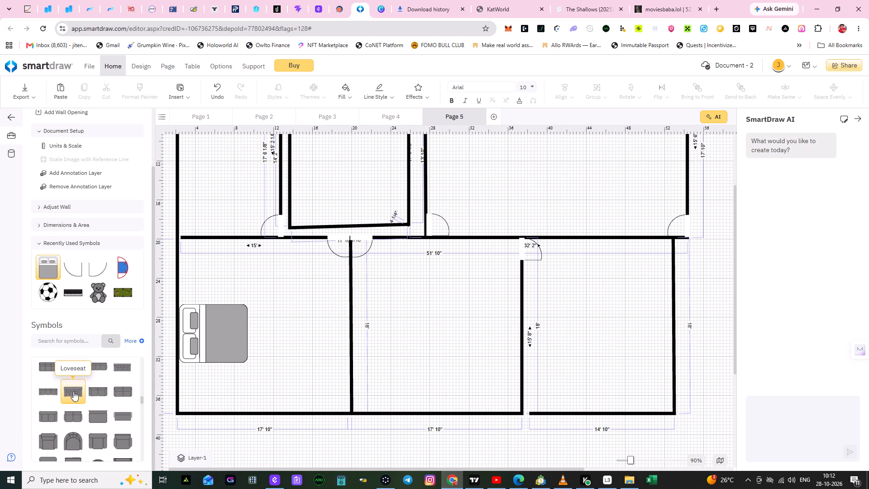
scroll(273, 356, "up", 2)
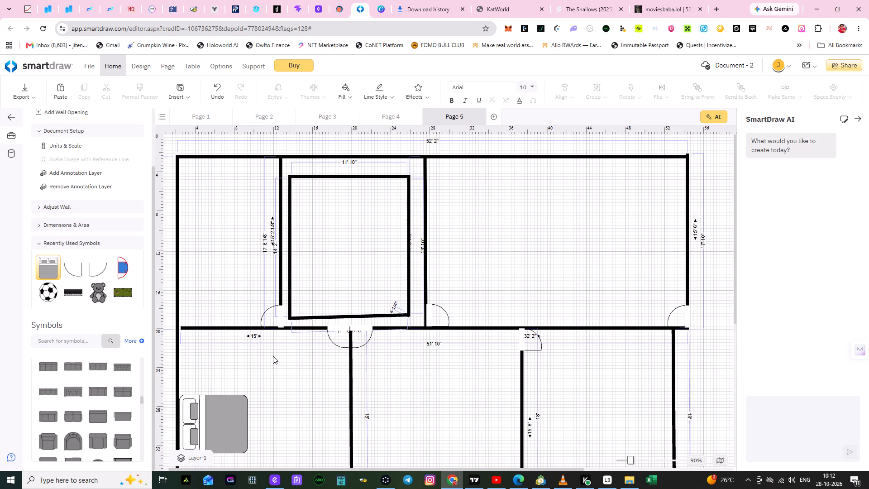
scroll(273, 356, "down", 1)
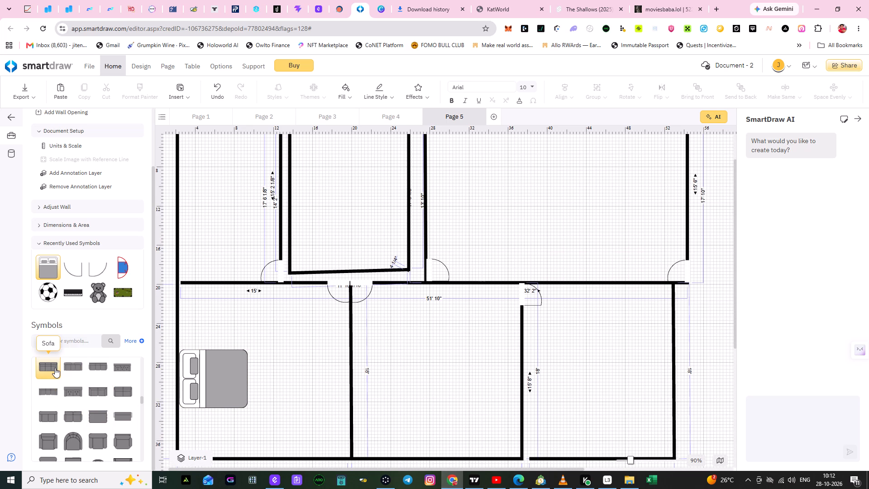
scroll(93, 389, "down", 1)
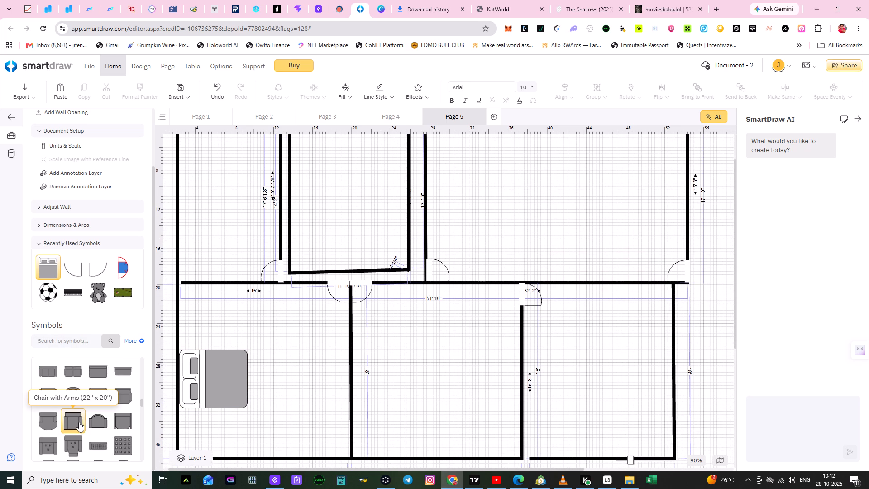
left_click_drag(75, 424, 544, 235)
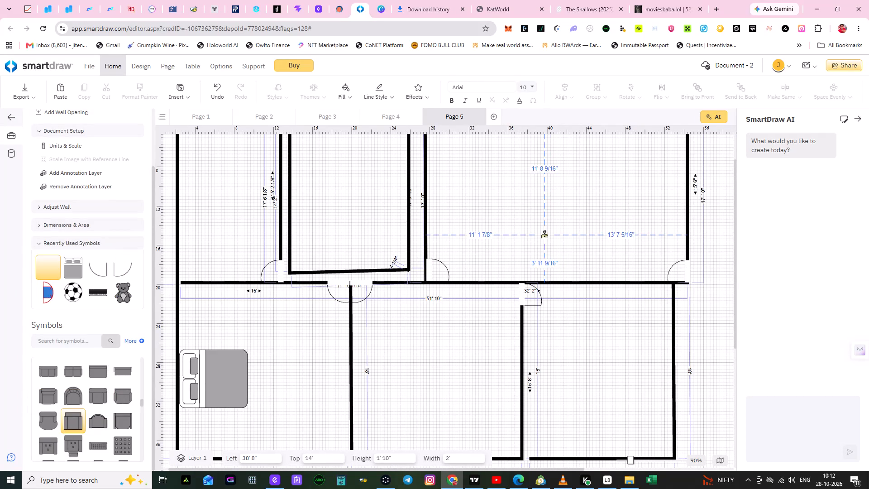
left_click_drag(544, 235, 544, 234)
left_click_drag(70, 424, 71, 424)
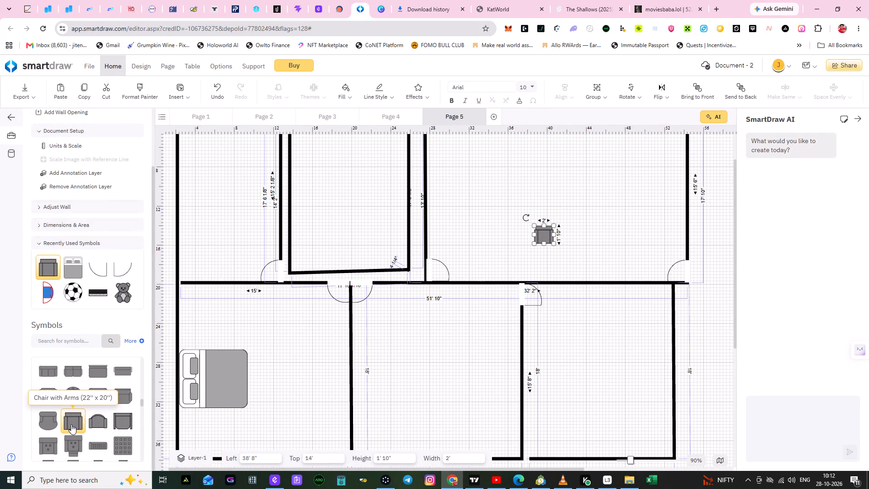
left_click_drag(71, 424, 614, 240)
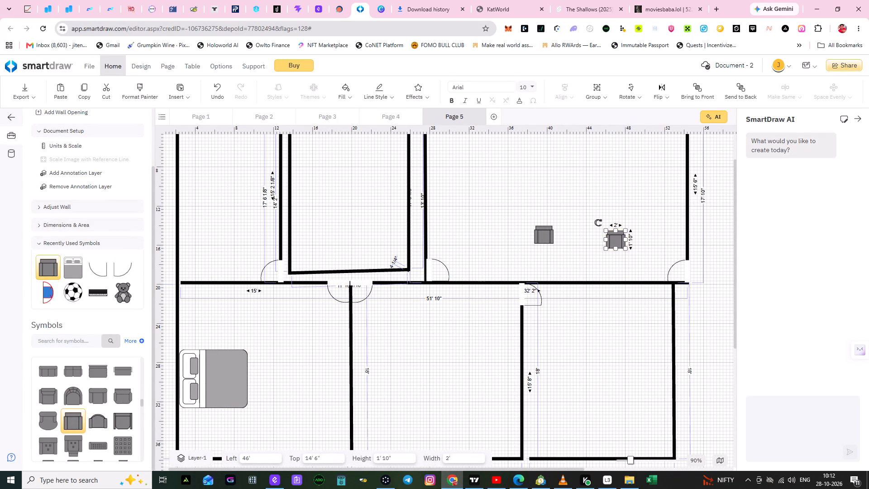
Turn the second chair, nearer the outer side wall, upside down and enlarge it to 3' 4" wide by 2' 4" high.
left_click_drag(599, 223, 645, 268)
left_click(610, 237)
left_click_drag(625, 238, 635, 238)
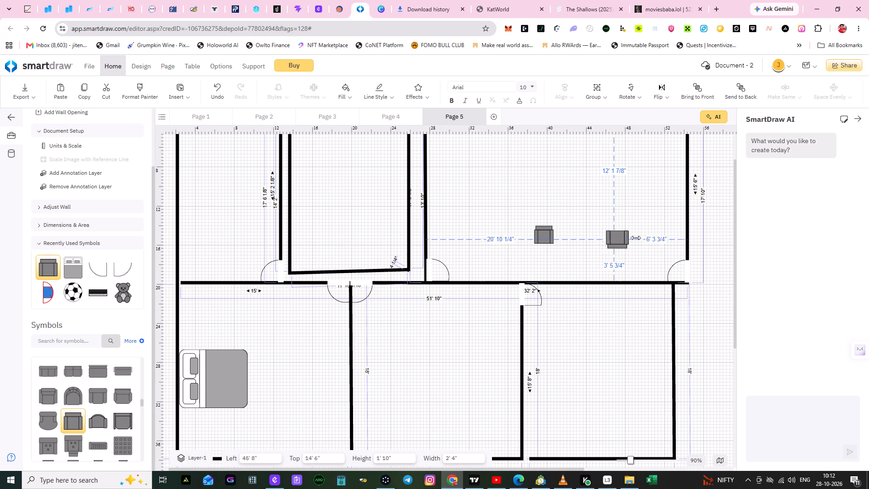
left_click_drag(635, 238, 639, 240)
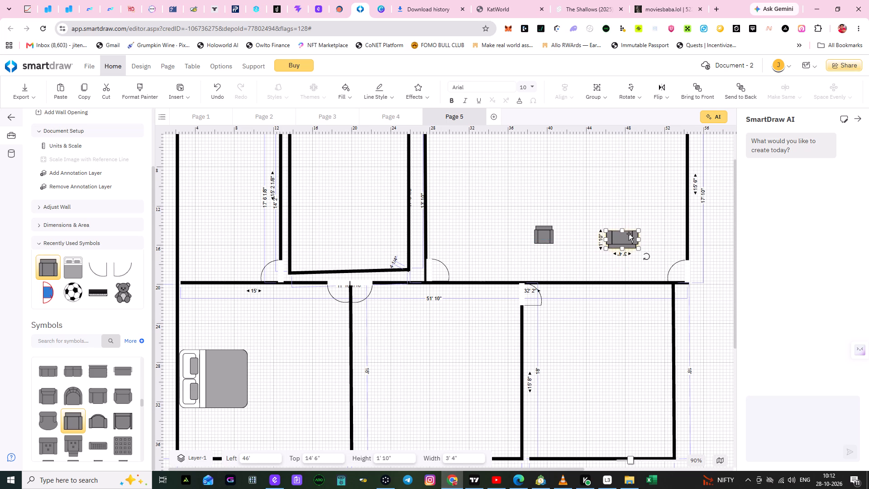
left_click_drag(622, 231, 624, 223)
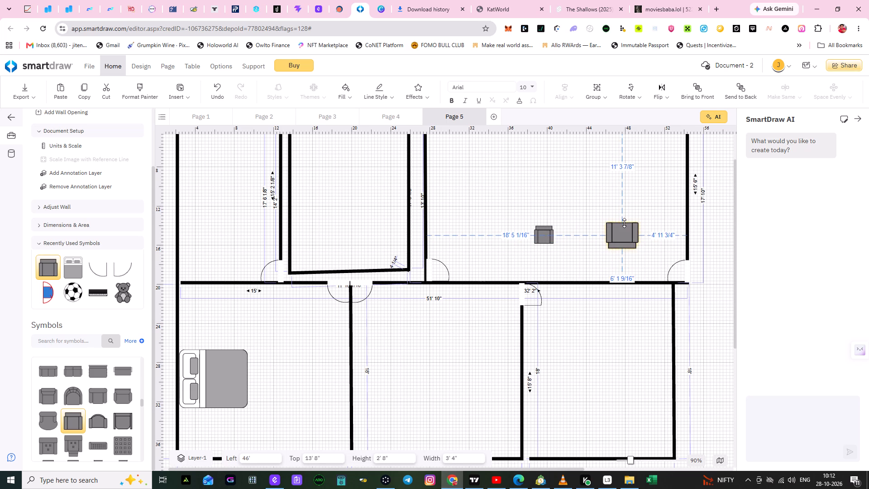
left_click_drag(624, 223, 624, 226)
left_click(592, 194)
Enlarge the first chair, nearer the partition, to 4' wide by 2' 6" high.
left_click(542, 232)
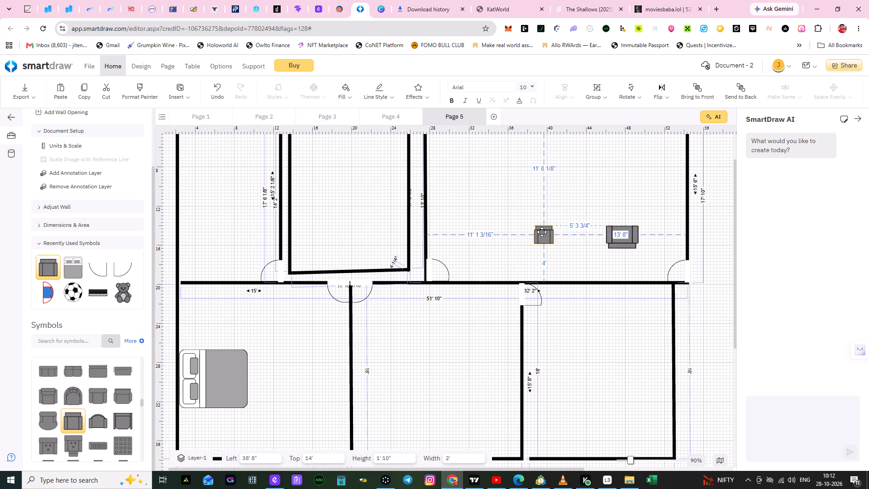
left_click_drag(554, 235, 572, 235)
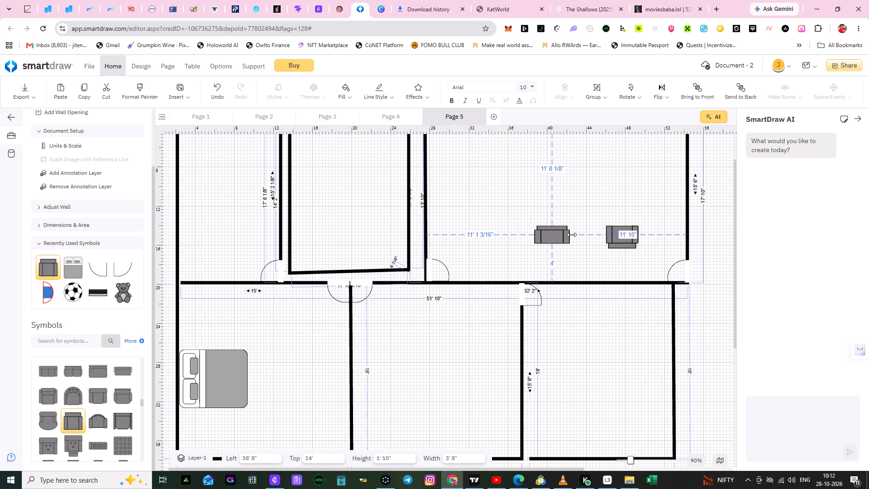
left_click_drag(572, 235, 572, 235)
left_click(553, 232)
left_click_drag(554, 226, 557, 218)
left_click(559, 210)
left_click(526, 210)
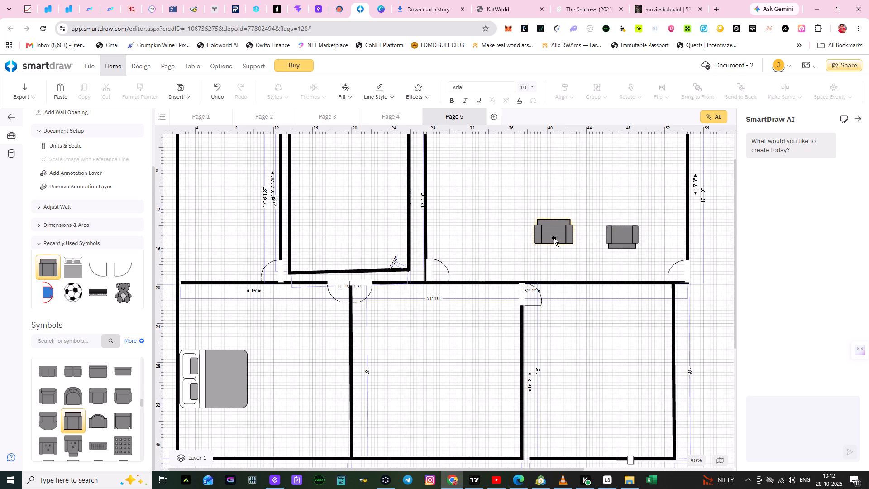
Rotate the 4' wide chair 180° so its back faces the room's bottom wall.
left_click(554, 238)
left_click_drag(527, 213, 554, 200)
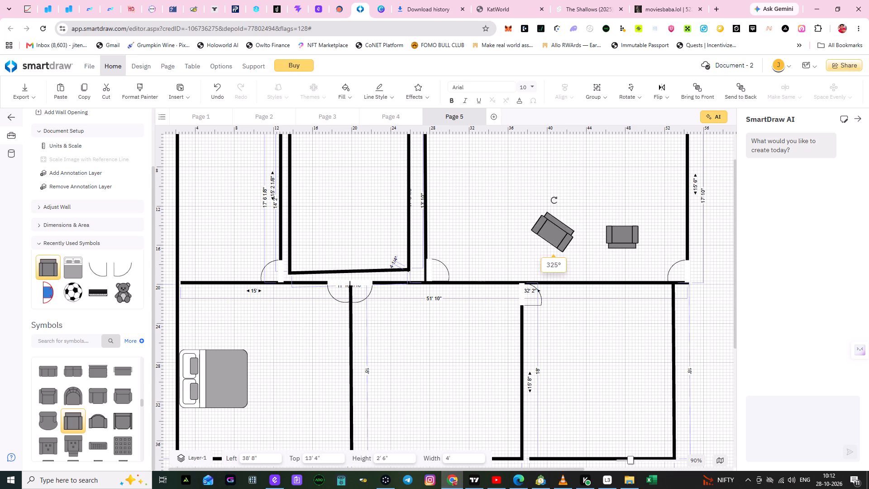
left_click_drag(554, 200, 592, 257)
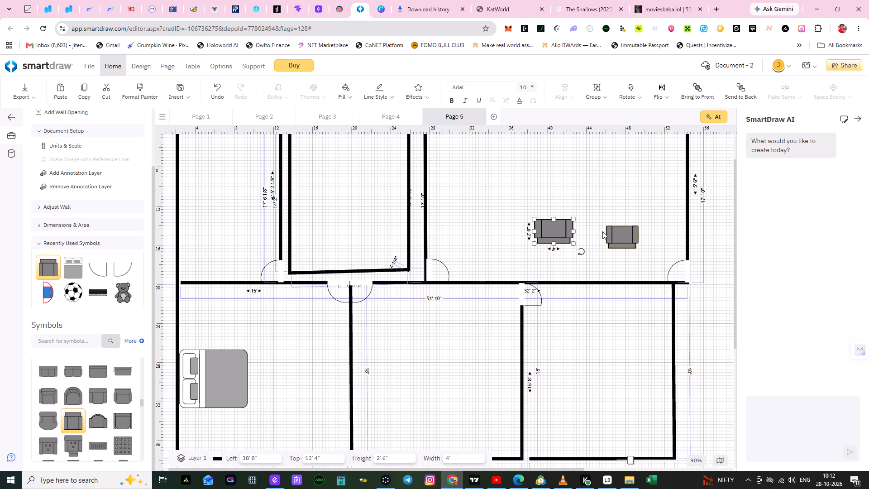
Move the 4' wide chair up to the large upper room's top wall and rotate it so its back faces that wall.
scroll(605, 218, "up", 2)
left_click_drag(560, 274, 567, 266)
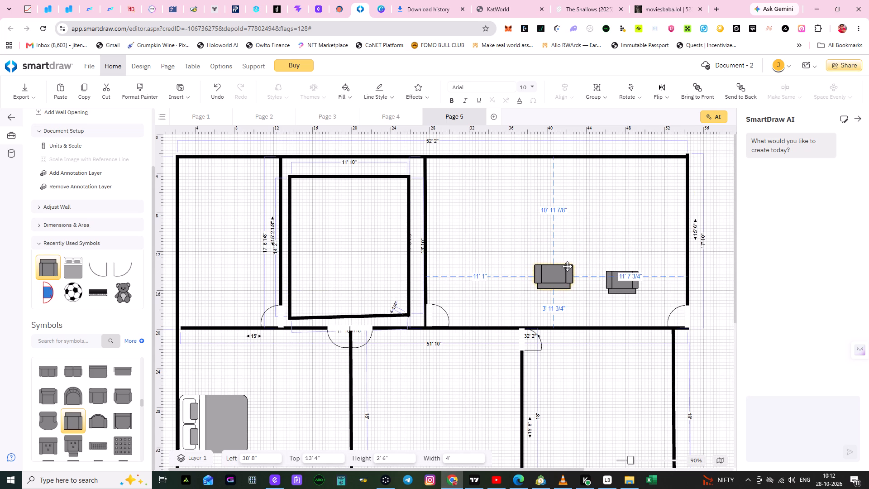
left_click_drag(567, 266, 582, 170)
left_click(609, 192)
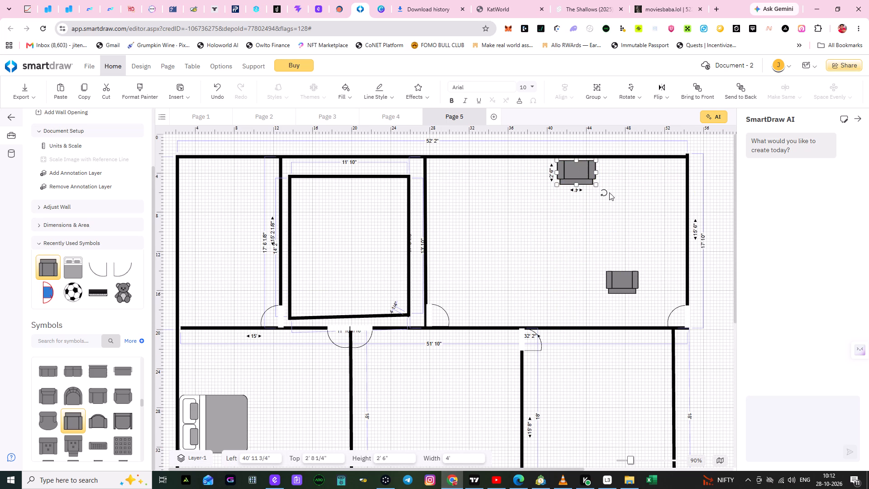
left_click(573, 173)
left_click_drag(605, 192, 563, 165)
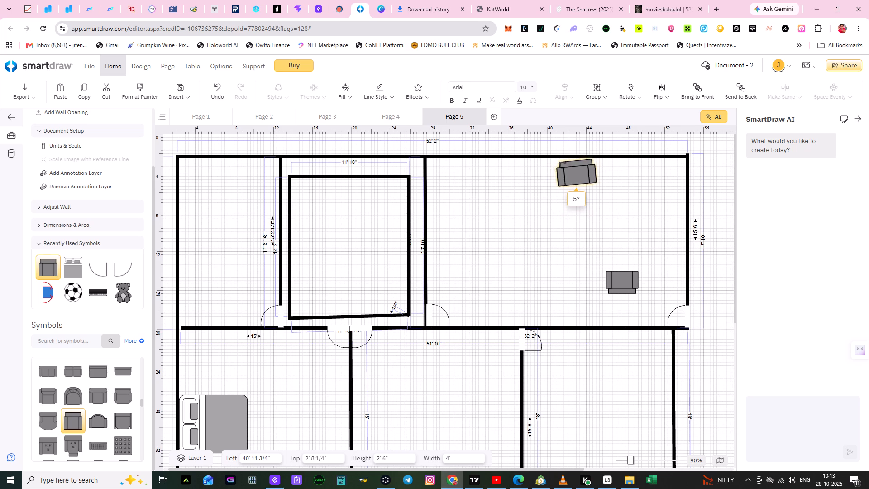
left_click_drag(563, 165, 568, 166)
left_click(568, 235)
Move the 3' 4" wide chair beside the first one along the top wall and rotate it so its back faces that wall.
left_click(630, 285)
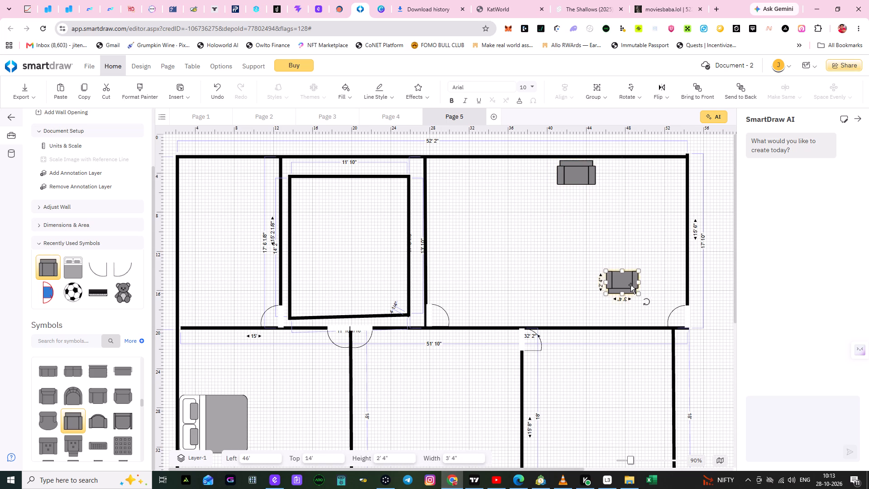
left_click_drag(630, 285, 634, 177)
left_click(634, 177)
left_click_drag(651, 192, 605, 200)
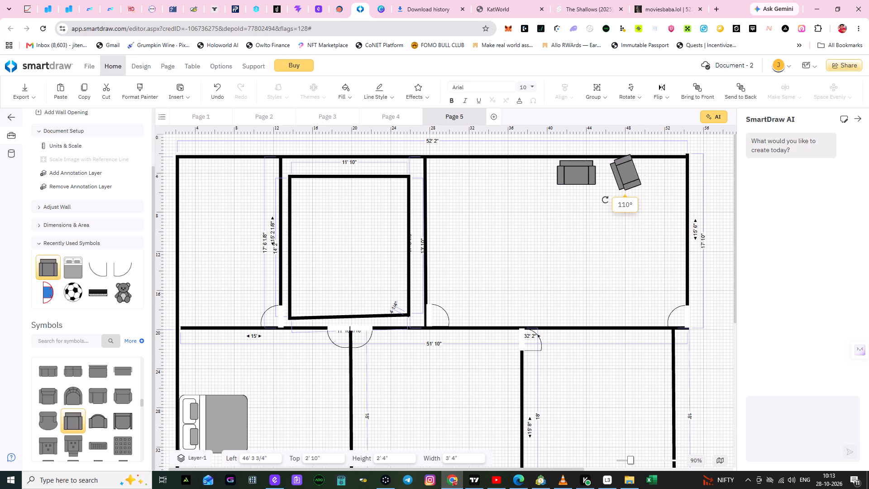
left_click_drag(605, 200, 611, 163)
left_click(605, 197)
Widen the second chair along the top wall slightly toward the outer side wall.
left_click(628, 170)
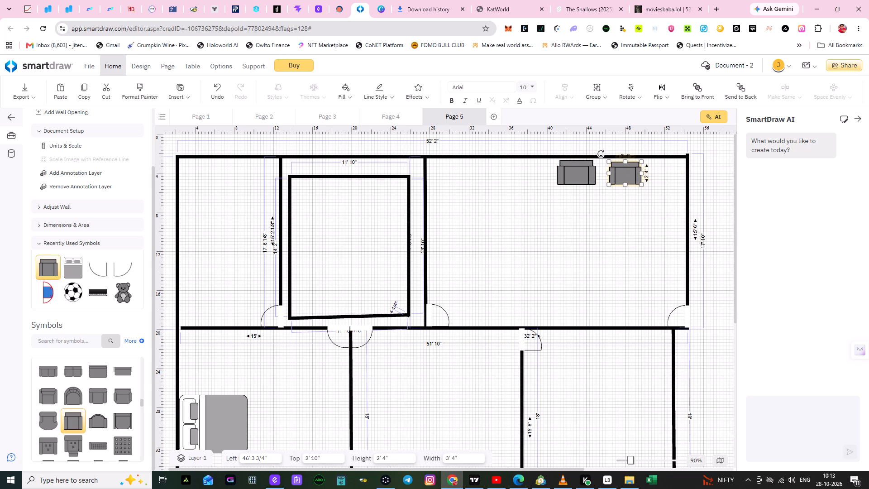
left_click_drag(642, 172, 649, 172)
left_click(620, 225)
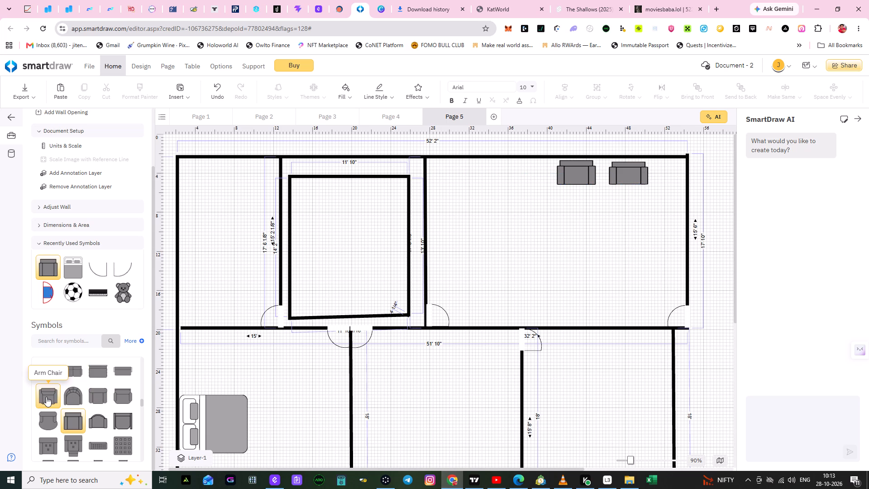
Place two Arm Chair symbols side by side in the lower part of the large upper room, below the two widened chairs.
left_click_drag(46, 397, 561, 278)
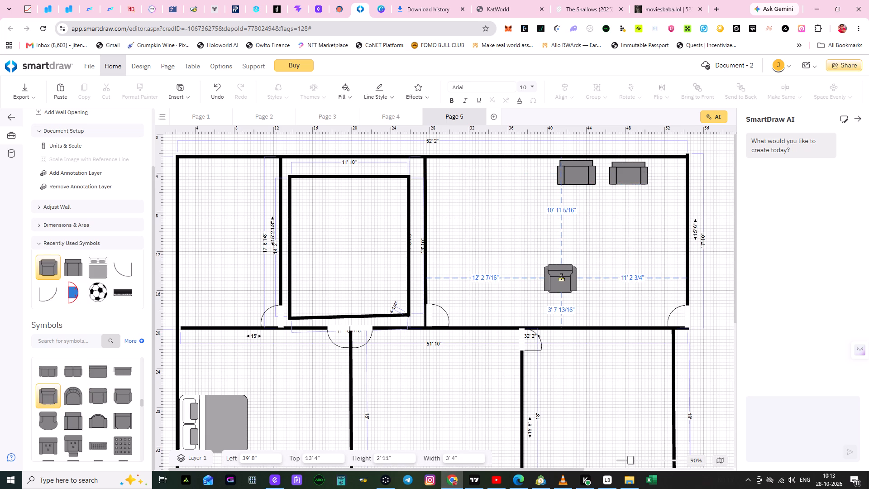
left_click_drag(43, 396, 524, 307)
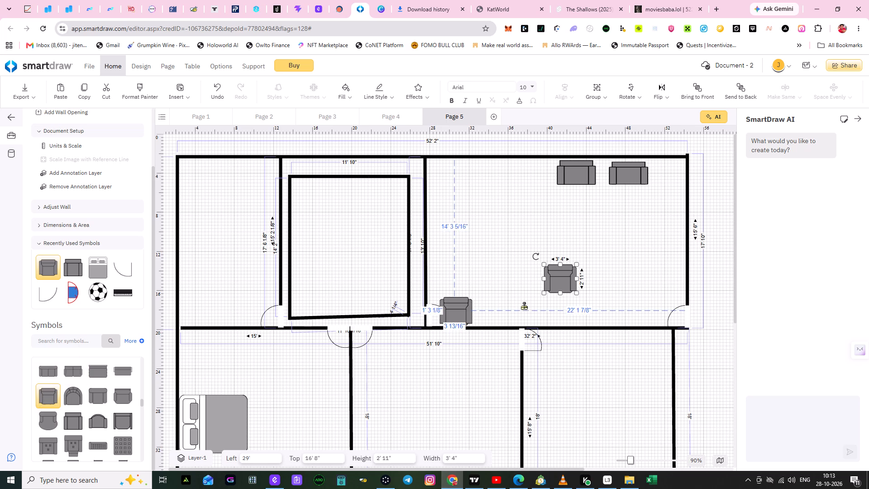
left_click_drag(524, 307, 629, 273)
left_click(535, 226)
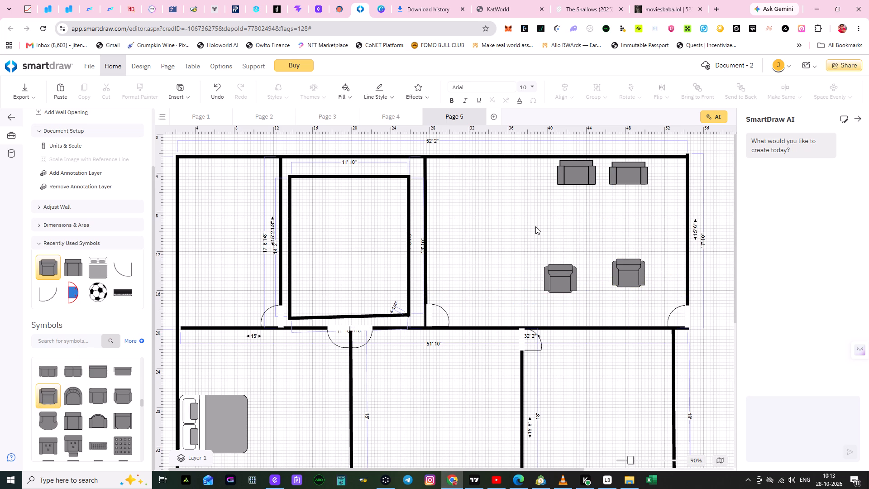
Rotate the first armchair so its back faces the large upper room's lower wall and move it down near that wall.
left_click(565, 278)
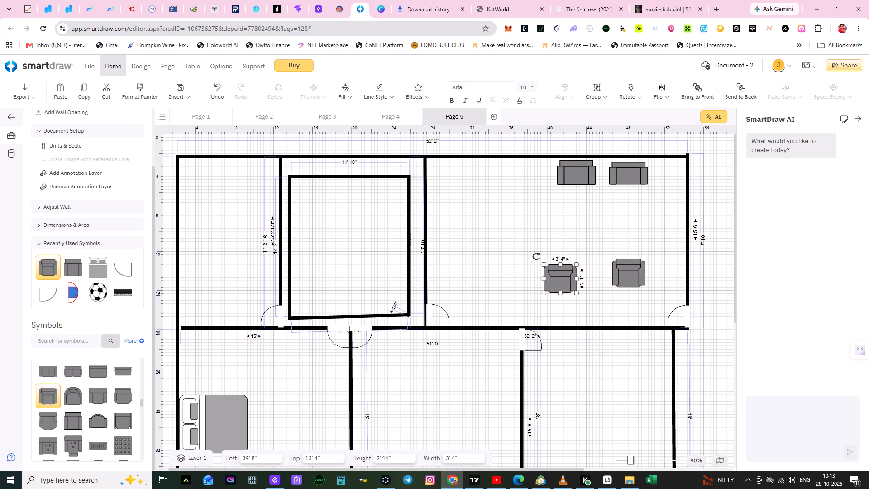
left_click_drag(536, 256, 595, 303)
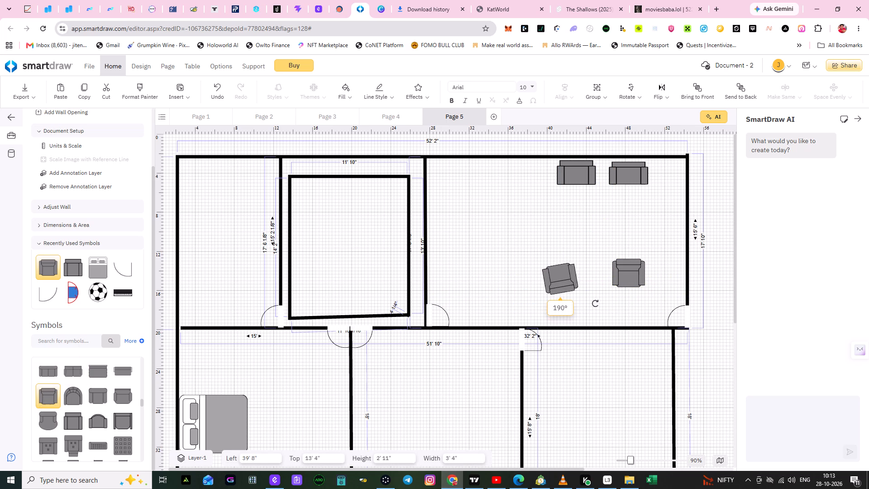
left_click_drag(595, 303, 593, 307)
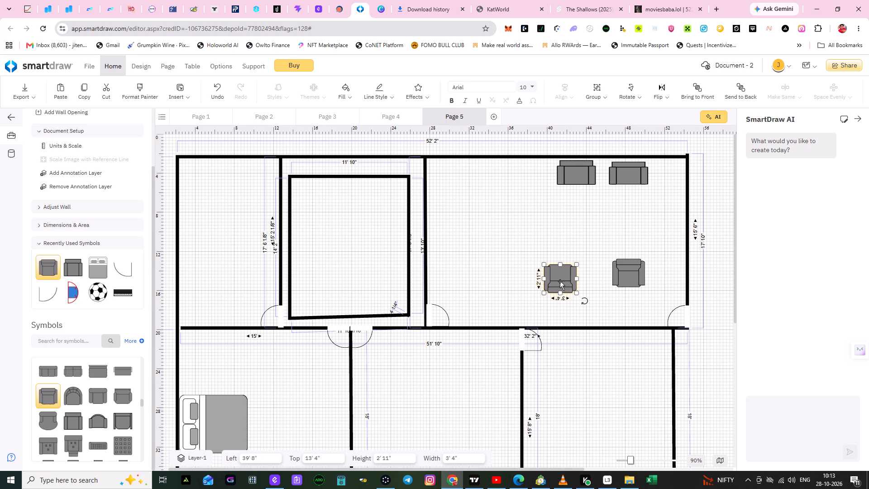
left_click_drag(558, 280, 574, 292)
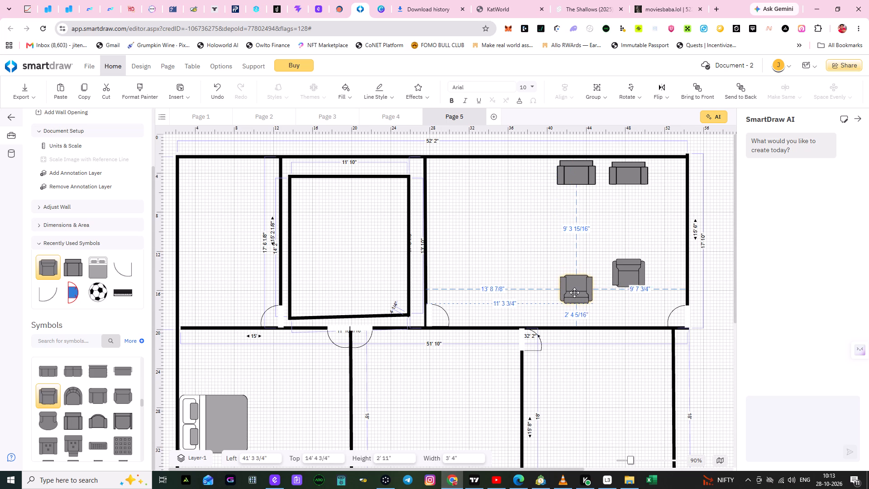
left_click_drag(574, 292, 576, 301)
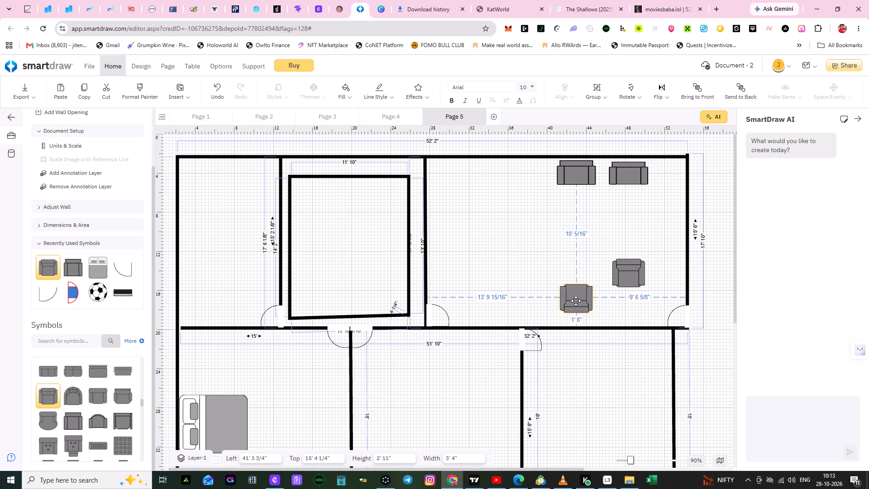
left_click_drag(576, 301, 576, 306)
left_click(575, 252)
Rotate the second armchair the same way and move it down level with the first armchair near the lower wall.
left_click(628, 270)
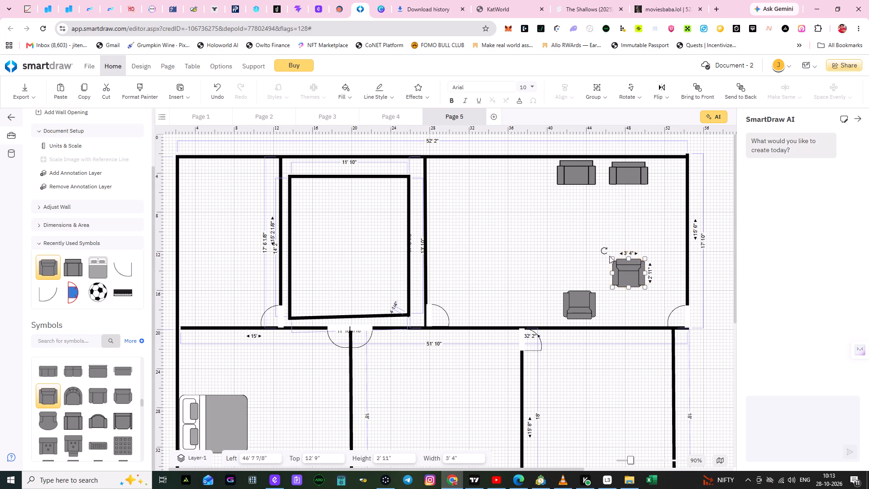
left_click_drag(605, 253, 664, 305)
left_click_drag(626, 271, 626, 299)
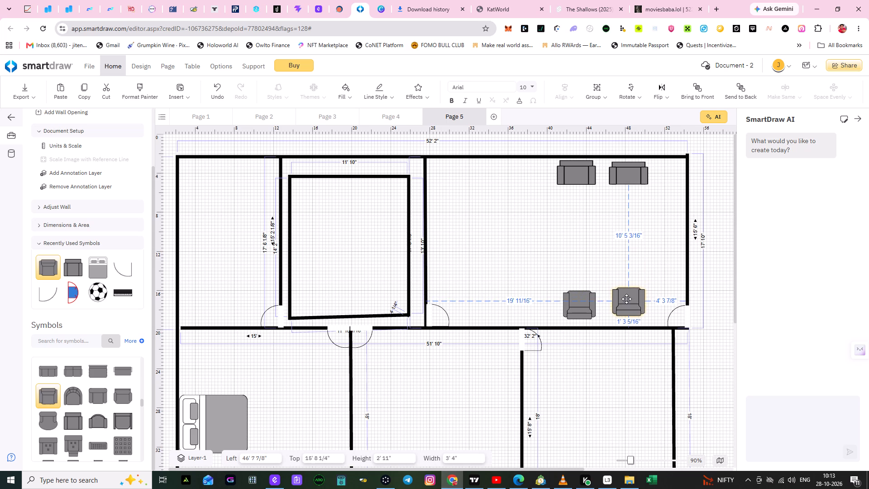
left_click_drag(626, 299, 626, 302)
left_click(608, 240)
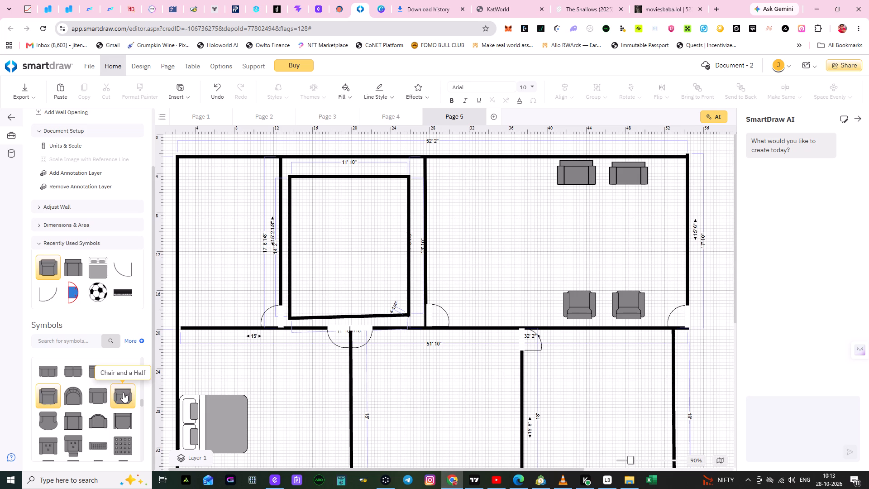
Place a Family Dinner Table symbol in the large upper room, near the partition opposite the outer side wall.
left_click_drag(141, 404, 141, 409)
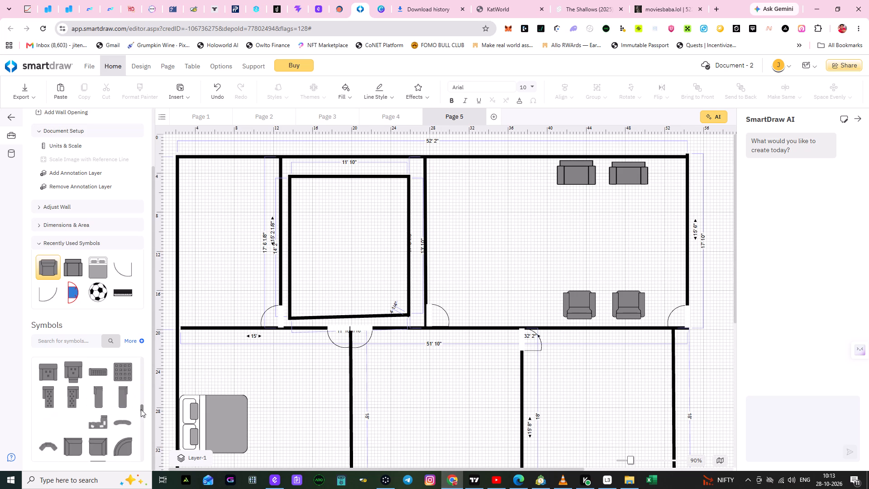
left_click_drag(141, 409, 142, 420)
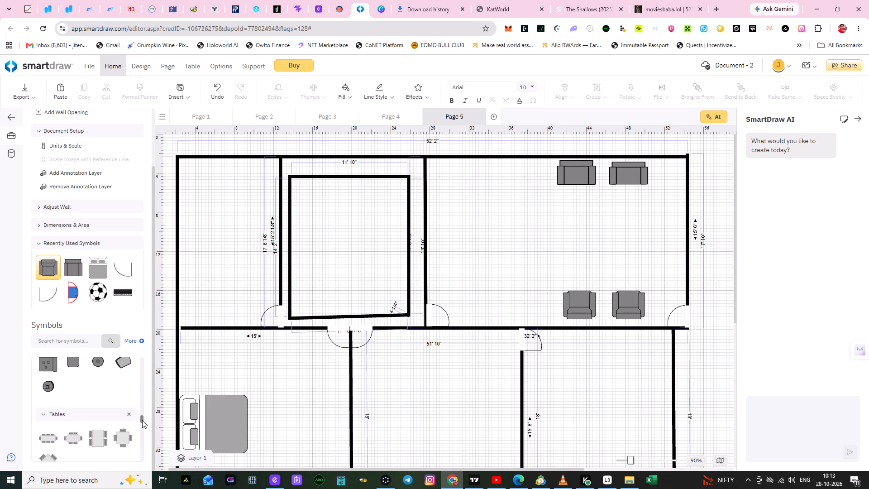
left_click_drag(142, 420, 143, 422)
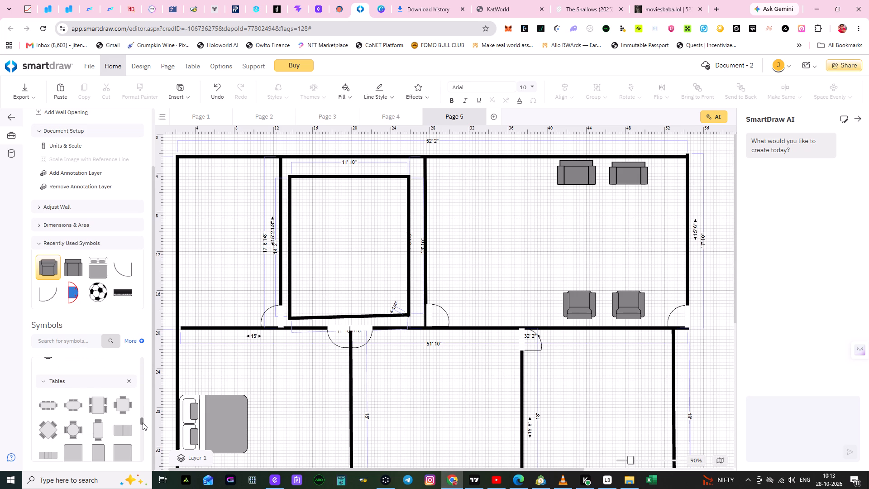
left_click_drag(143, 422, 143, 423)
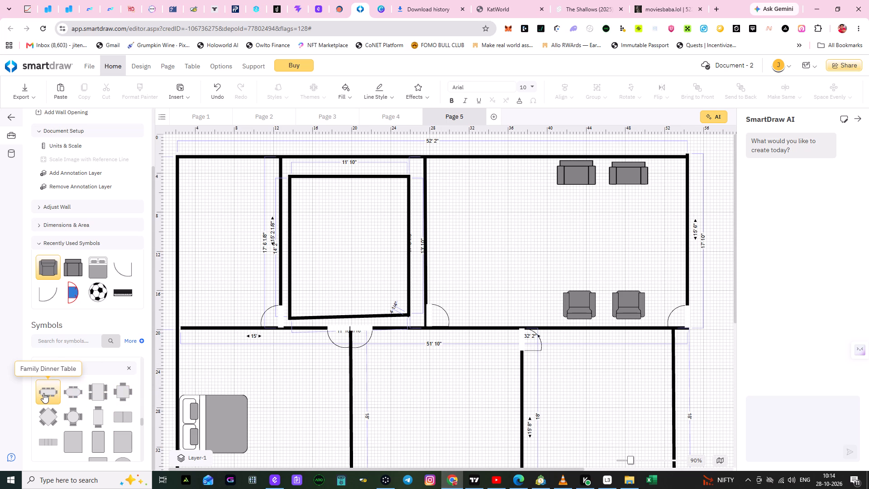
left_click_drag(43, 393, 68, 381)
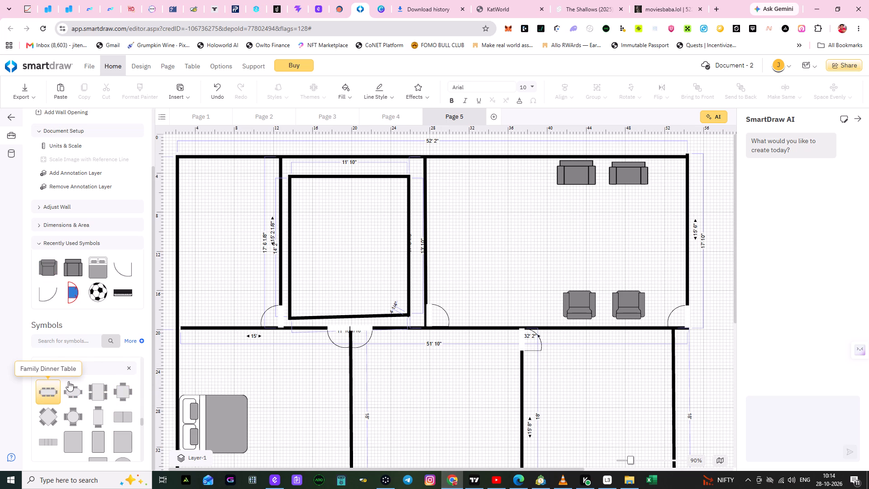
left_click_drag(68, 381, 480, 228)
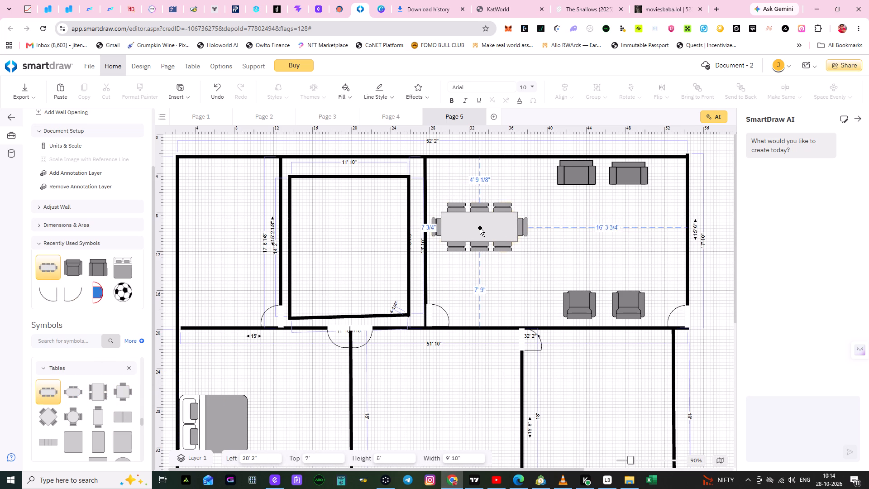
left_click(480, 228)
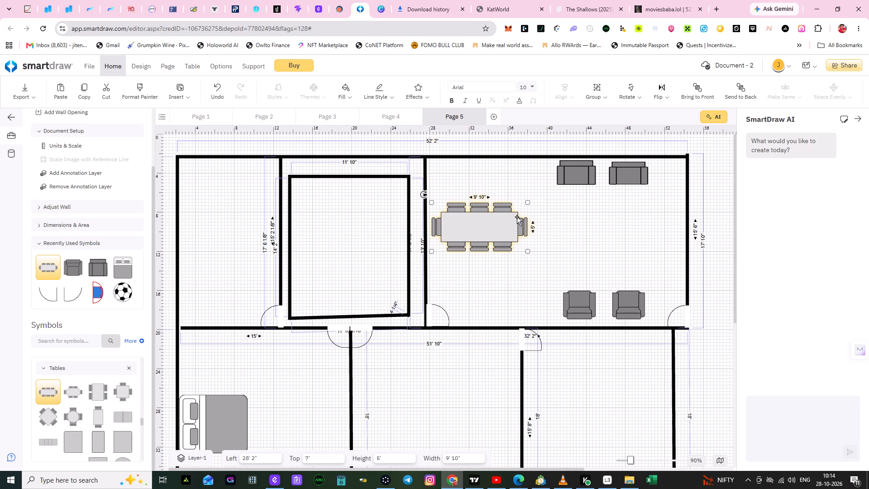
Shrink the dinner table proportionally to about 7' 8" wide by 3' 10 3/4" high.
left_click_drag(528, 203, 528, 211)
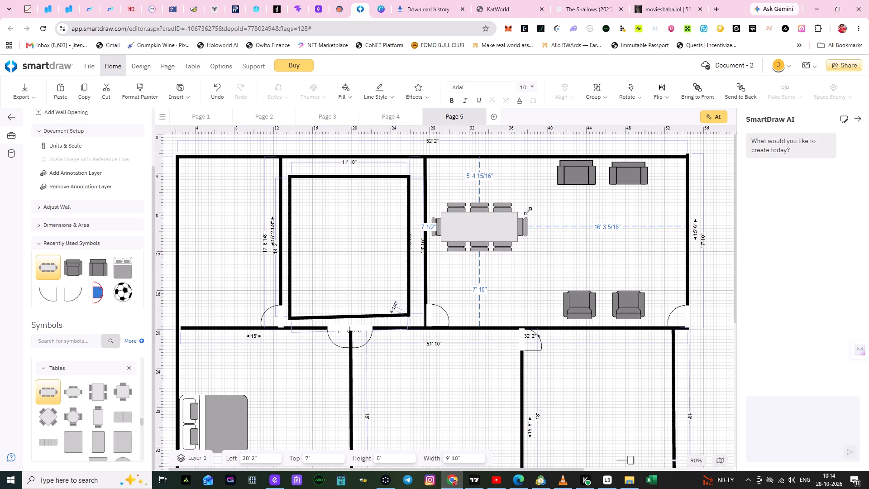
left_click_drag(528, 211, 526, 214)
left_click(535, 201)
left_click(494, 226)
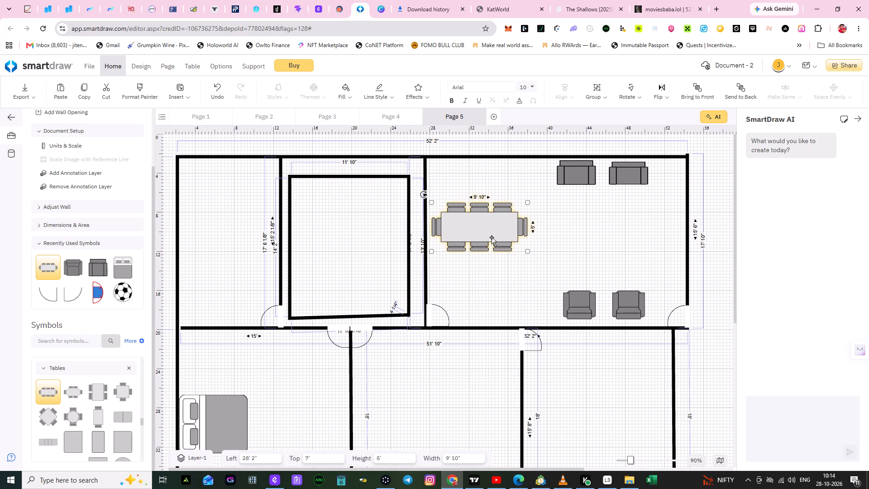
left_click_drag(430, 252, 443, 240)
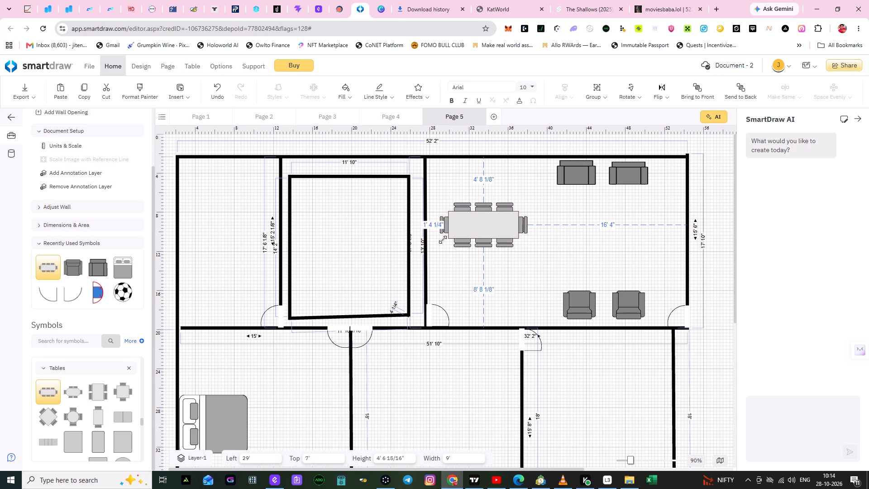
left_click_drag(443, 240, 452, 234)
left_click(482, 219)
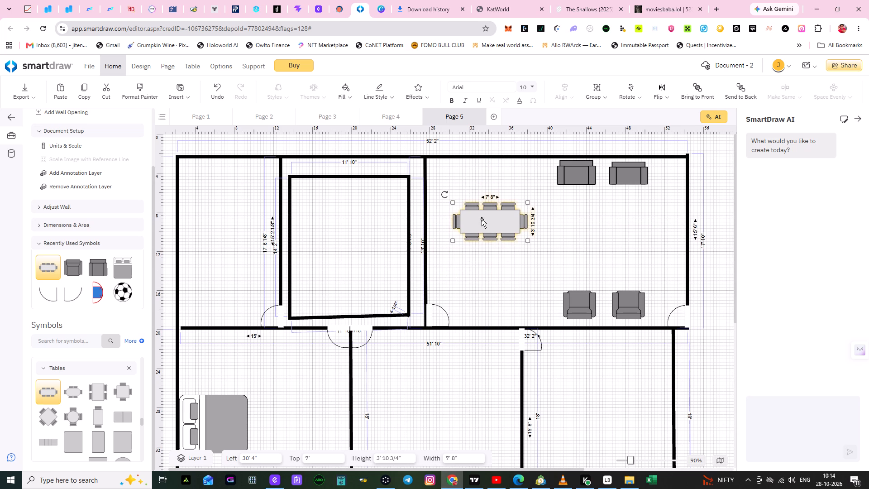
Rotate the dinner table 90° and move it close alongside the large upper room's partition wall.
left_click_drag(444, 192, 442, 205)
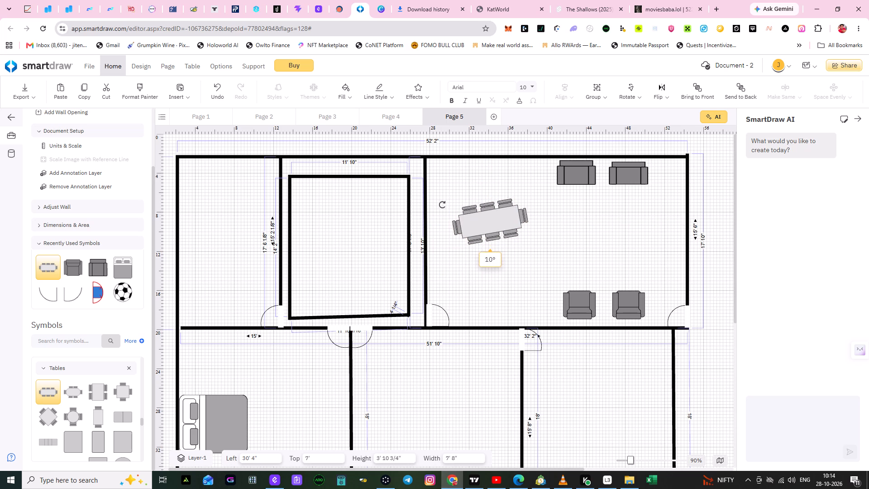
left_click_drag(442, 205, 473, 249)
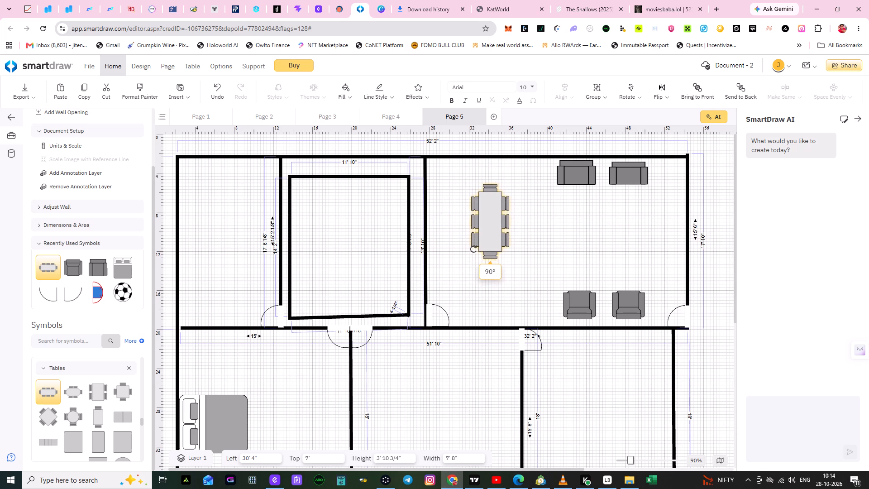
left_click_drag(473, 249, 473, 249)
left_click(572, 227)
left_click_drag(490, 225, 470, 231)
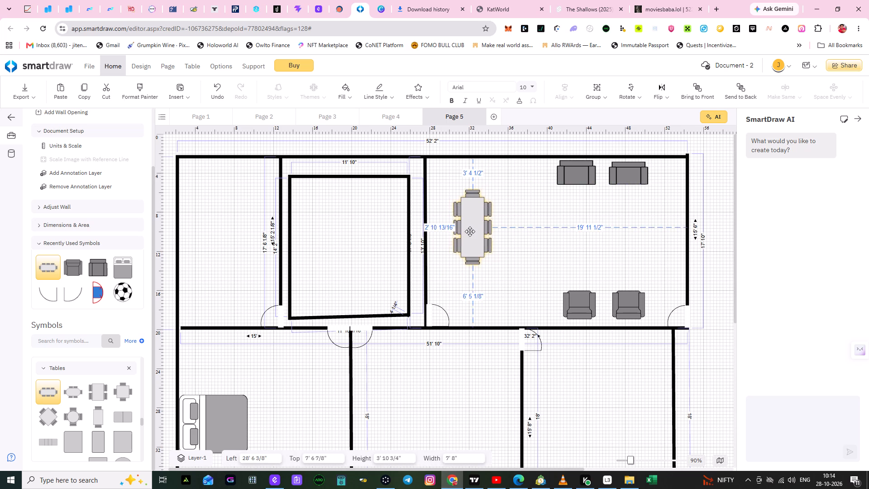
left_click_drag(470, 231, 451, 226)
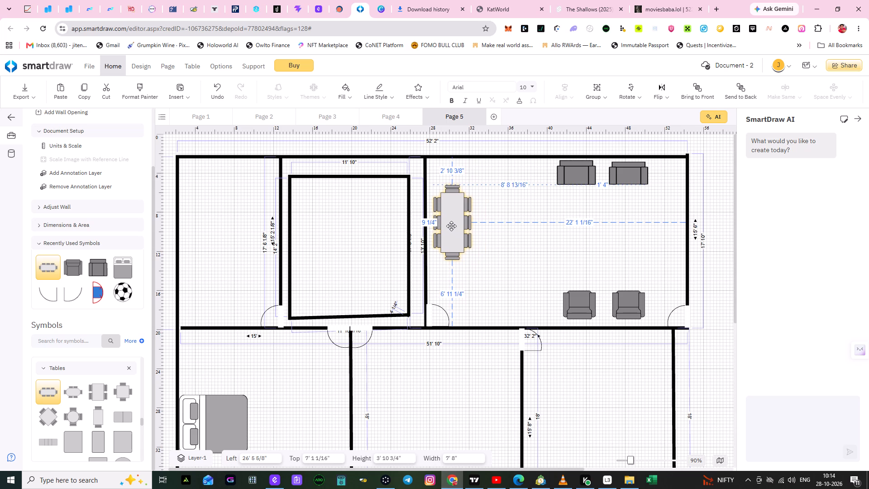
left_click_drag(451, 226, 452, 227)
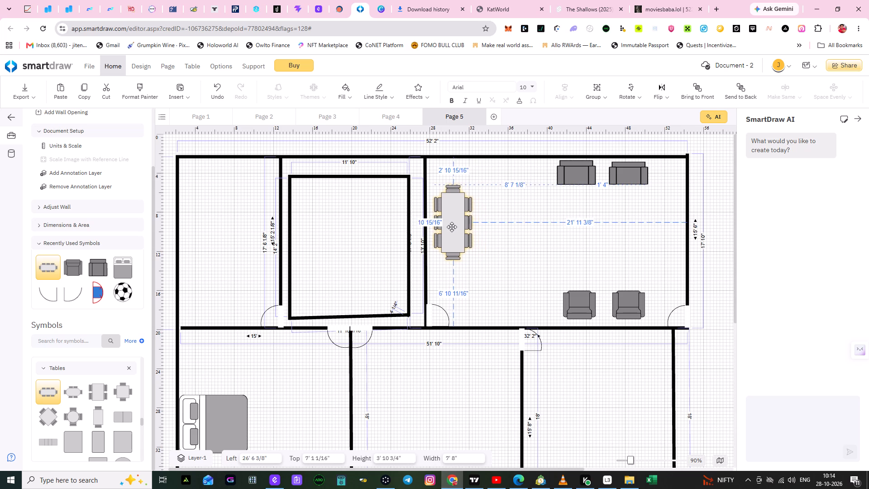
left_click_drag(452, 227, 450, 227)
left_click(514, 224)
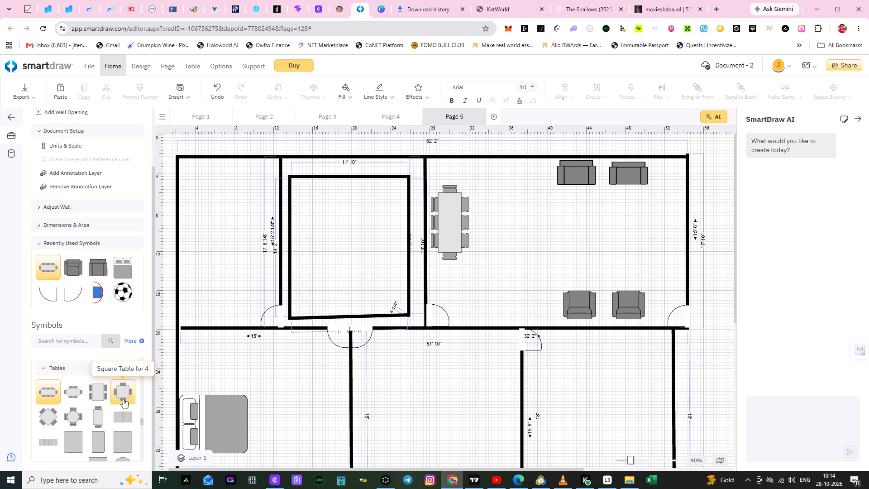
Place a Glass Oval Coffee Table symbol in the large upper room, between the widened chairs and the armchairs.
scroll(119, 405, "down", 1)
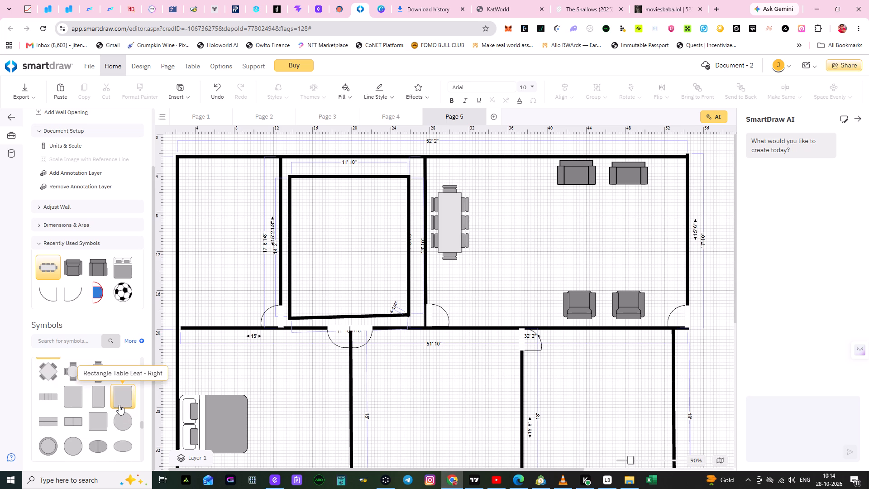
scroll(119, 405, "down", 1)
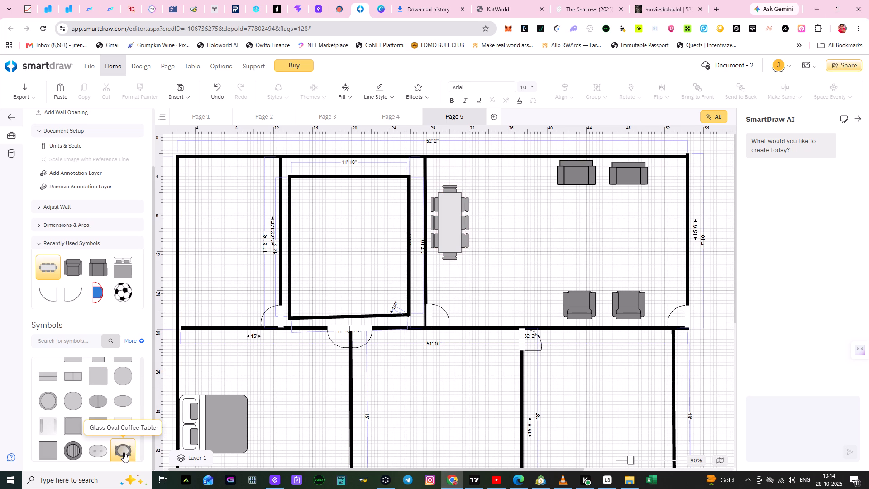
left_click_drag(124, 452, 204, 390)
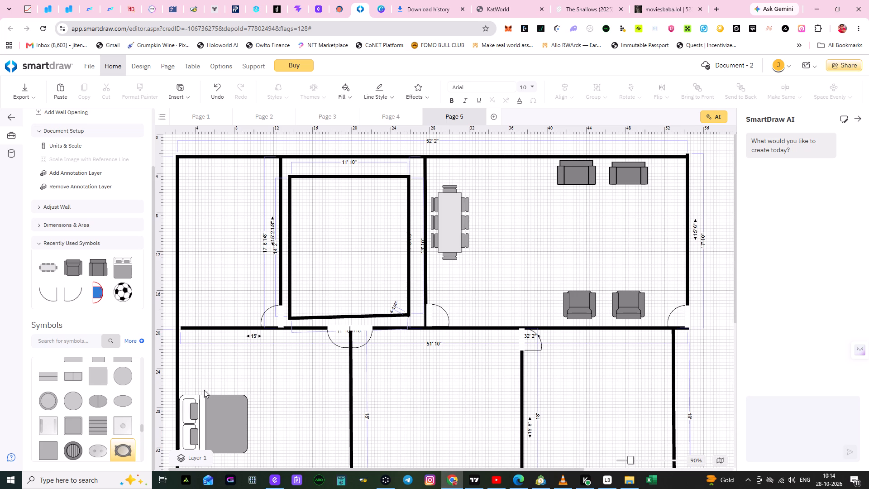
left_click_drag(204, 390, 547, 237)
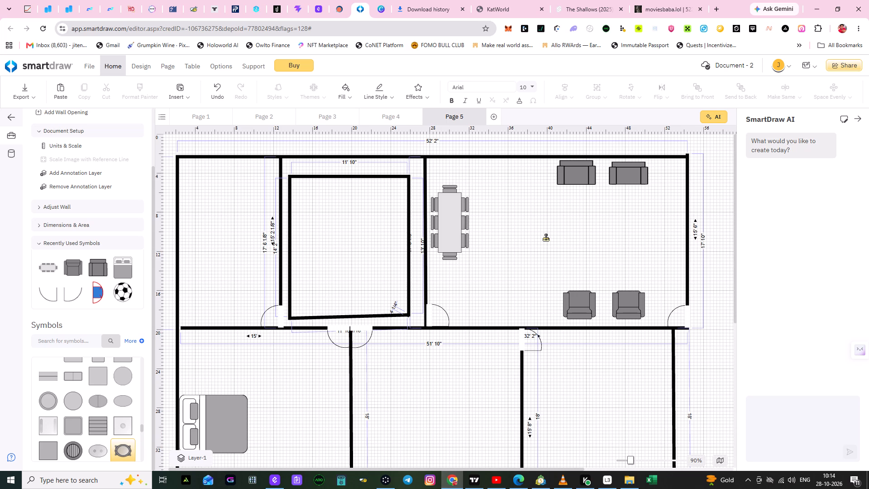
left_click(546, 238)
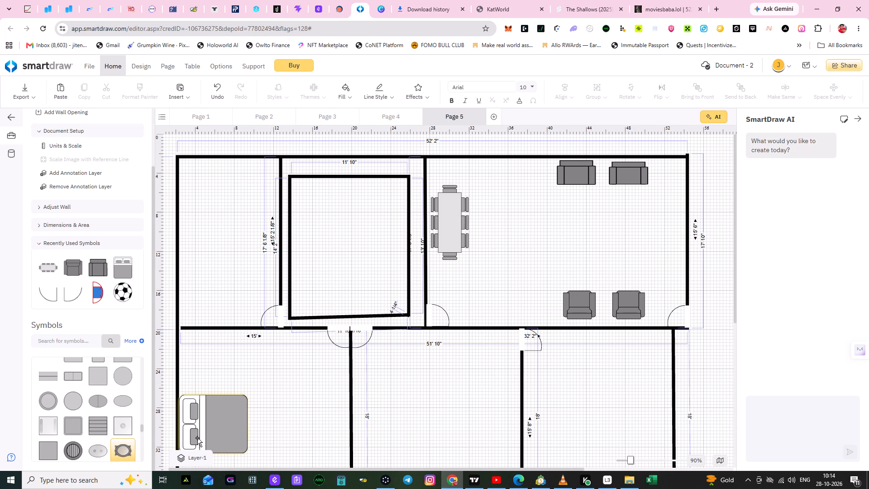
left_click_drag(119, 449, 568, 230)
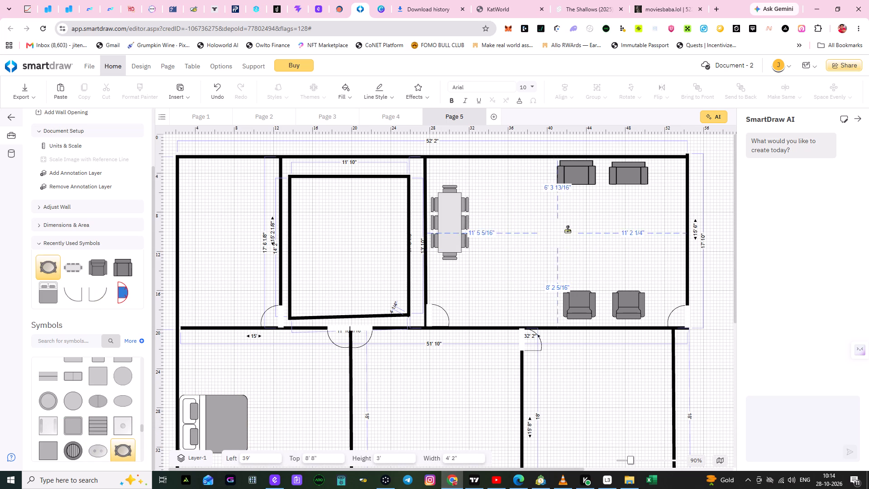
left_click_drag(568, 230, 597, 237)
left_click(597, 237)
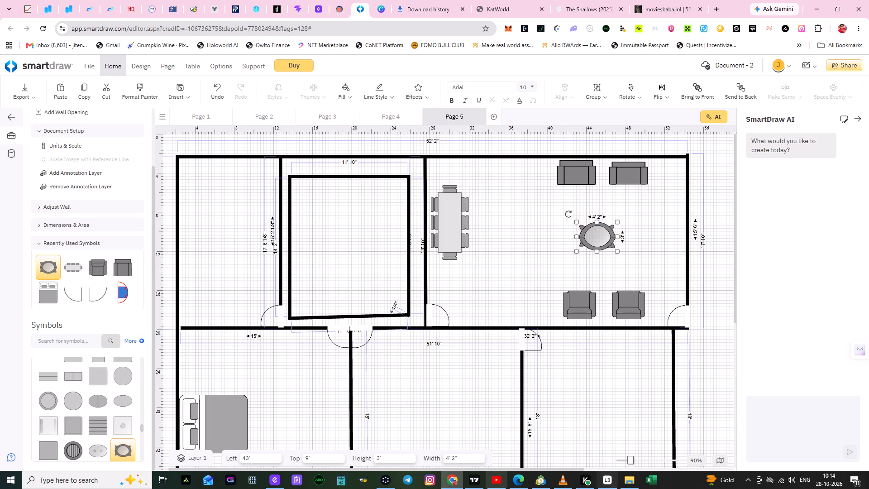
Enlarge the coffee table to 4' 8" wide by 4' high and centre it between the chairs and armchairs.
left_click(598, 222)
left_click_drag(598, 222, 603, 212)
left_click(605, 231)
left_click_drag(617, 232, 622, 232)
left_click_drag(603, 234, 609, 240)
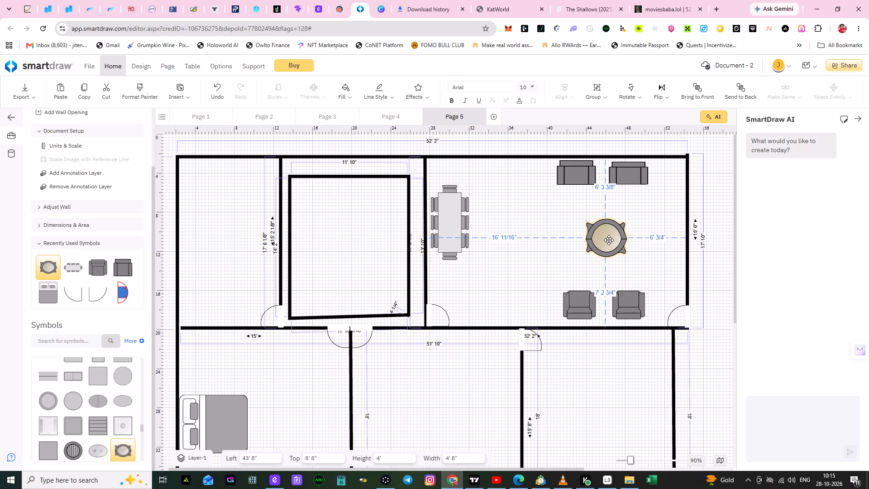
left_click_drag(609, 240, 608, 240)
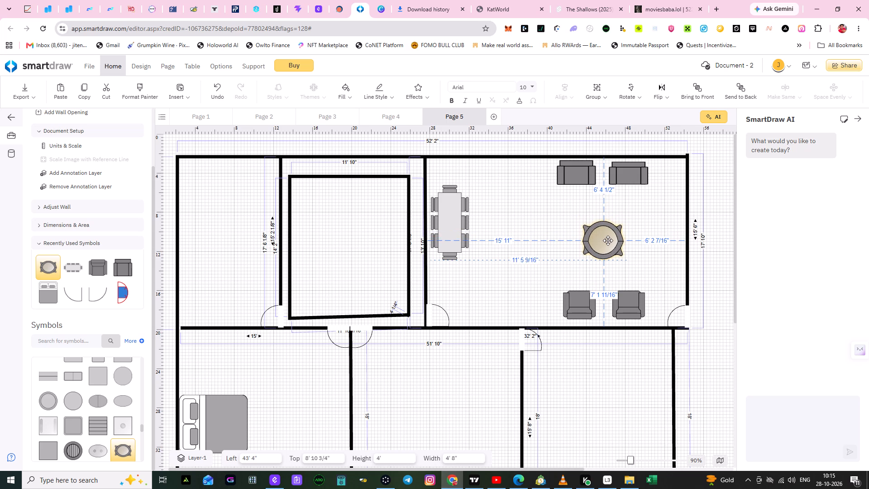
left_click_drag(608, 240, 608, 239)
left_click(511, 244)
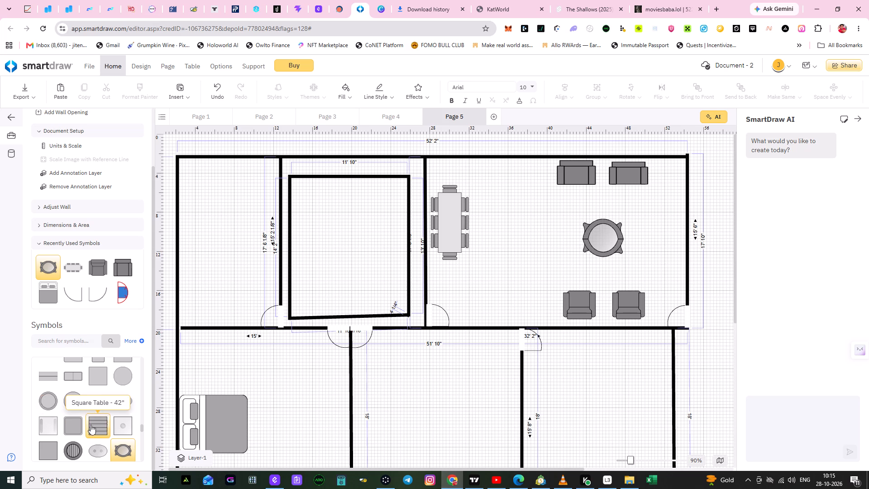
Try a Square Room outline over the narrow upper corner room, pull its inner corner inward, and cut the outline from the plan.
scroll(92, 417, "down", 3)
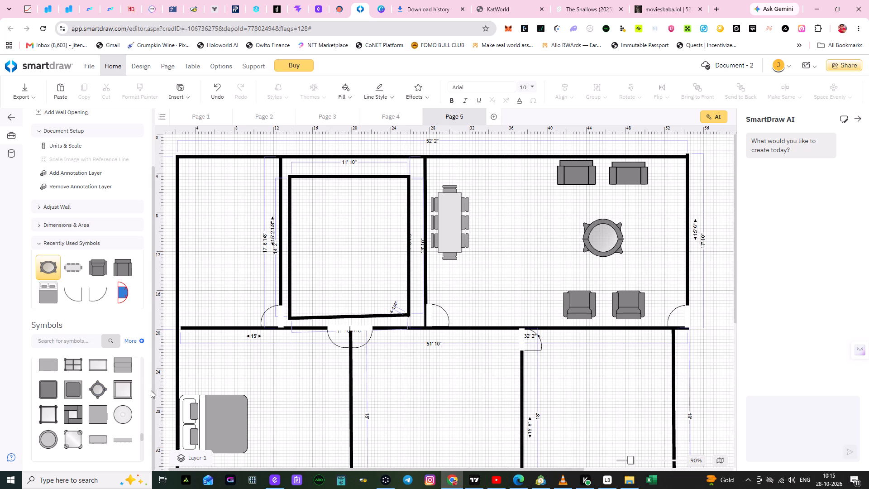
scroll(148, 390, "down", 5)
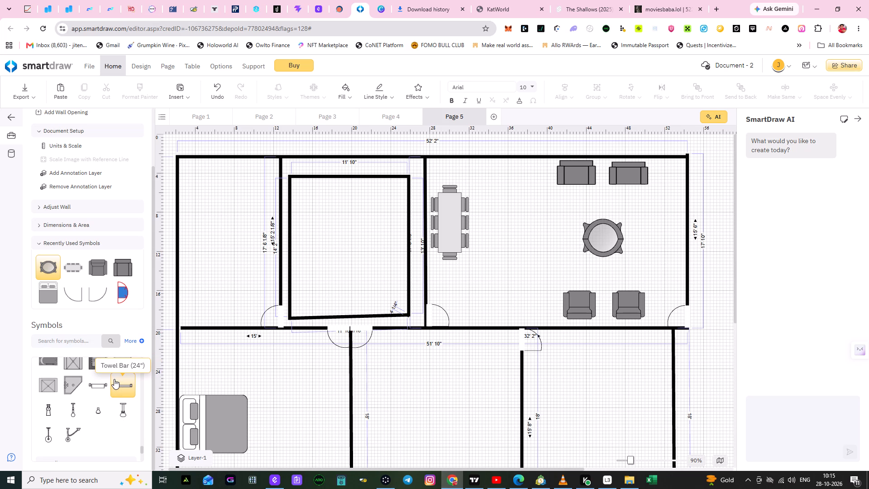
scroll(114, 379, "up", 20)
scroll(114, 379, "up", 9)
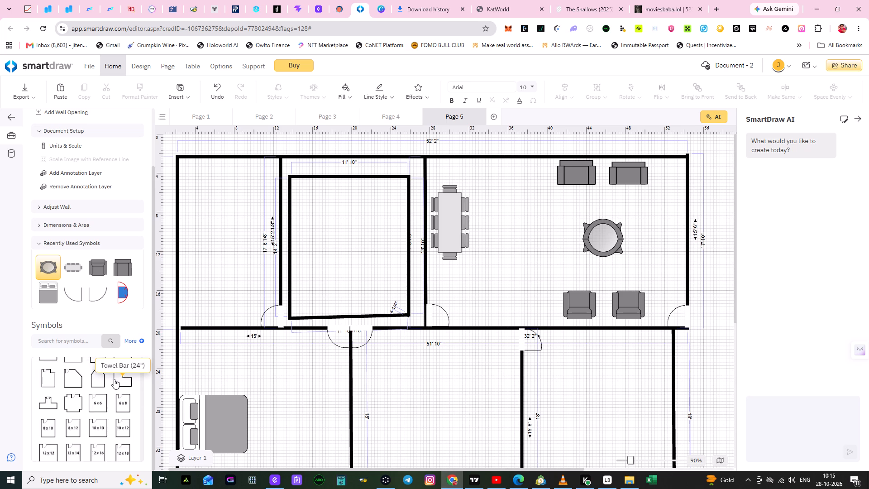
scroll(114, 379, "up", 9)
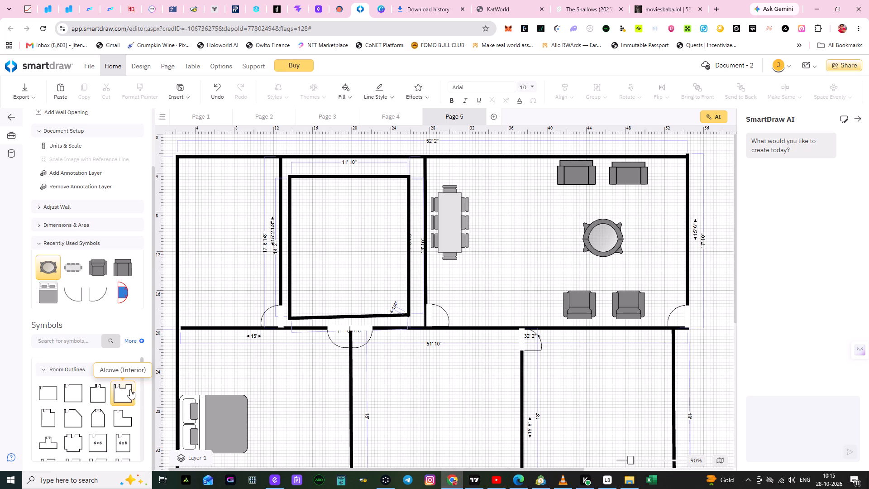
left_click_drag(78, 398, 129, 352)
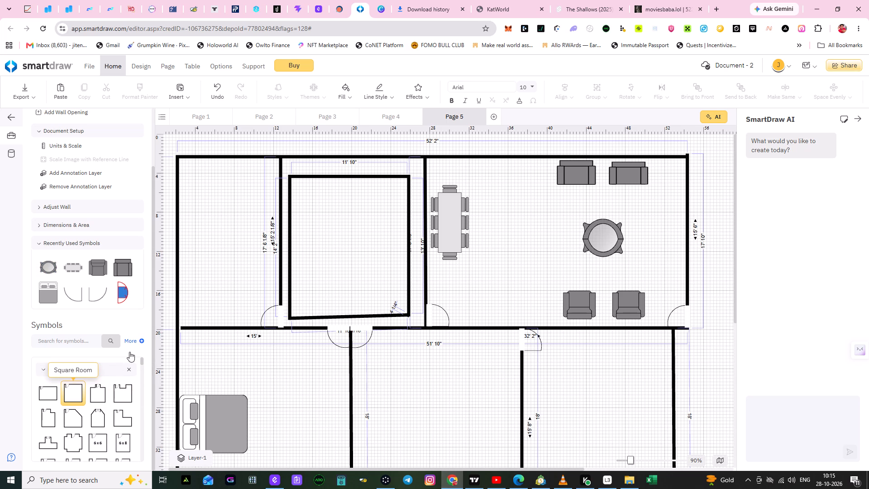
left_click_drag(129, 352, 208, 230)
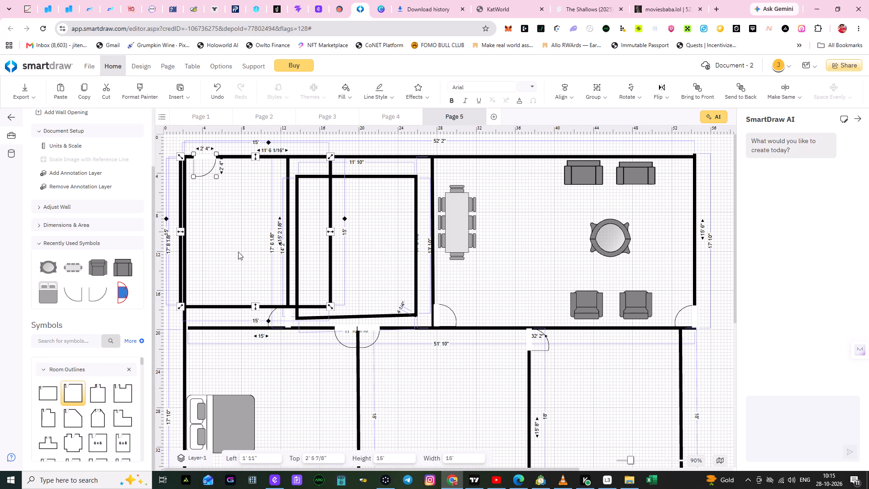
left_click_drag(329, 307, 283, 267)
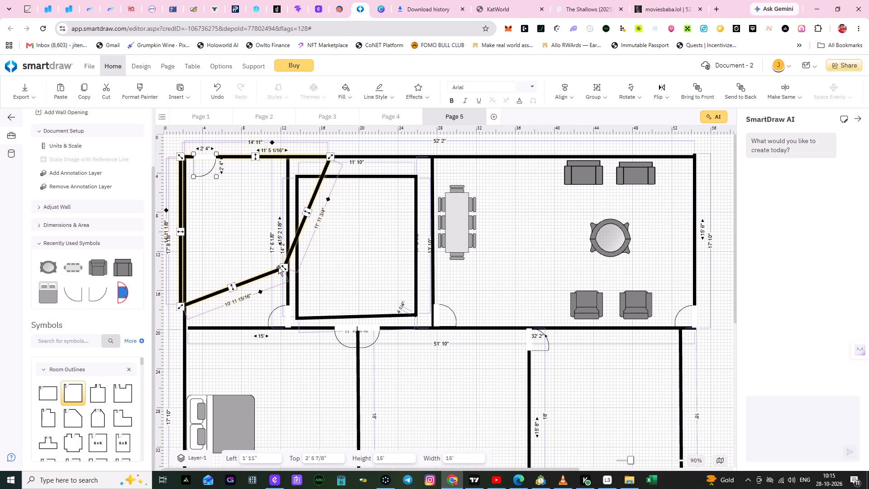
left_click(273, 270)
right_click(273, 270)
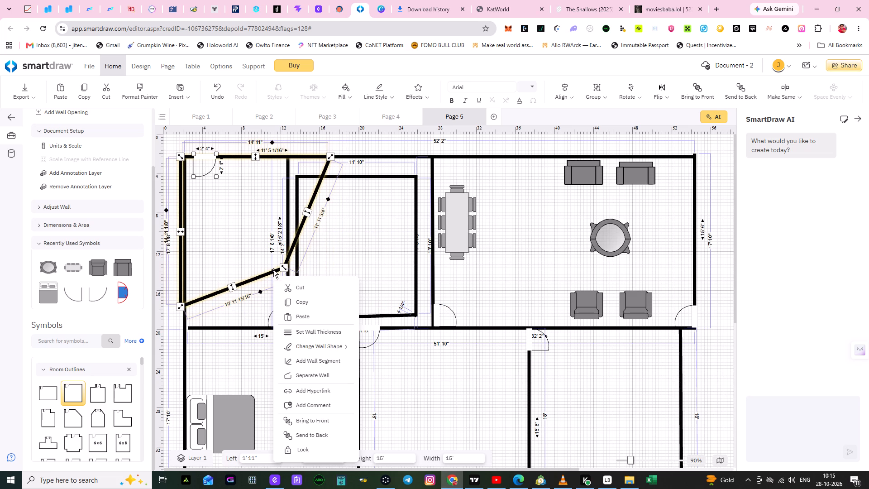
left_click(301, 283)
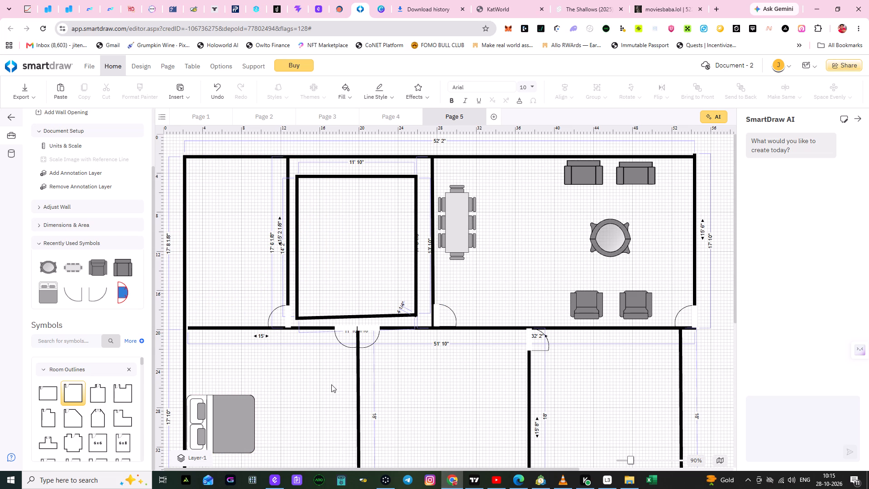
Search the symbol library for car and browse the matching symbols as far as the Cars group.
scroll(413, 404, "down", 3)
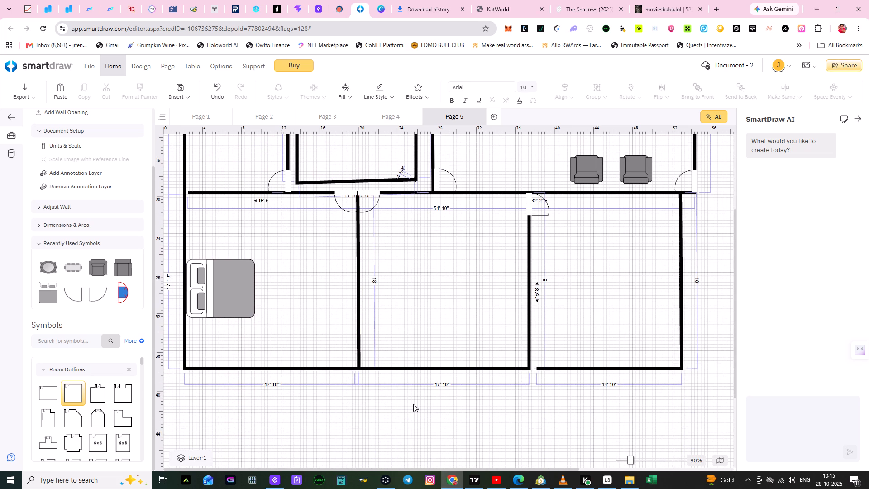
scroll(406, 338, "up", 3)
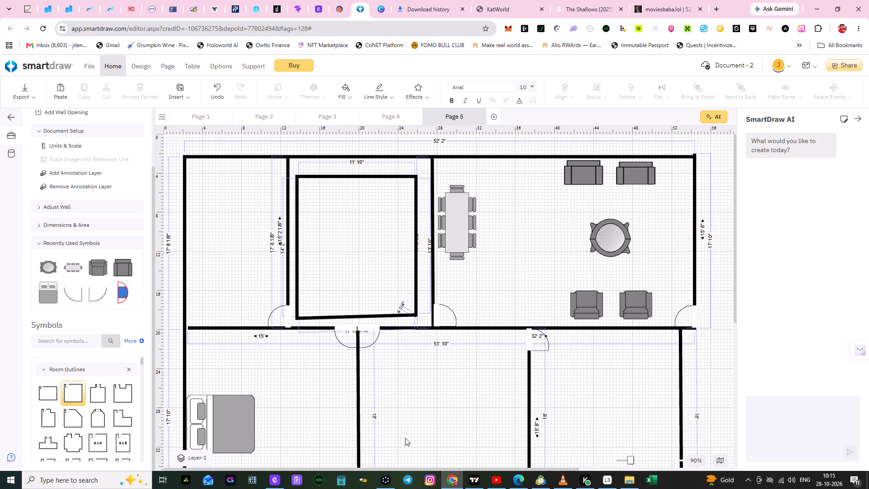
left_click(69, 340)
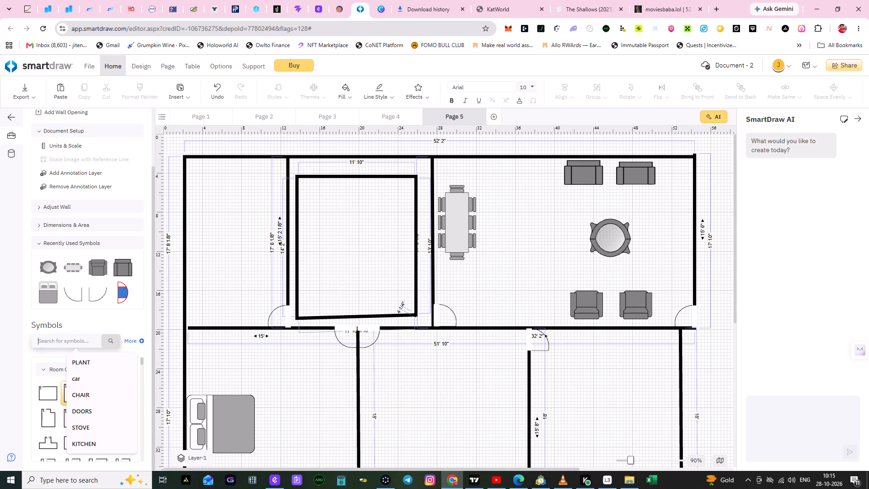
left_click(85, 379)
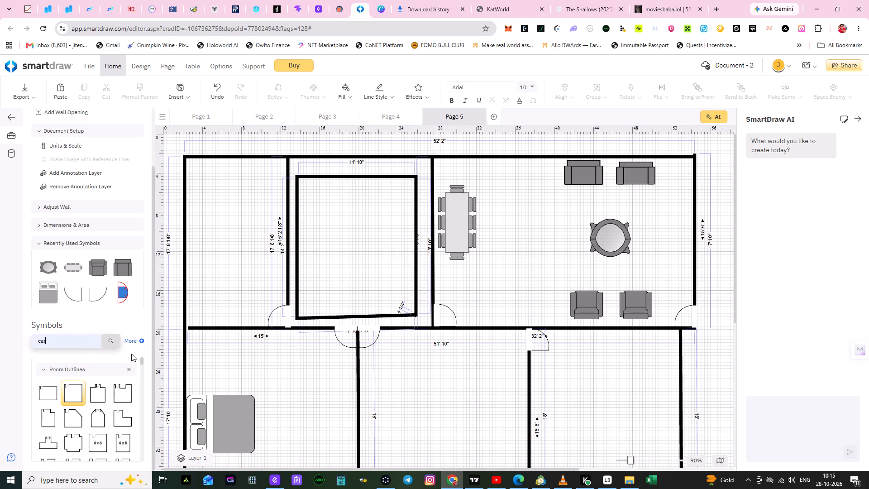
scroll(112, 350, "down", 2)
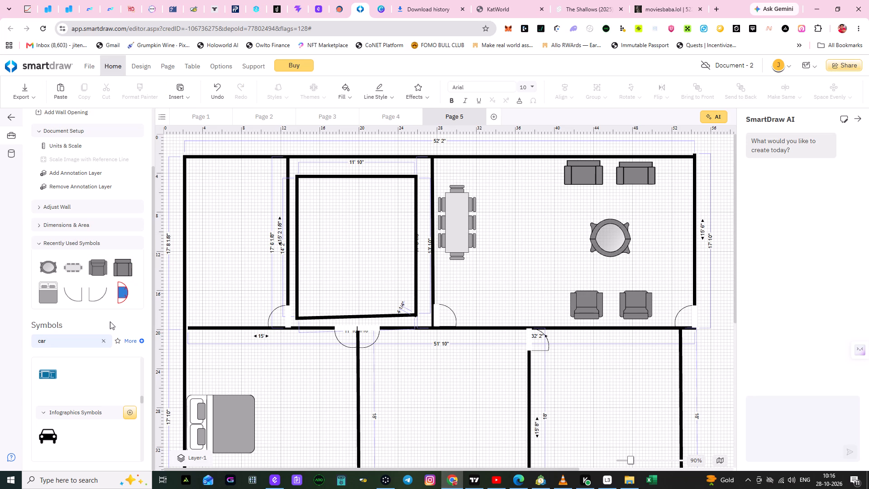
scroll(88, 379, "down", 2)
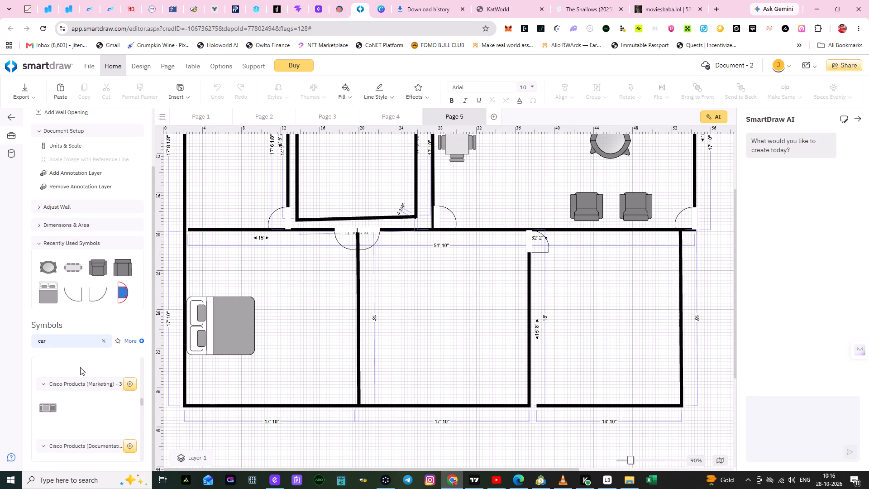
scroll(96, 380, "down", 2)
scroll(108, 422, "down", 2)
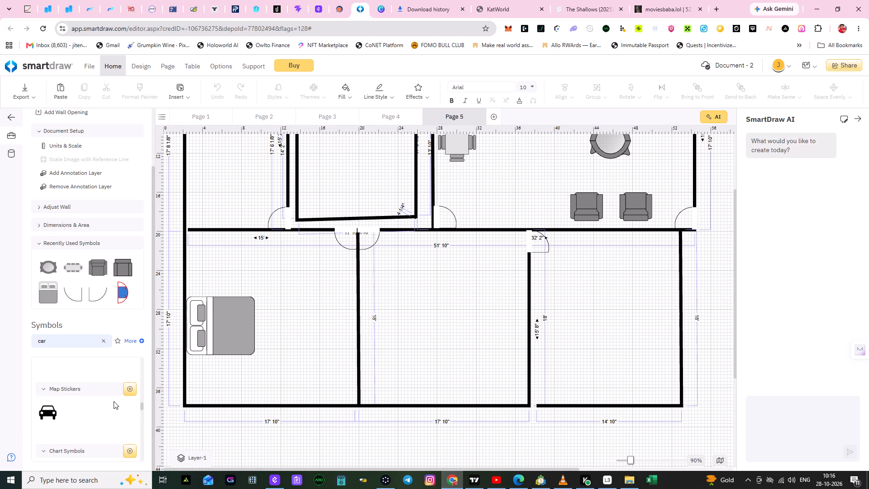
scroll(114, 401, "down", 2)
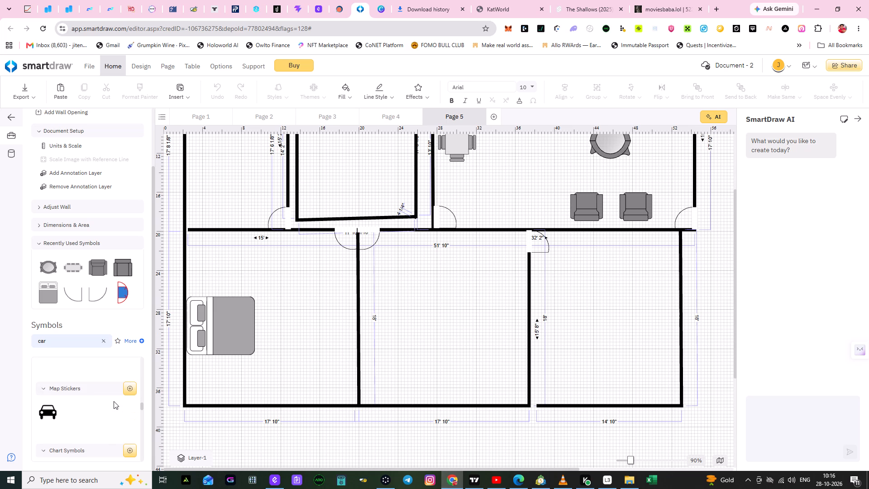
scroll(114, 401, "down", 1)
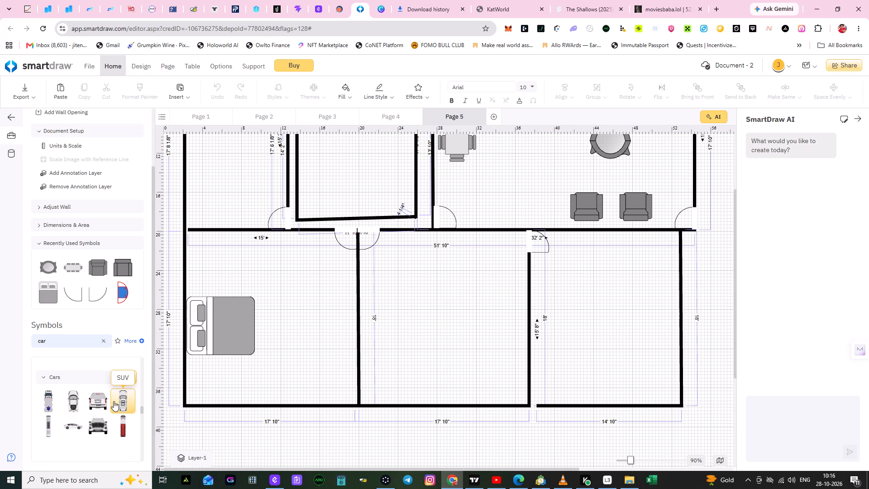
scroll(119, 411, "up", 1)
Clear the car search and search the symbol library for CHAIR.
left_click(102, 339)
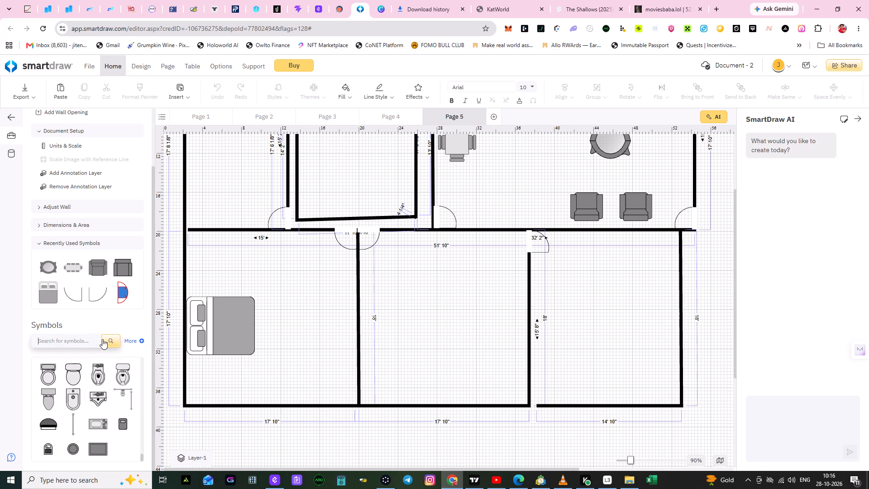
left_click(72, 339)
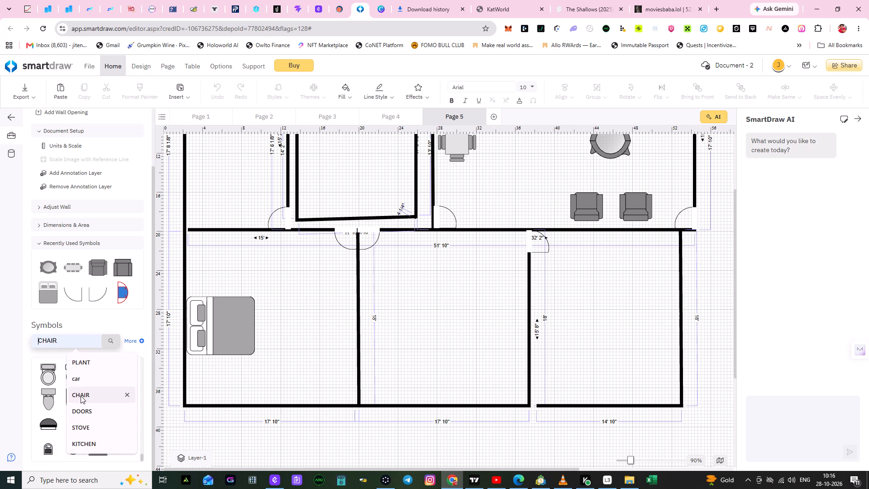
left_click(81, 396)
left_click(110, 340)
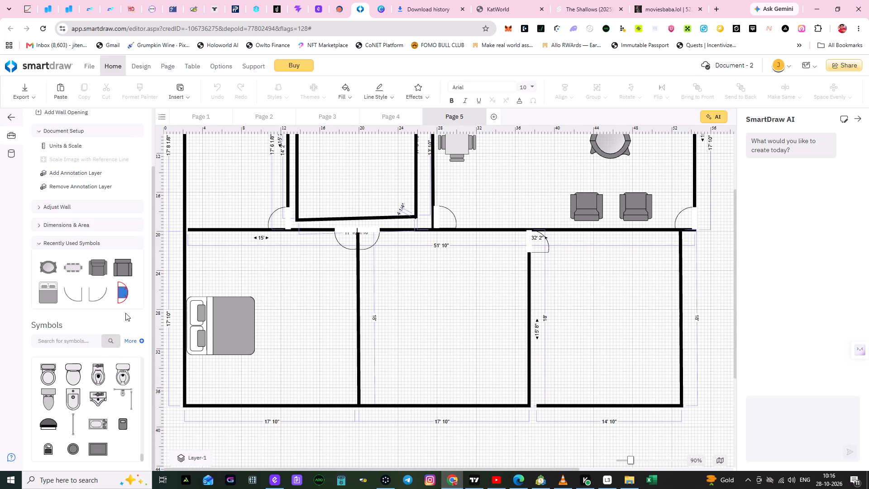
scroll(129, 350, "down", 2)
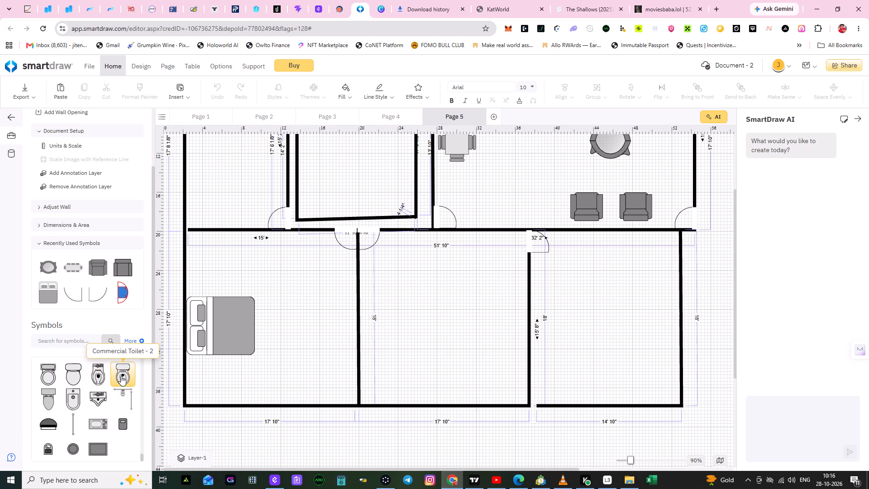
left_click(77, 342)
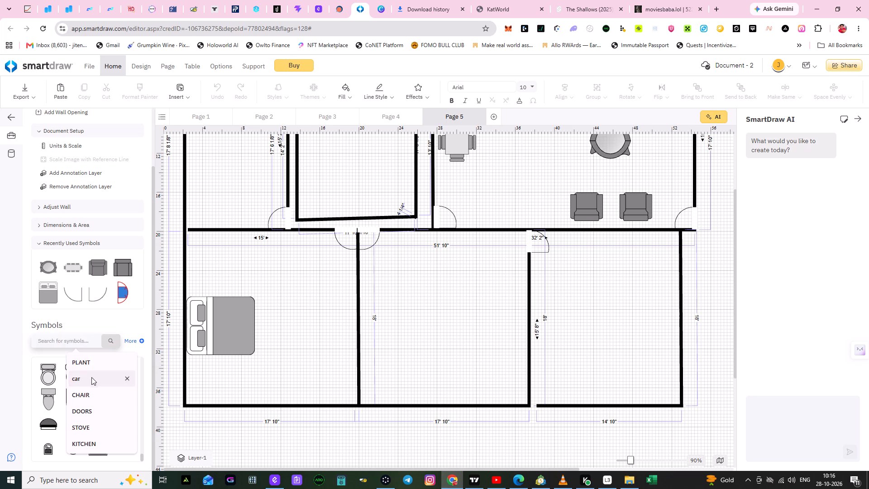
left_click(86, 396)
left_click(110, 342)
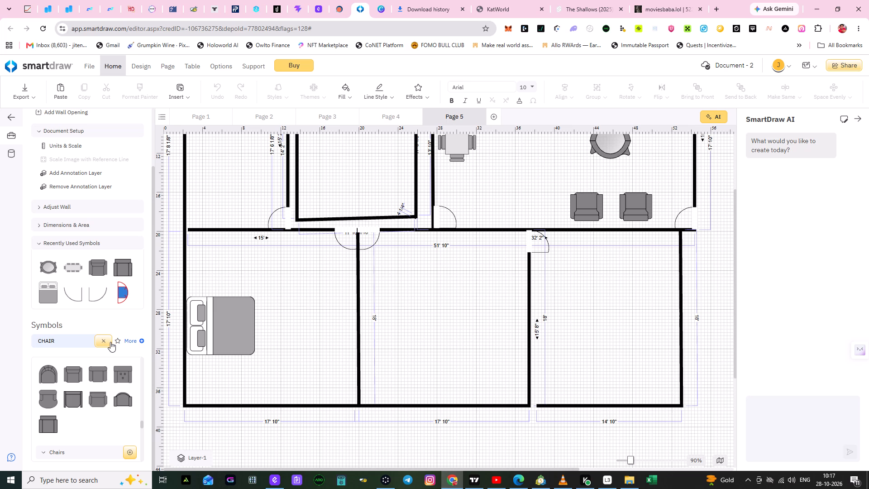
Place two light curved-back chairs, each 1' 7" wide by 1' 9" high, side by side in the large upper room near the armchairs.
left_click(142, 422)
scroll(120, 403, "down", 2)
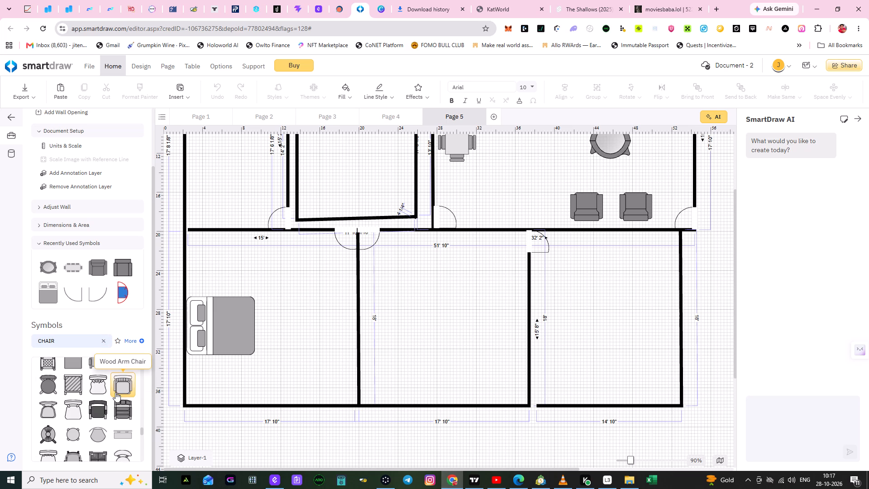
left_click_drag(94, 385, 341, 265)
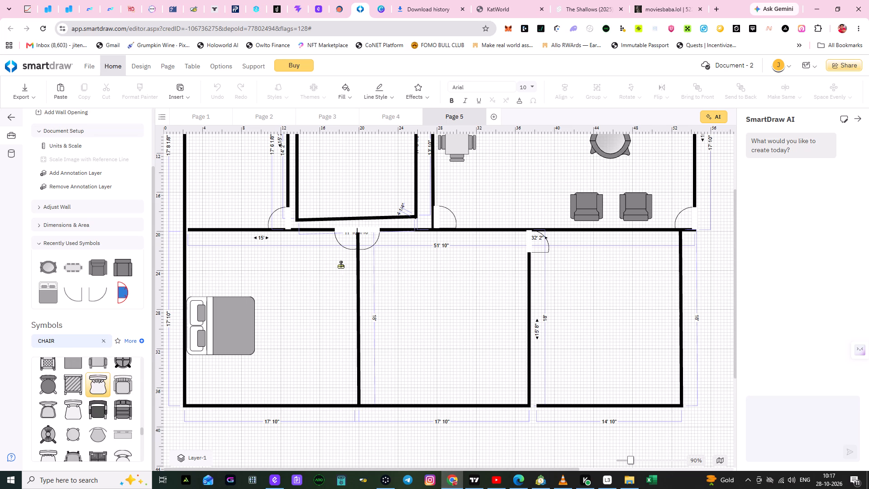
left_click_drag(341, 265, 515, 182)
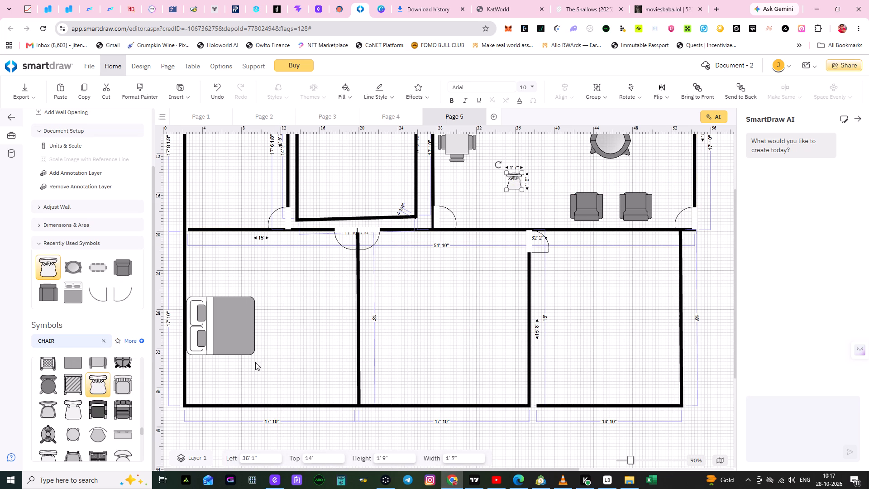
left_click_drag(99, 386, 379, 322)
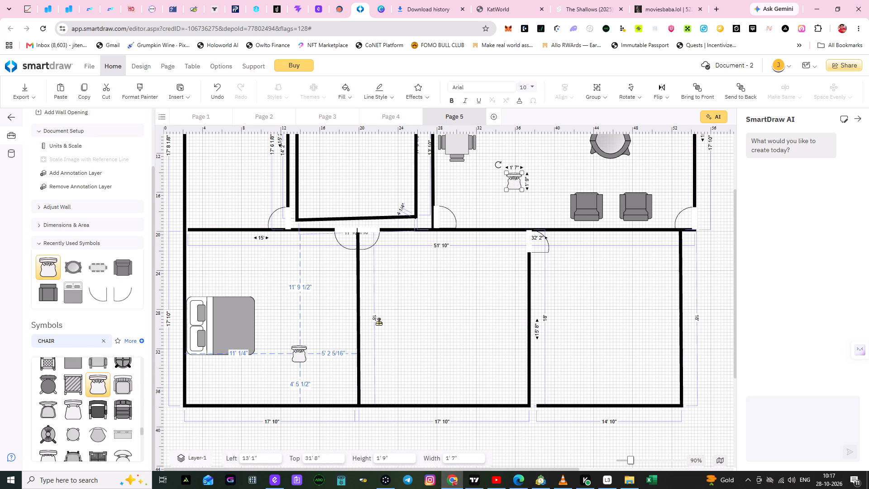
left_click_drag(379, 322, 557, 179)
left_click(515, 199)
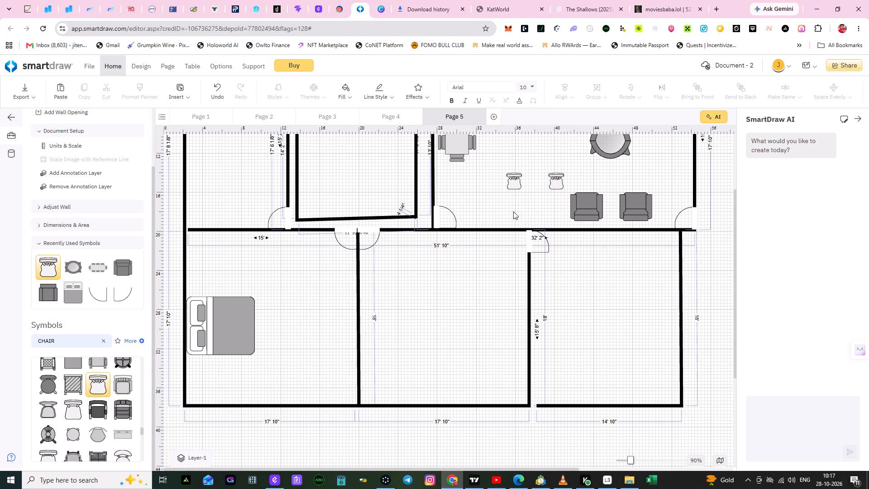
Move the light curved-back chair nearer the dining table to the outer-wall side of the round table, at about 49' 4" left and 8' 8" top.
scroll(489, 253, "up", 4)
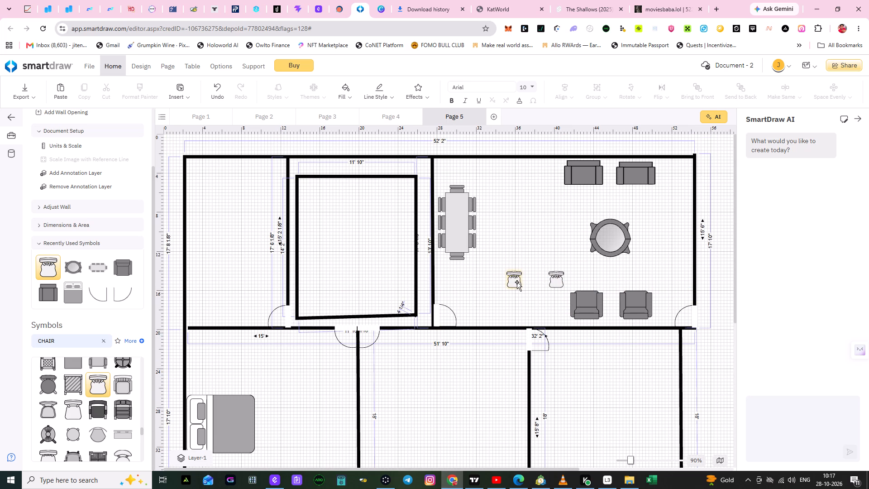
left_click(517, 282)
left_click_drag(517, 282, 630, 215)
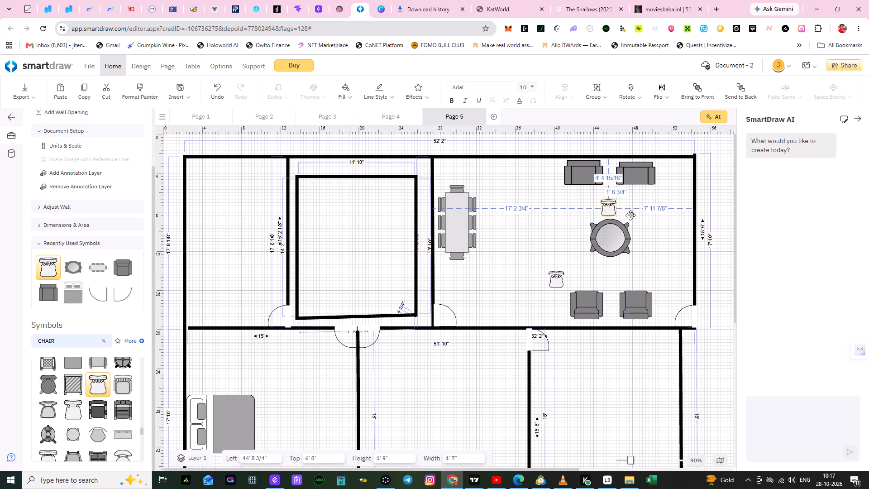
left_click_drag(630, 215, 641, 214)
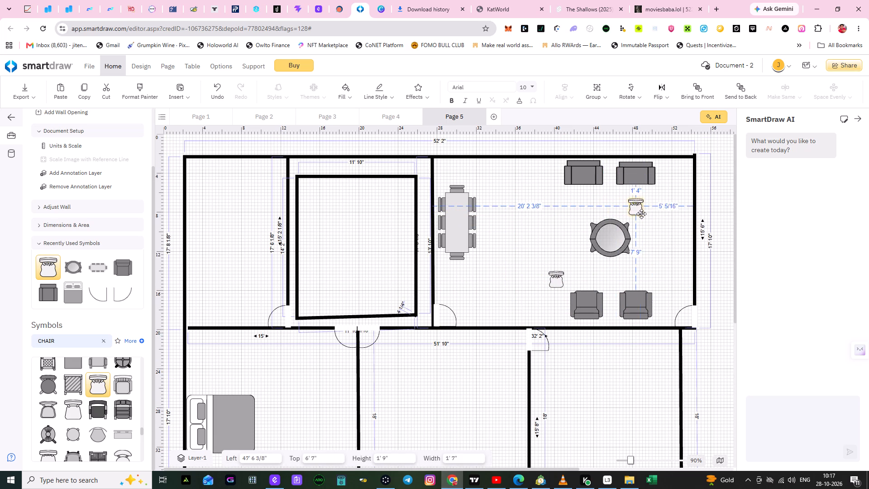
left_click_drag(641, 214, 650, 236)
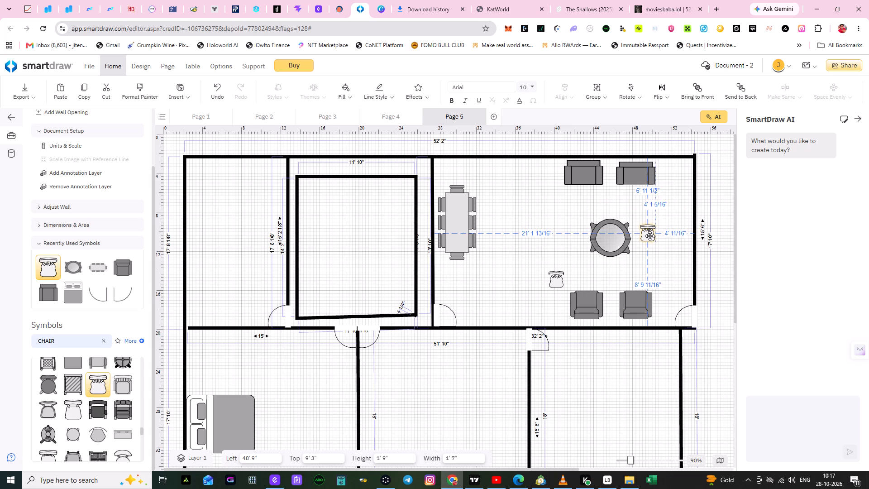
left_click_drag(650, 236, 661, 230)
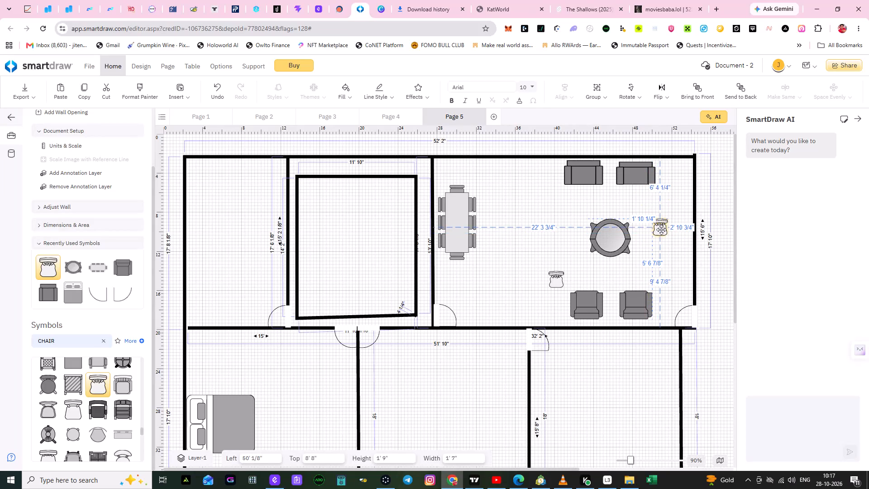
left_click_drag(661, 230, 655, 231)
Rotate the moved chair to 270° so that it faces the round table.
left_click(654, 230)
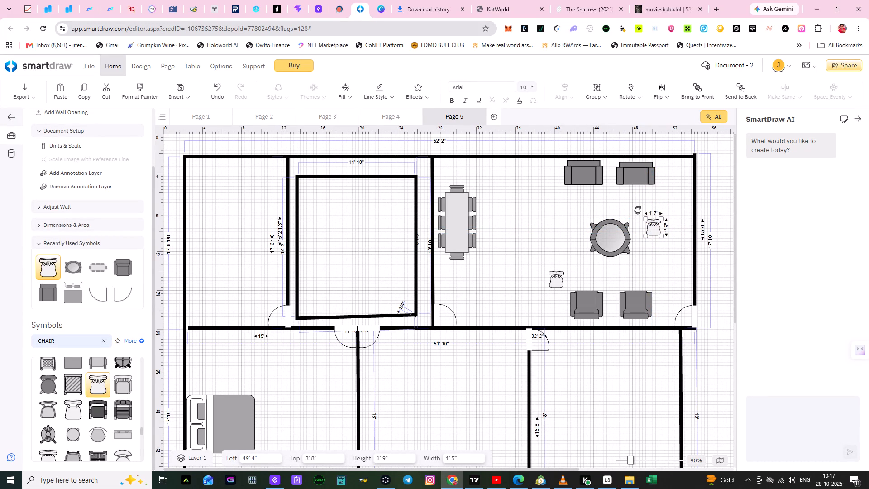
left_click_drag(638, 210, 667, 219)
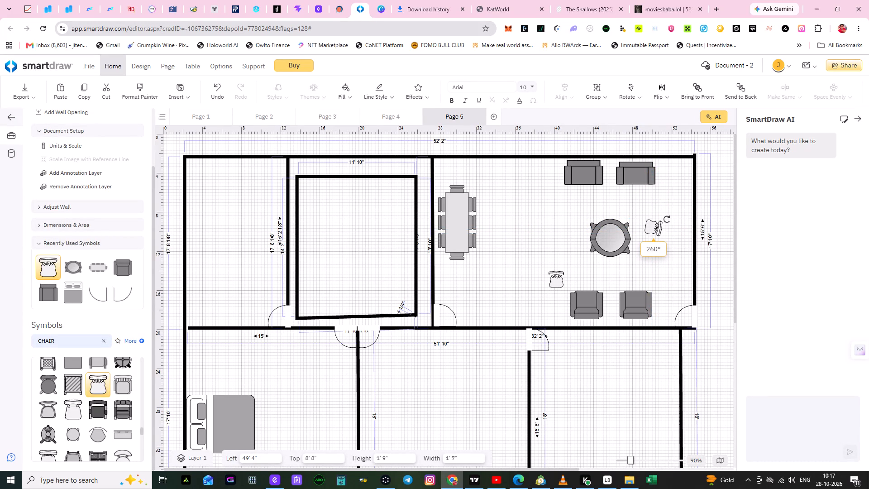
left_click_drag(667, 219, 668, 218)
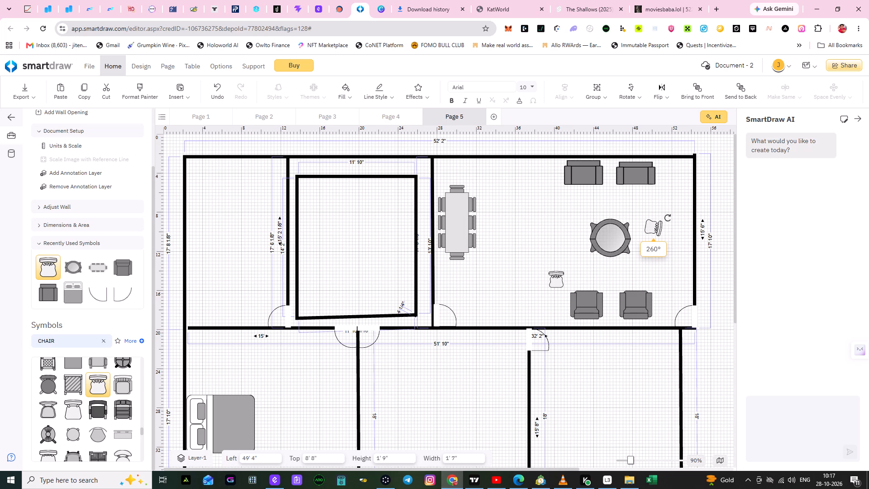
left_click_drag(668, 218, 668, 217)
left_click(665, 205)
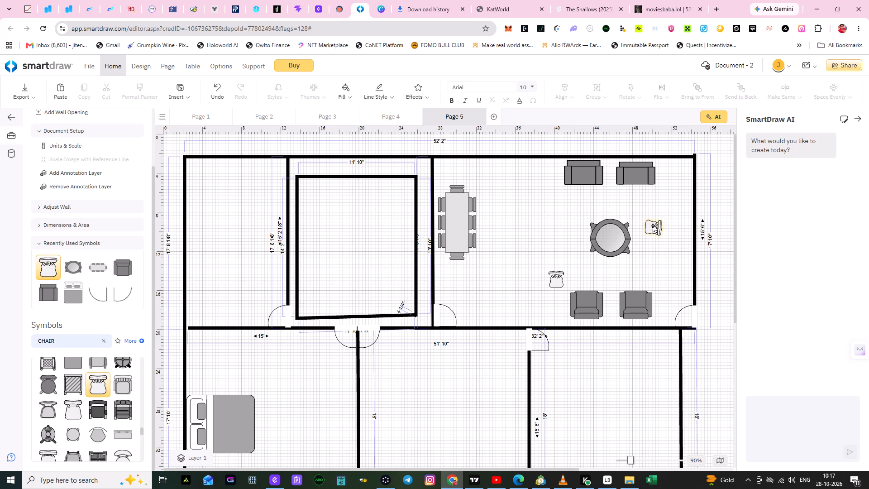
left_click(653, 225)
left_click(671, 214)
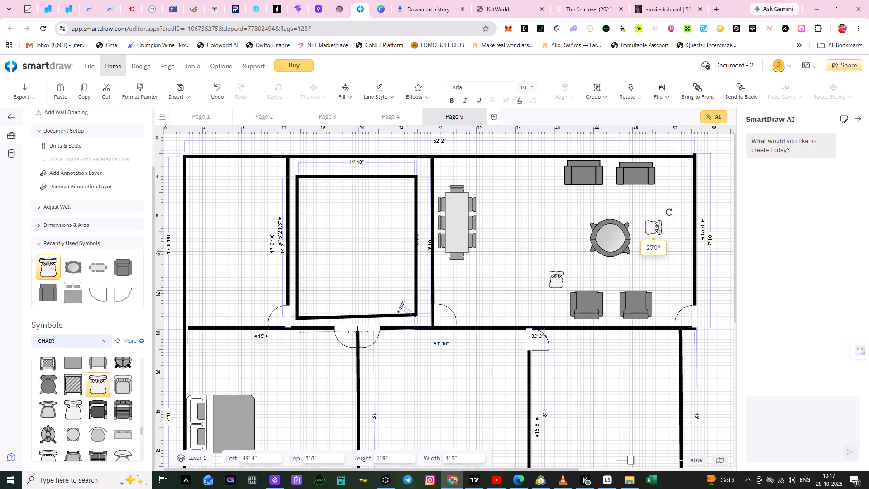
left_click(649, 195)
Move the other loose chair directly below the rotated one, at about 49' 5" left and 10' 11" top, and turn it to face the round table.
left_click_drag(557, 278, 657, 248)
left_click(655, 250)
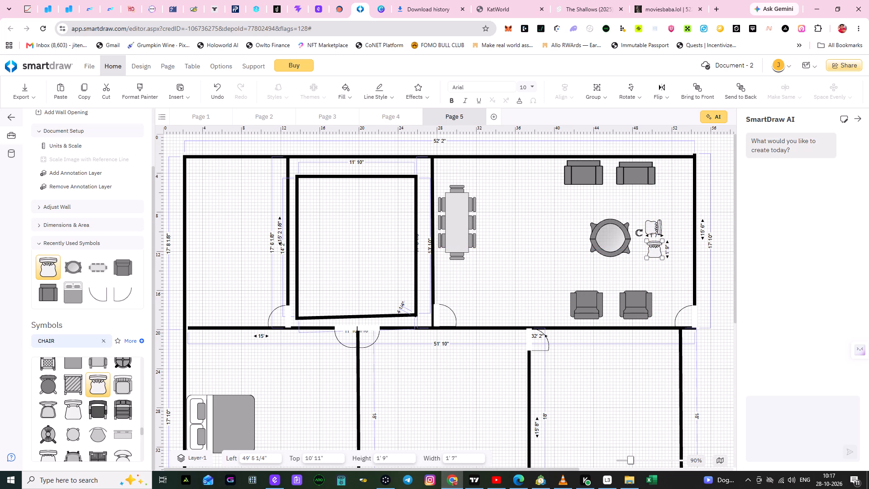
left_click_drag(638, 234, 667, 239)
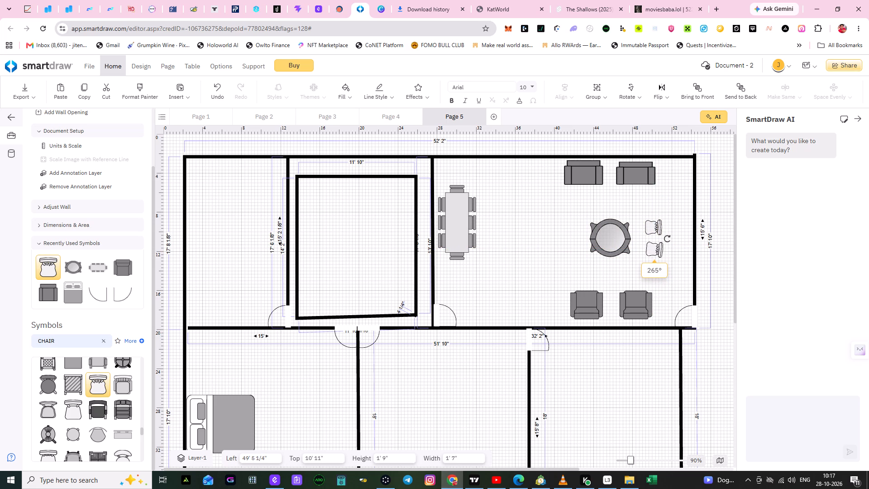
left_click_drag(667, 239, 667, 236)
left_click(669, 230)
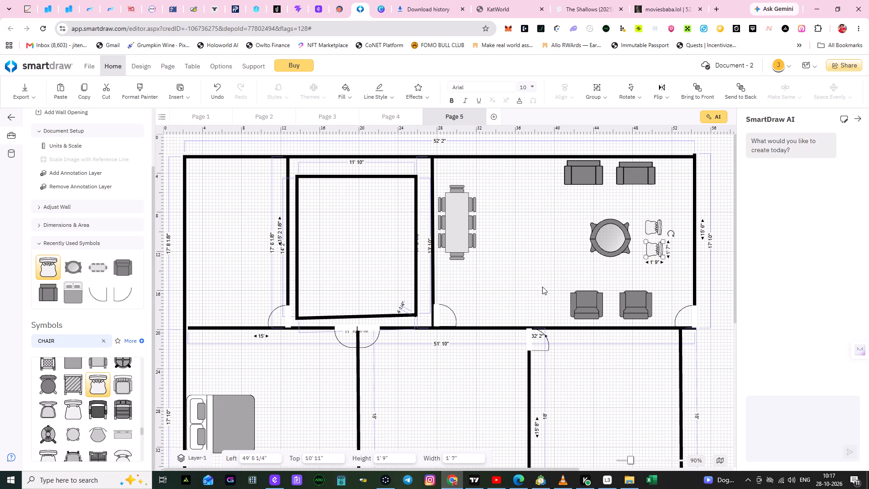
left_click(569, 216)
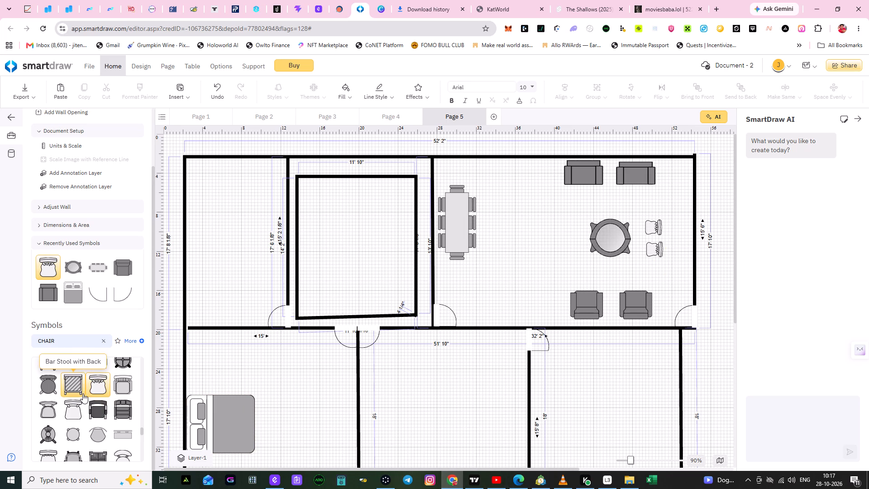
Place two Wood Chairs, one below the other, on the dining-table side of the round table at about 40' 4" left.
left_click_drag(95, 388, 530, 246)
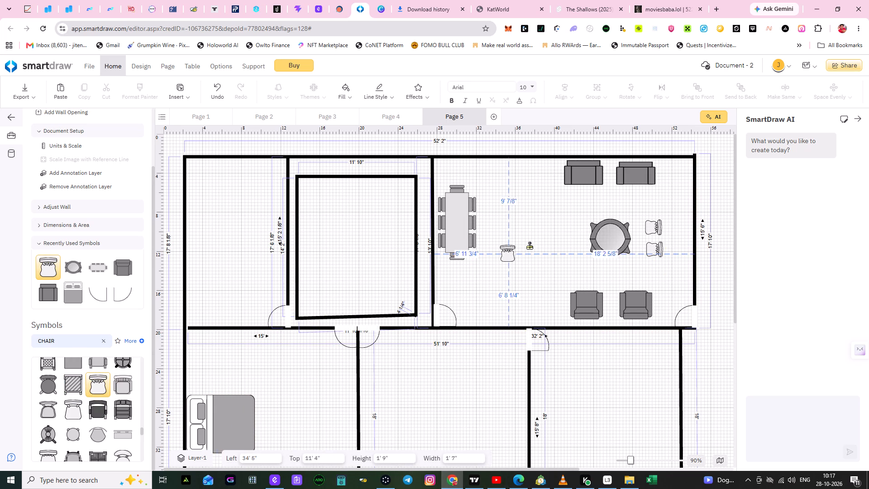
left_click_drag(530, 246, 563, 233)
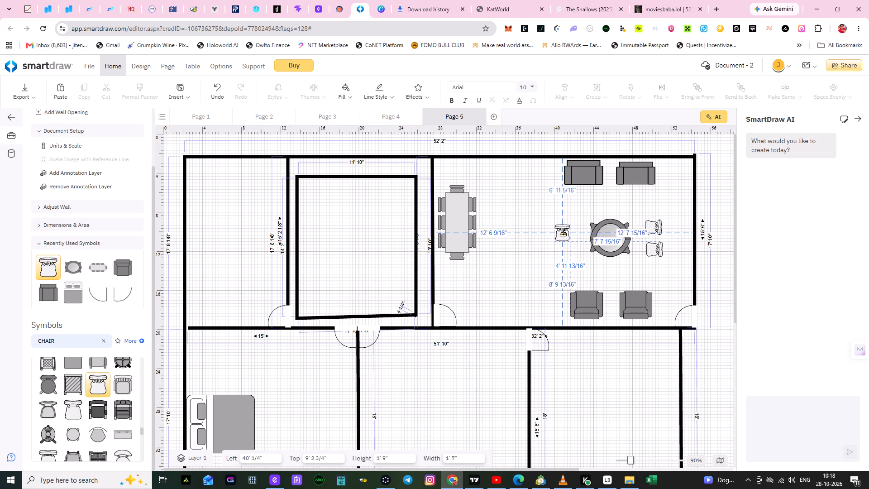
left_click_drag(563, 233, 565, 230)
left_click(550, 268)
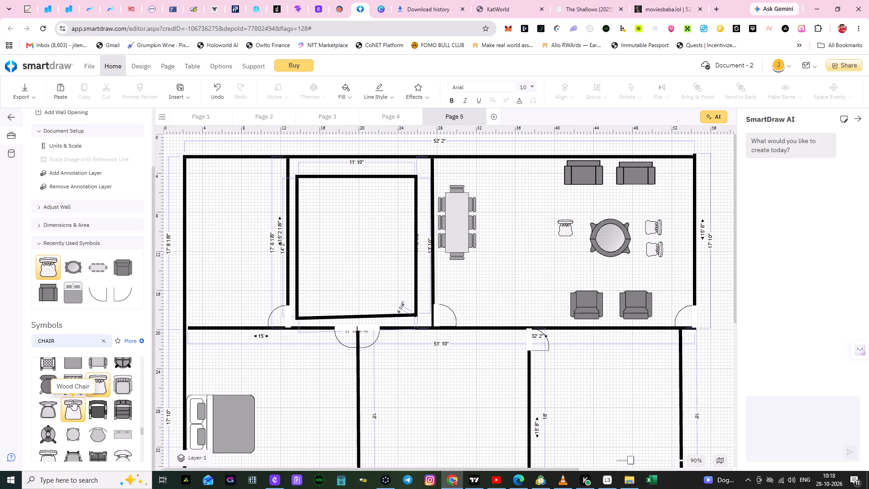
left_click_drag(91, 385, 554, 270)
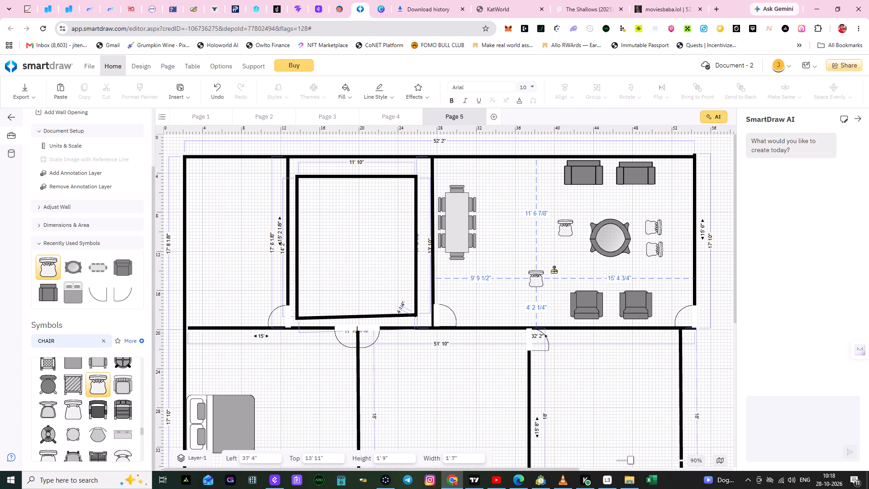
left_click_drag(554, 270, 567, 249)
left_click(564, 296)
Rotate both new Wood Chairs a quarter turn so that they face the round table.
left_click(564, 250)
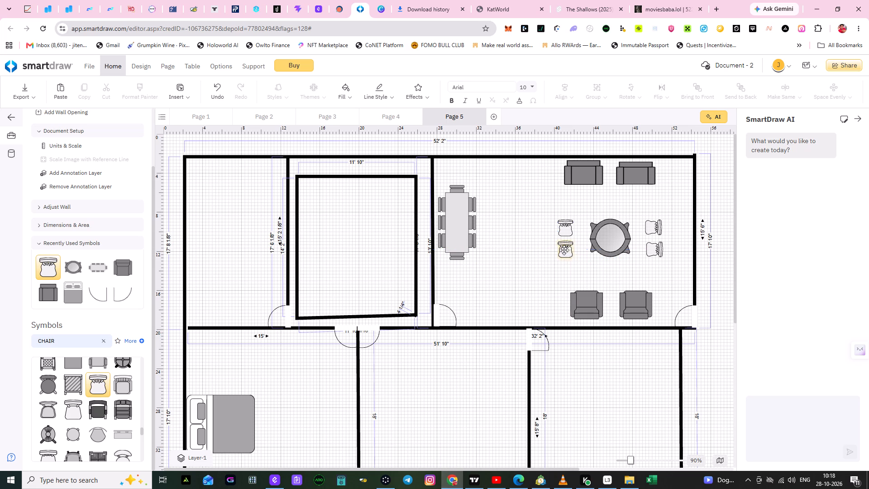
left_click_drag(550, 233, 548, 248)
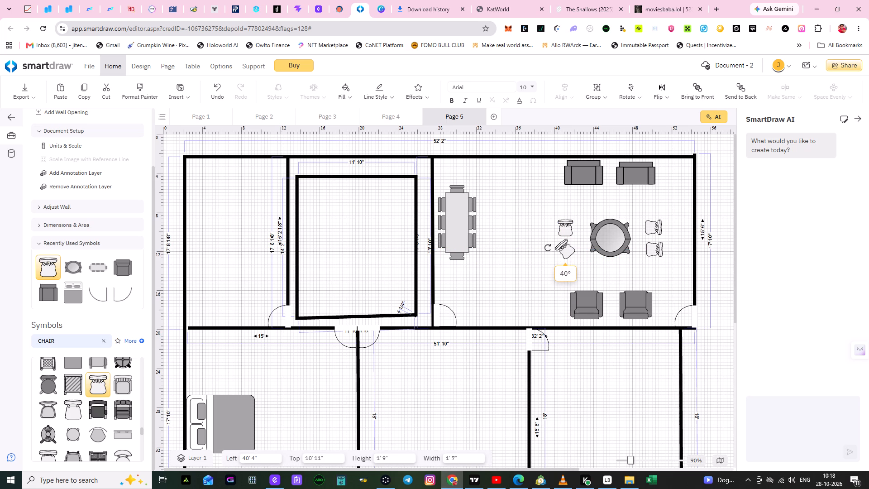
left_click_drag(548, 248, 556, 257)
left_click_drag(556, 257, 558, 256)
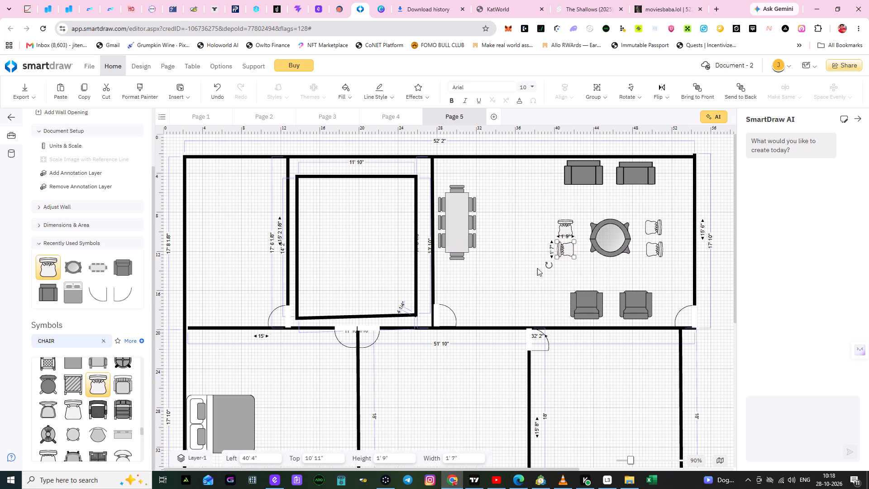
left_click(535, 272)
left_click(563, 231)
left_click_drag(550, 211, 558, 236)
left_click(543, 244)
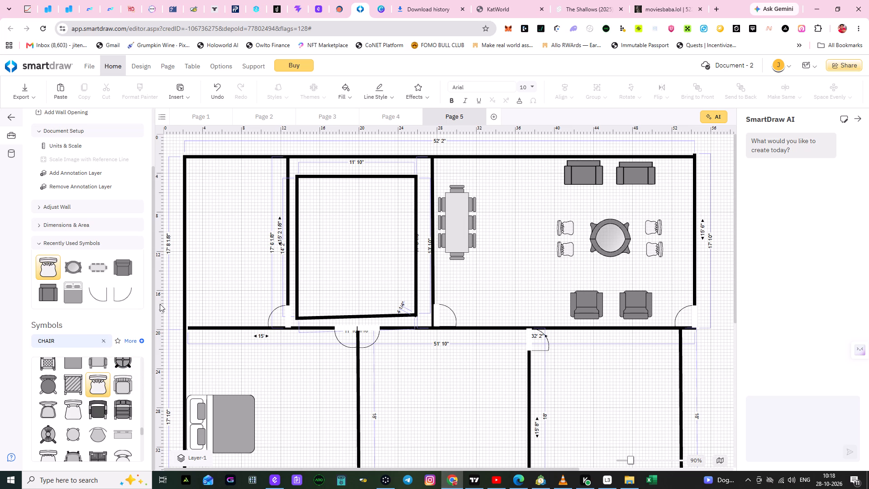
Place two Wood Chairs side by side along the bedroom's upper wall above the bed, at about 3' 8" and 6' 5" left and 20' 7" top.
scroll(509, 276, "down", 1)
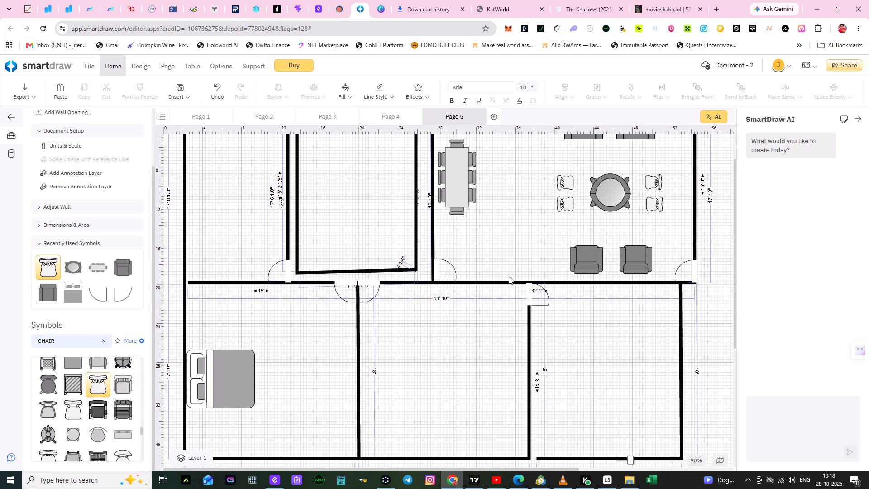
scroll(509, 276, "down", 1)
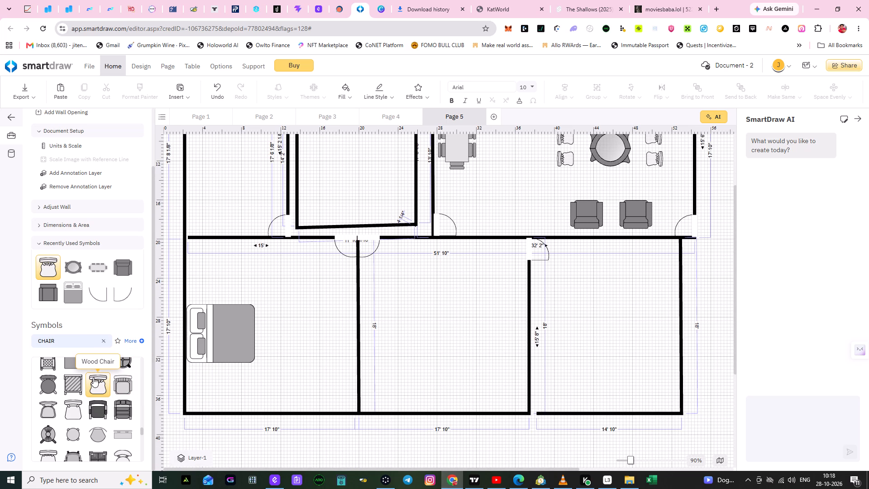
left_click_drag(96, 384, 188, 374)
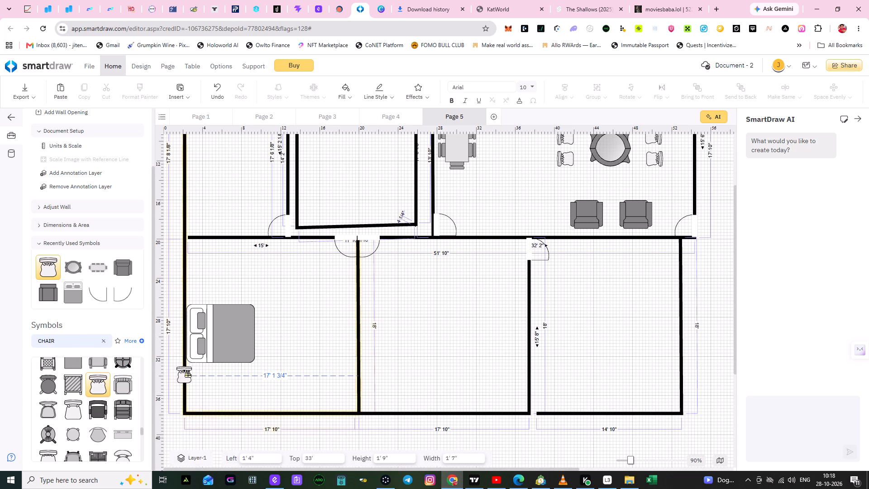
left_click_drag(188, 374, 211, 259)
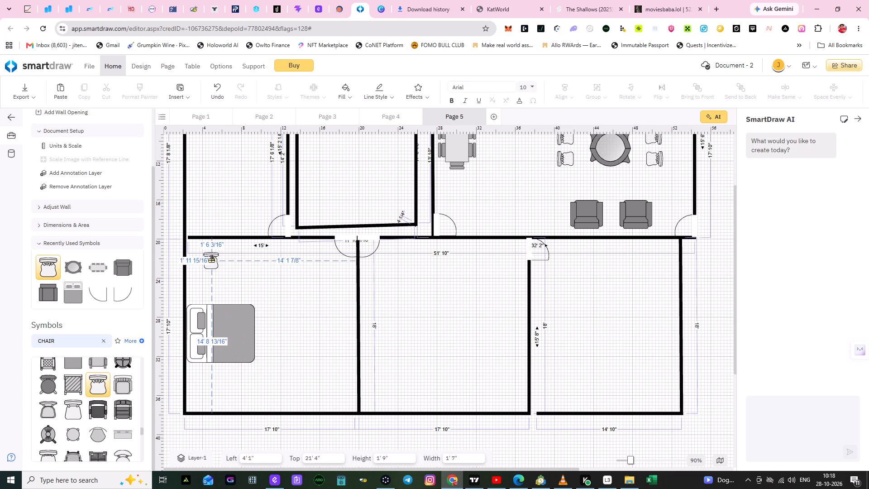
left_click_drag(211, 259, 206, 252)
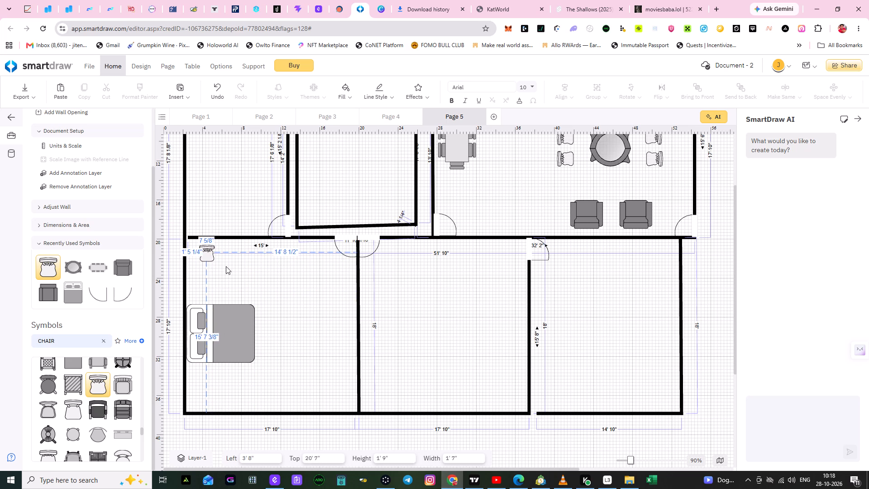
left_click(275, 279)
left_click_drag(99, 388, 176, 339)
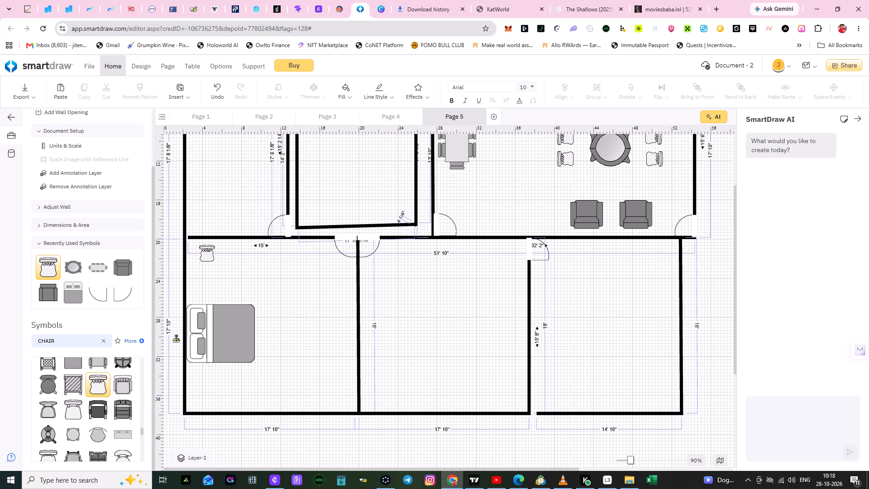
left_click_drag(176, 339, 234, 255)
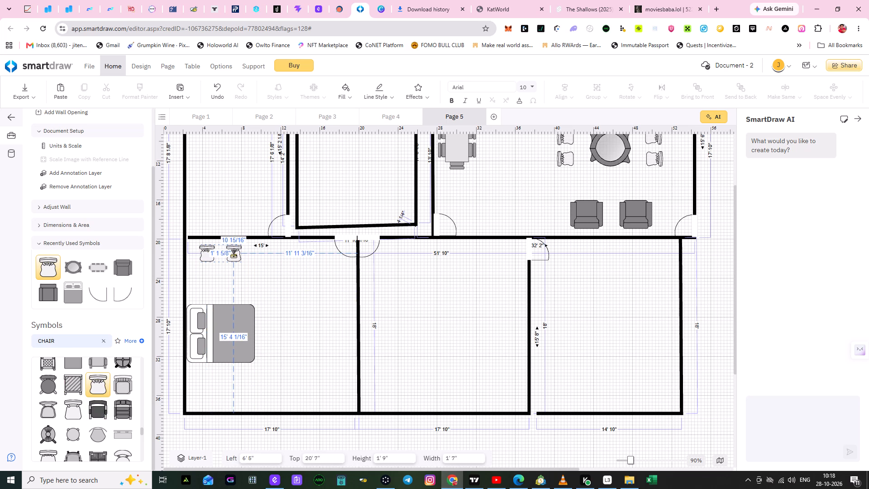
left_click_drag(234, 255, 234, 254)
left_click(285, 299)
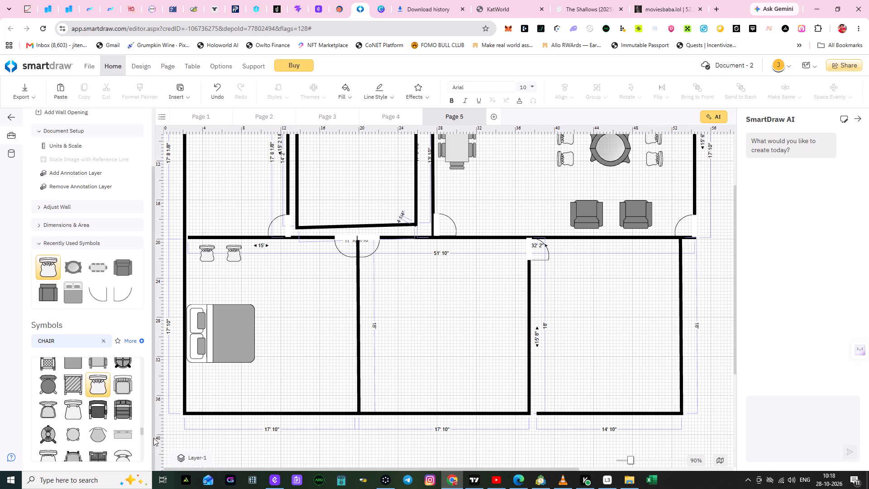
Place an Arm Chair, 3' 10" wide by 3' 4" high, in the bedroom beyond the foot of the bed, at 10' 6" left and 32' top.
scroll(139, 429, "up", 3)
scroll(111, 396, "up", 1)
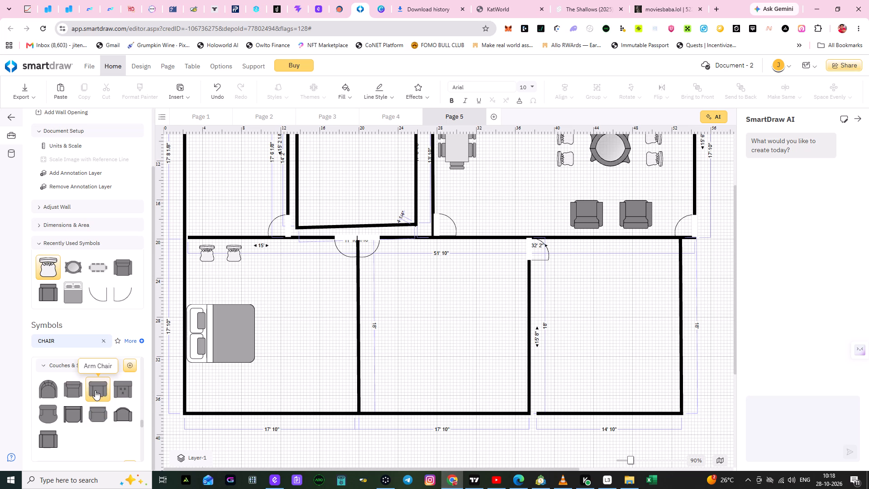
left_click_drag(95, 390, 286, 374)
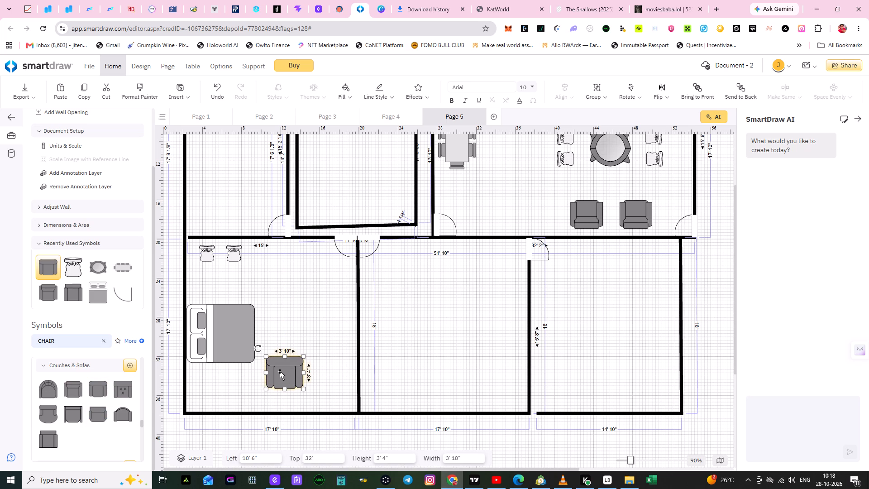
Rotate the new Arm Chair 180° and move it against the bedroom's lower wall below the bed, at about 3' 4" left and 34' 4" top.
left_click(280, 371)
left_click_drag(259, 350, 304, 390)
left_click_drag(285, 369, 214, 388)
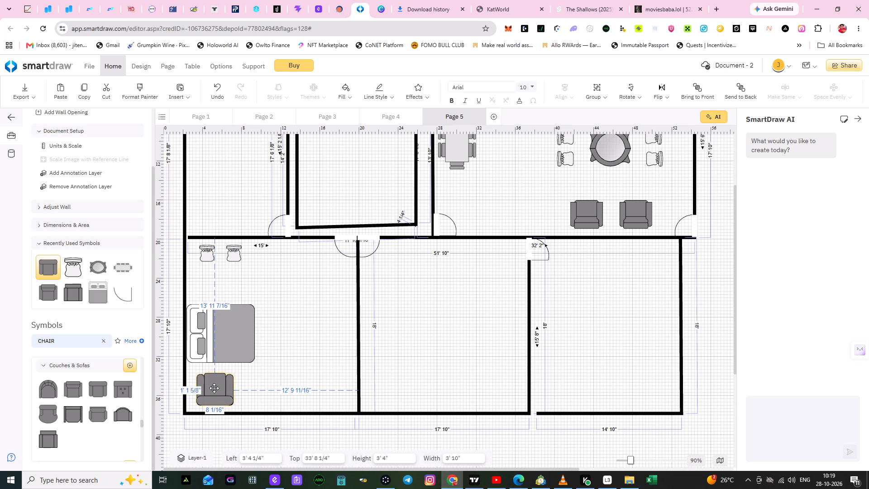
left_click_drag(214, 388, 215, 392)
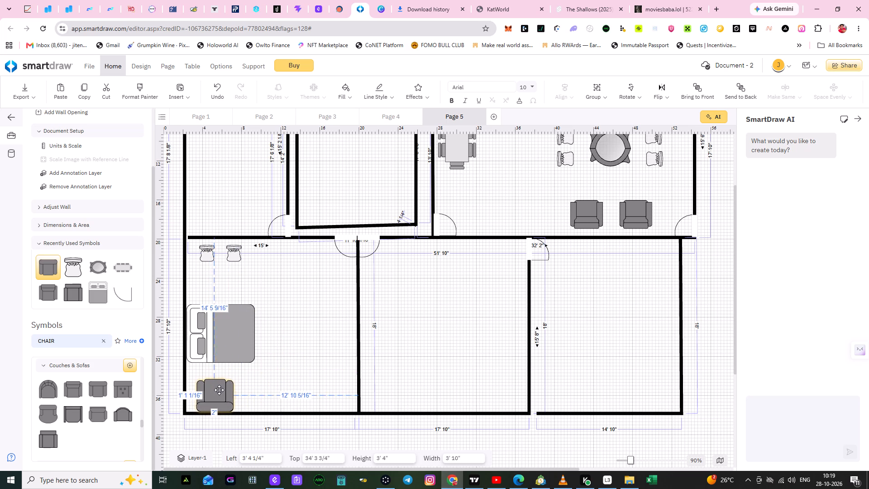
left_click(326, 360)
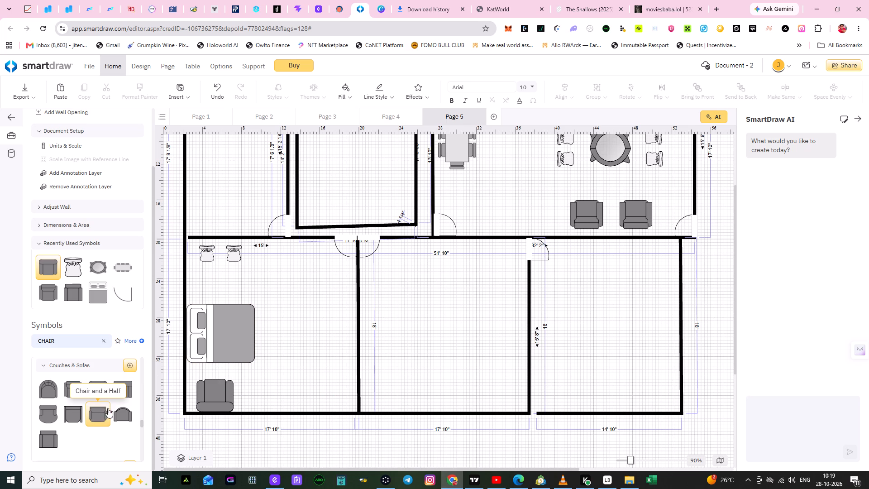
Place a second 3' 10" by 3' 4" Arm Chair, turned 180°, beside the first one along the bedroom's lower wall.
left_click(95, 411)
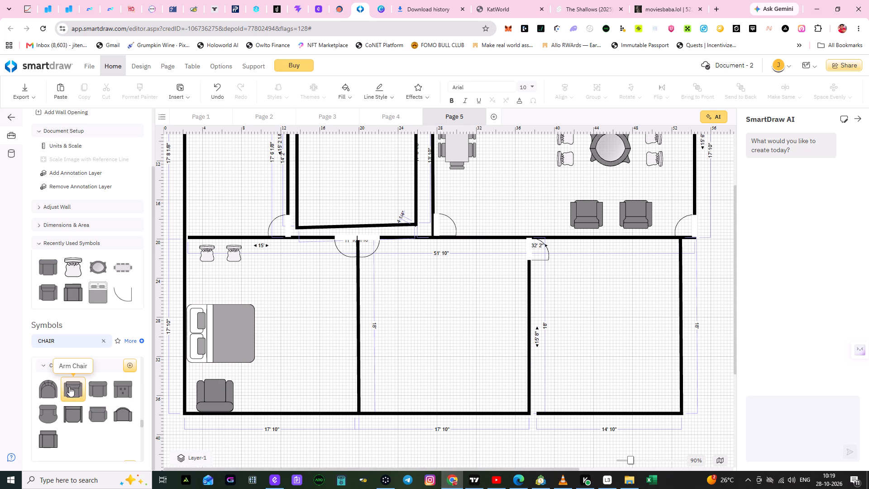
left_click_drag(91, 388, 284, 376)
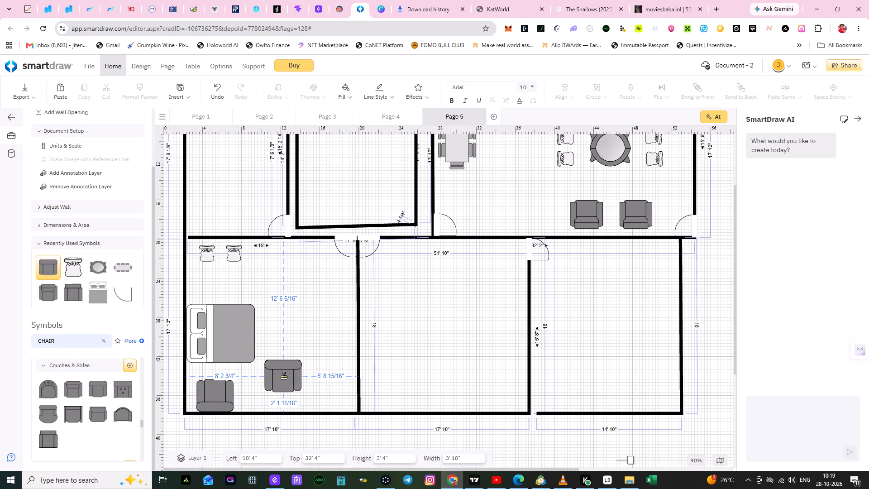
left_click_drag(284, 376, 284, 377)
left_click(283, 378)
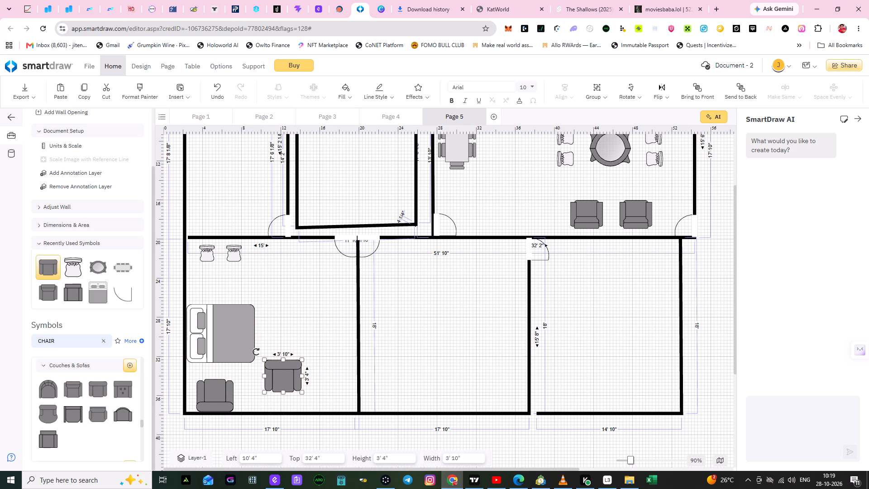
left_click_drag(256, 352, 313, 399)
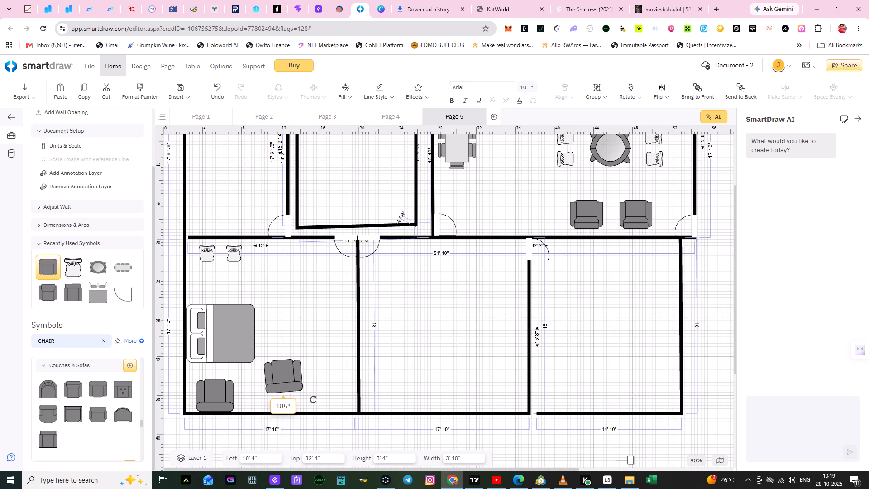
left_click_drag(313, 399, 312, 402)
left_click_drag(278, 372, 258, 388)
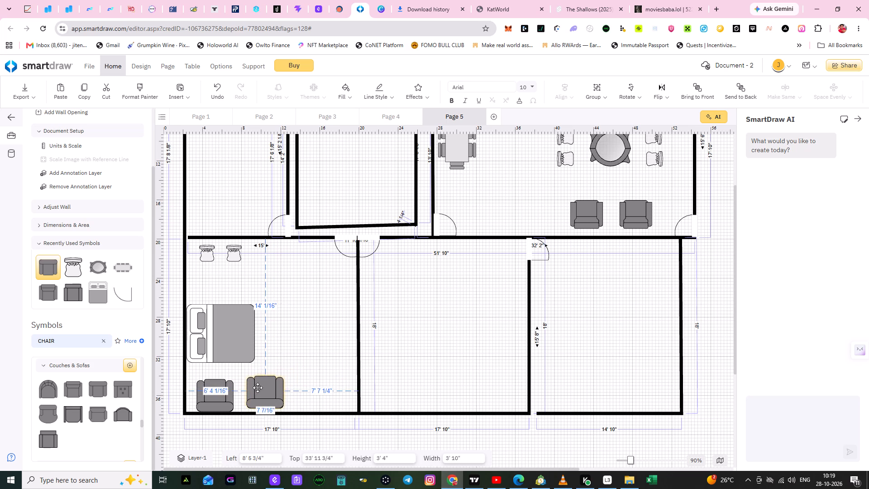
left_click_drag(258, 388, 255, 391)
left_click(325, 345)
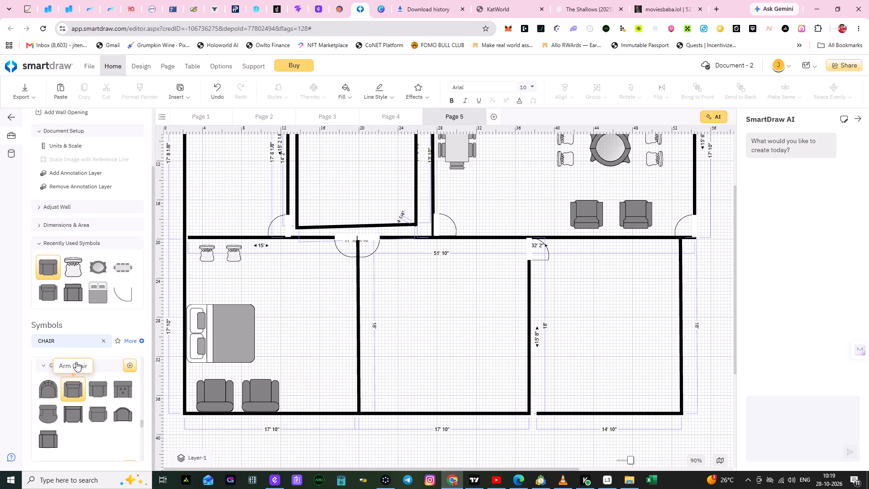
Narrow the inner rectangular room at the top centre to 10' 4 7/8" wide by moving its left wall inward.
scroll(304, 328, "up", 1)
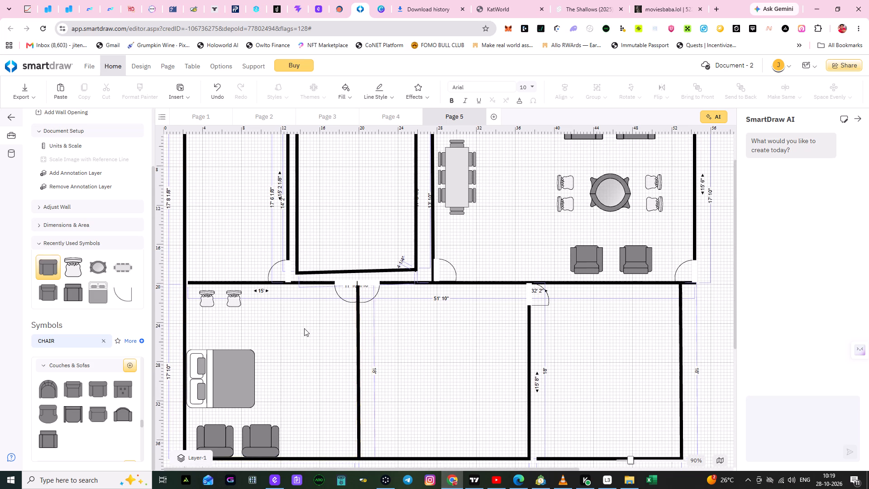
scroll(304, 328, "up", 1)
scroll(304, 328, "down", 1)
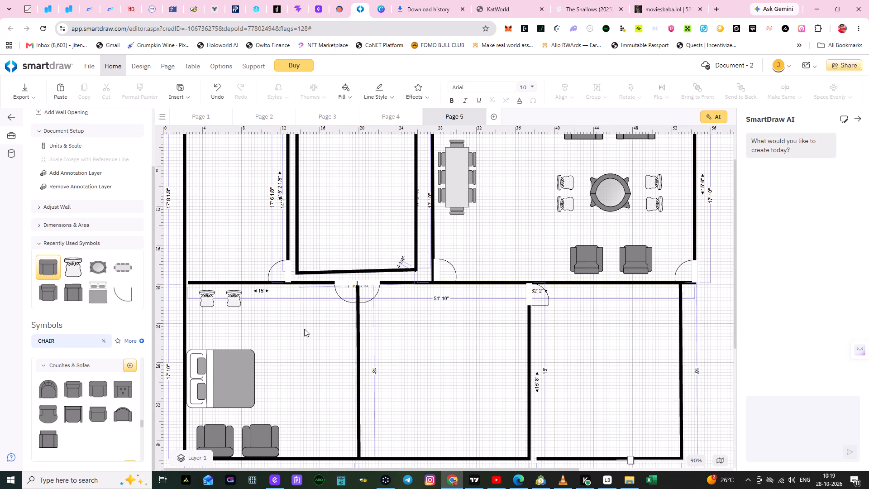
scroll(305, 326, "down", 1)
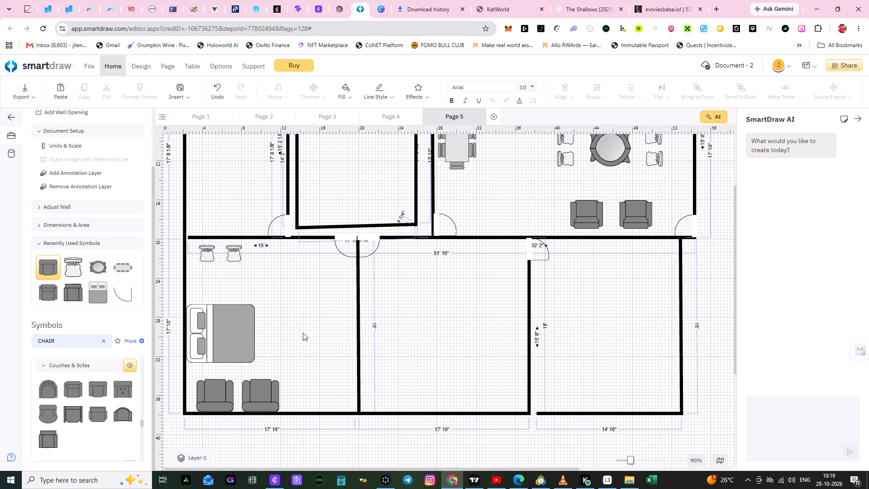
scroll(303, 333, "up", 3)
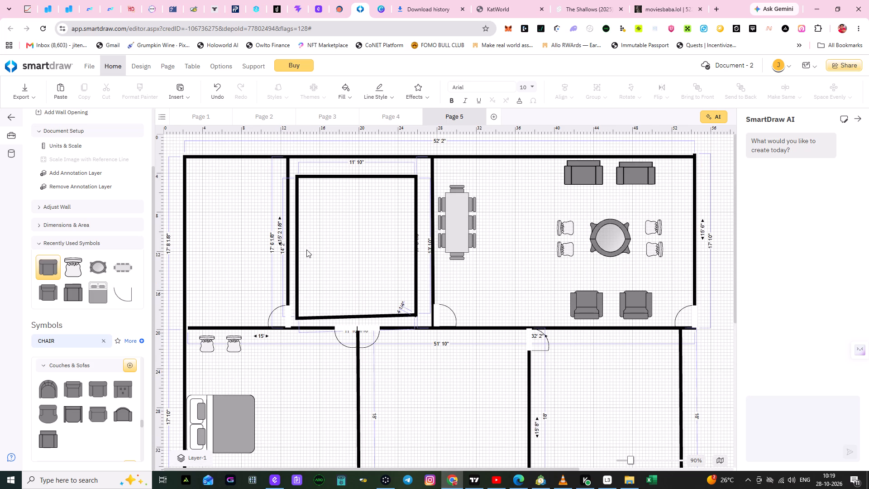
left_click(297, 245)
left_click_drag(298, 246, 311, 246)
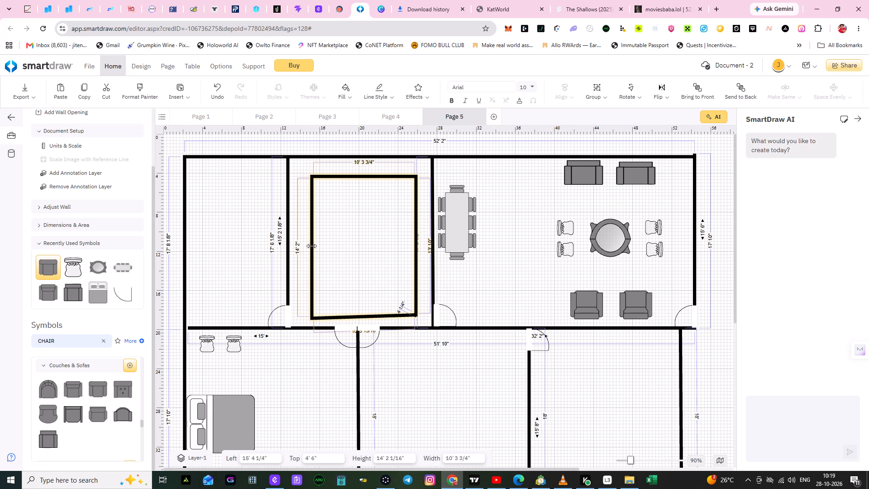
left_click_drag(311, 246, 310, 246)
left_click(306, 405)
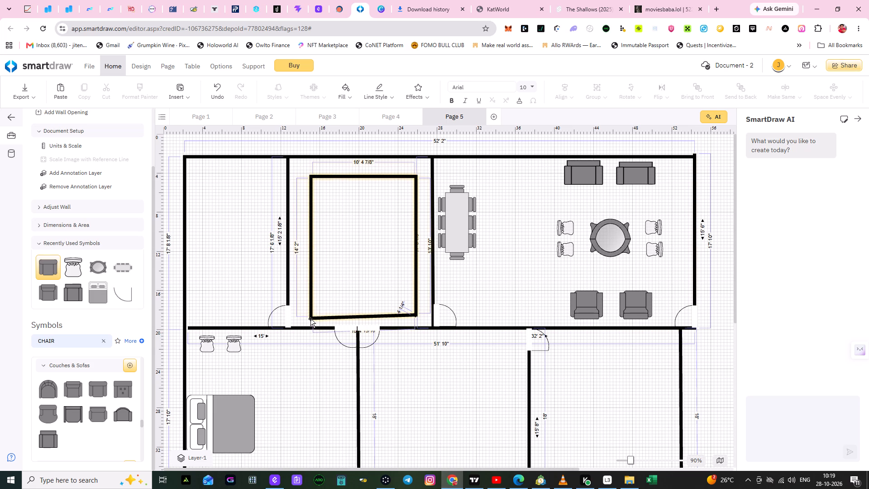
Straighten the inner room's slanted bottom wall by adjusting its lower-left corner, making the left wall 13' 8 15/16" long.
left_click(287, 304)
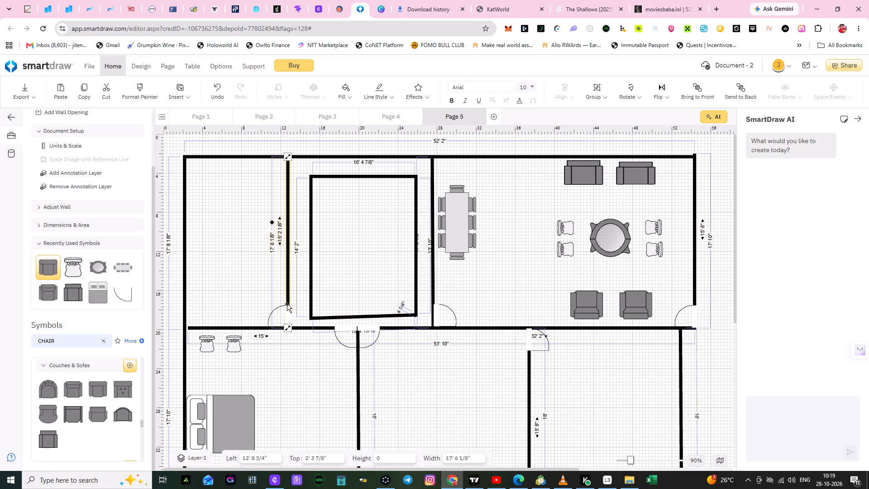
left_click(315, 372)
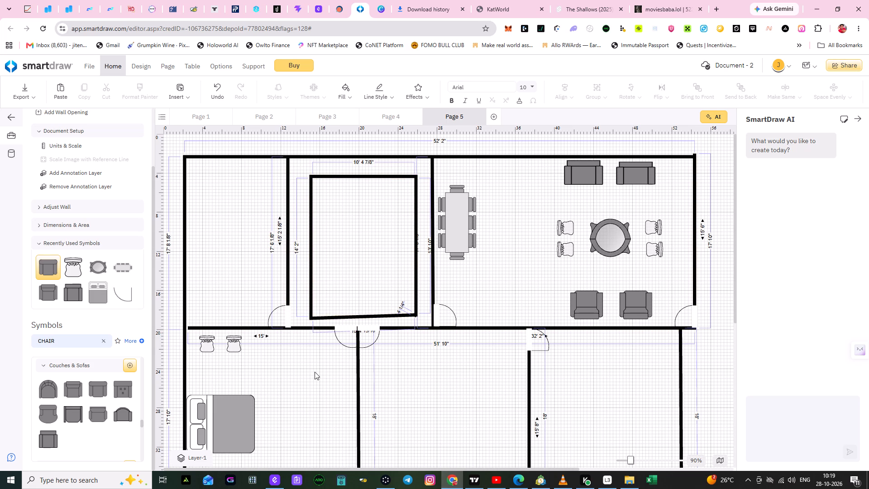
left_click(312, 316)
left_click(310, 319)
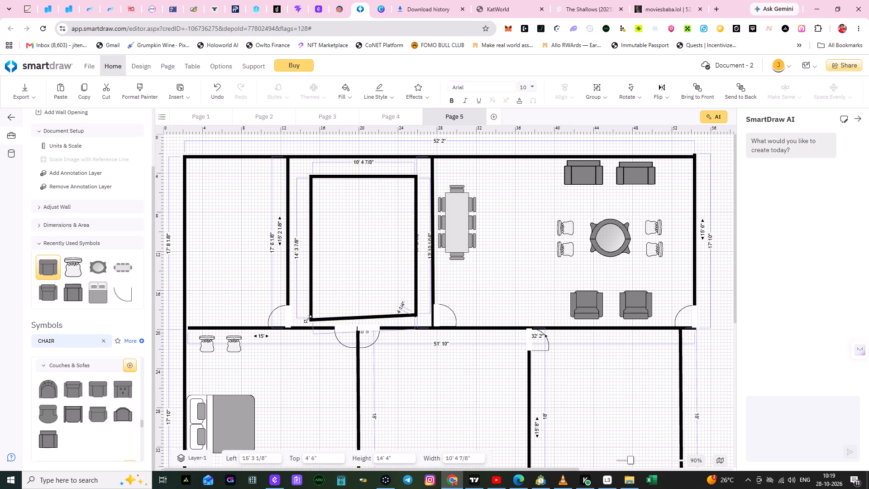
left_click(316, 390)
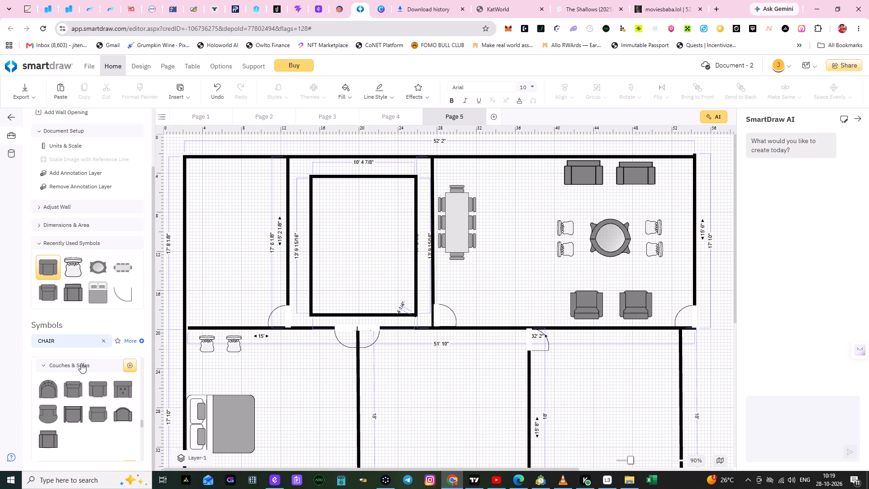
Clear the chair search and place a Residential Toilet below the upper wall of the top-left room, at about 6' 5" left and 2' 10 3/4" top.
left_click(101, 342)
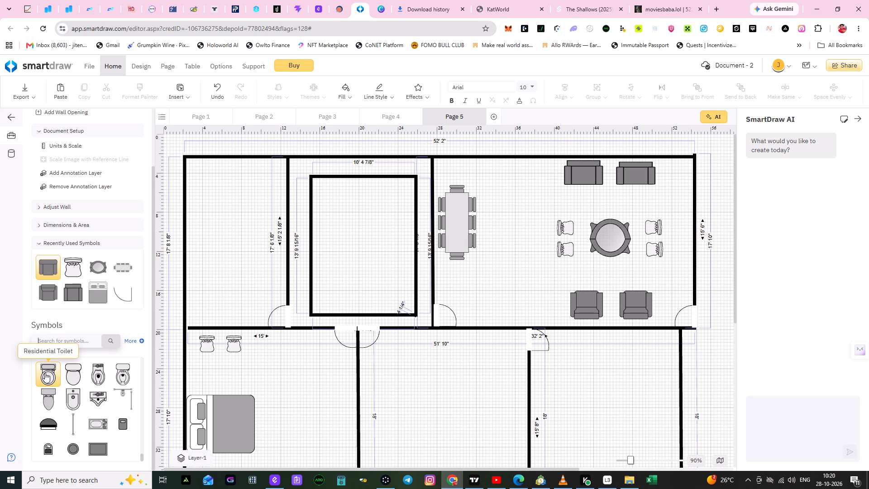
left_click_drag(45, 373, 164, 284)
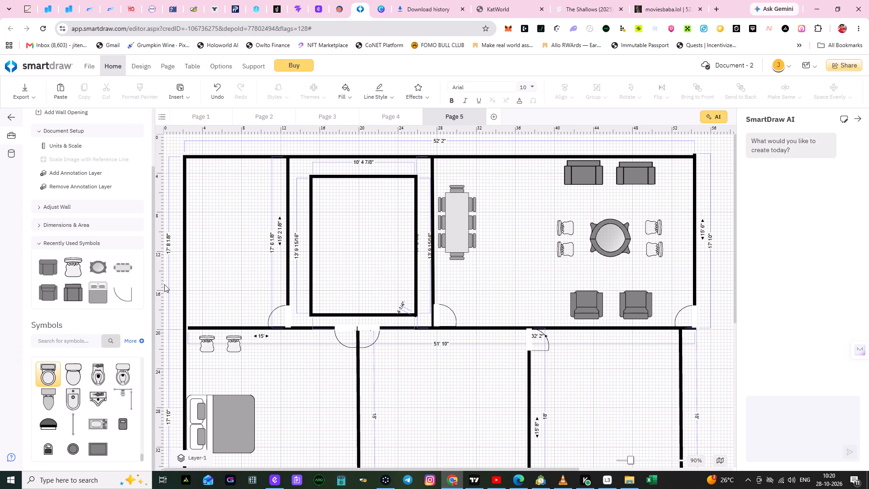
left_click_drag(164, 284, 198, 176)
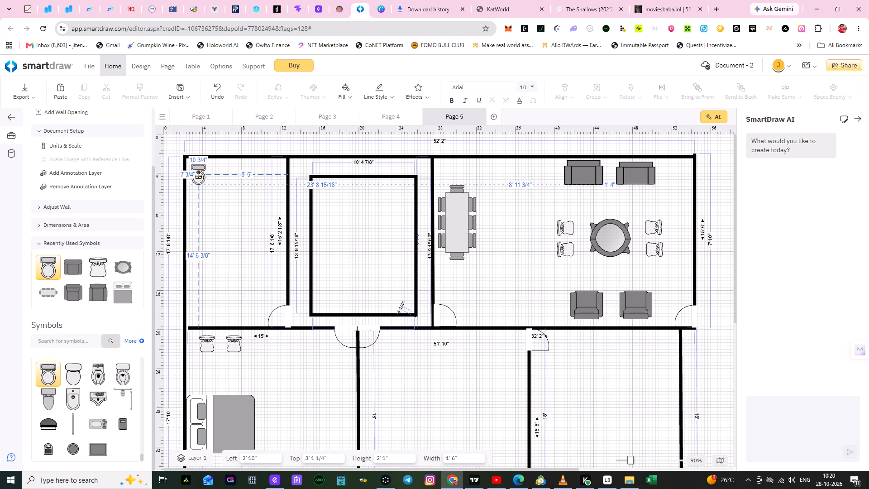
left_click_drag(198, 176, 235, 173)
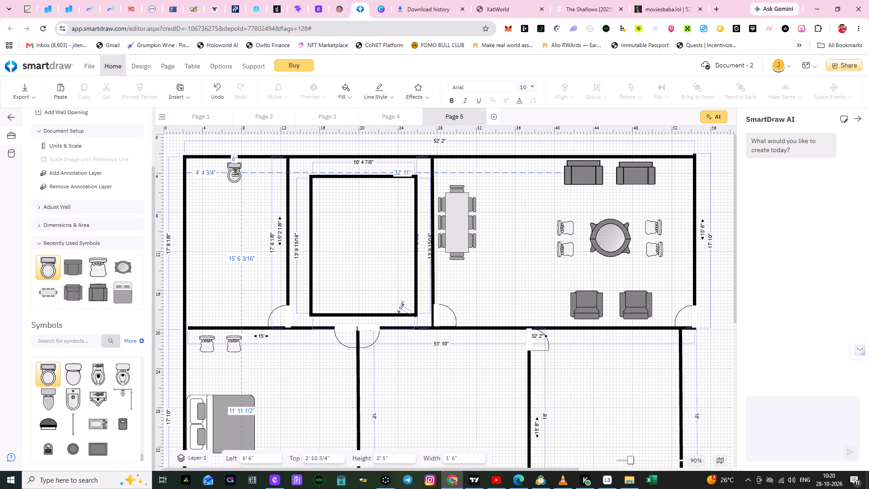
left_click_drag(235, 173, 232, 173)
left_click(241, 218)
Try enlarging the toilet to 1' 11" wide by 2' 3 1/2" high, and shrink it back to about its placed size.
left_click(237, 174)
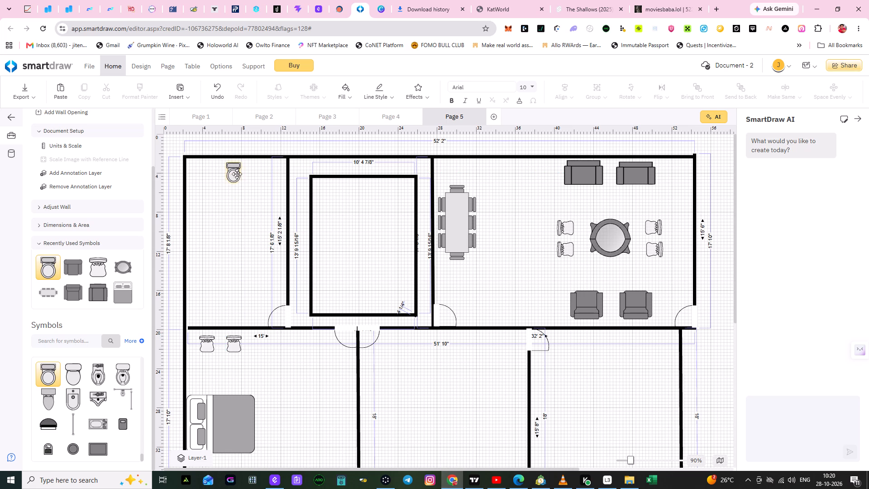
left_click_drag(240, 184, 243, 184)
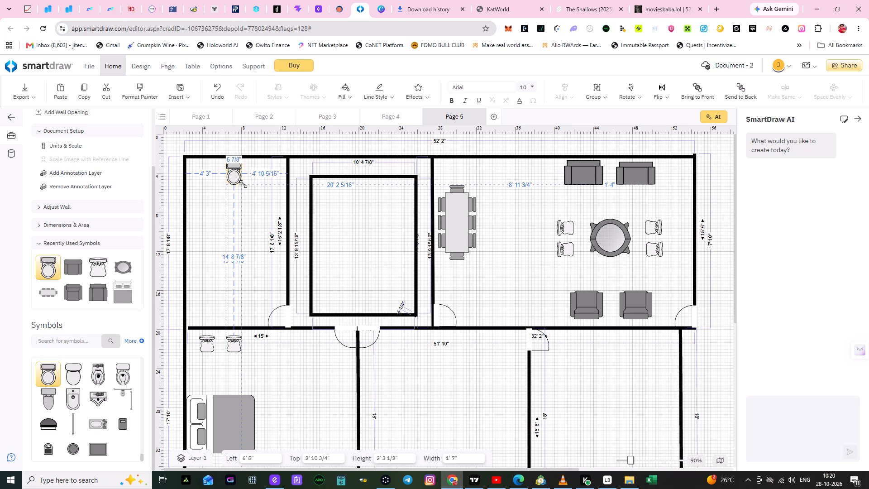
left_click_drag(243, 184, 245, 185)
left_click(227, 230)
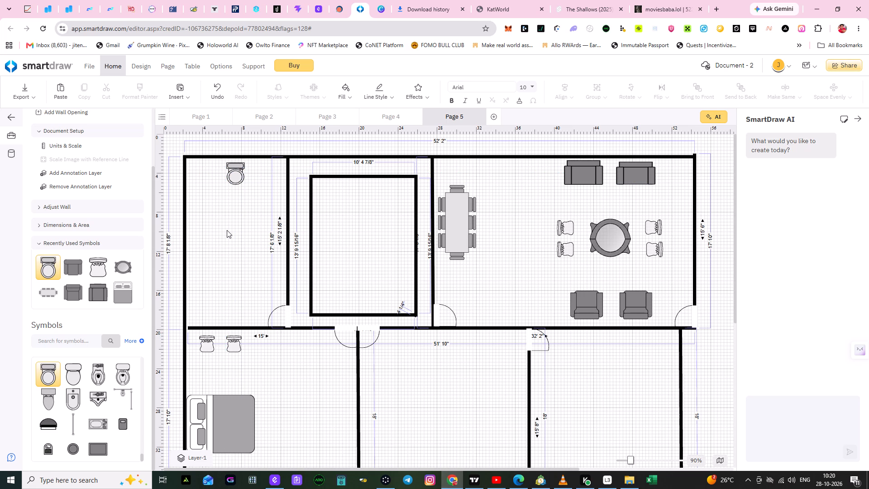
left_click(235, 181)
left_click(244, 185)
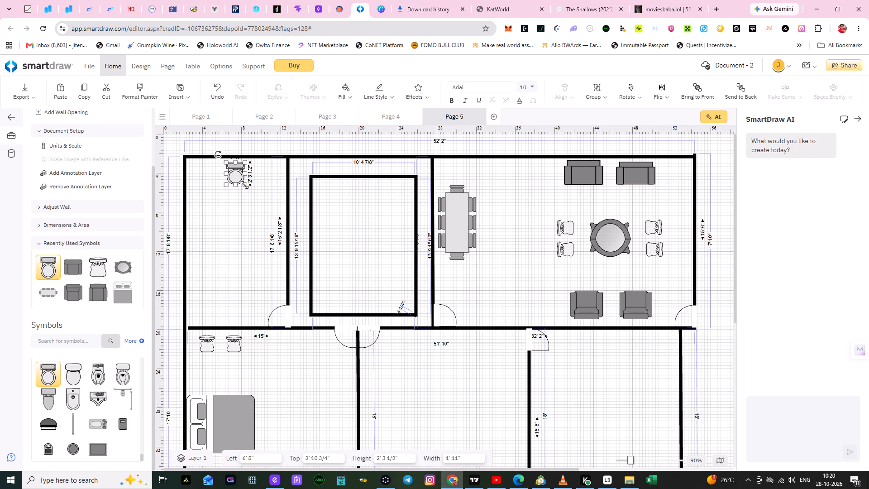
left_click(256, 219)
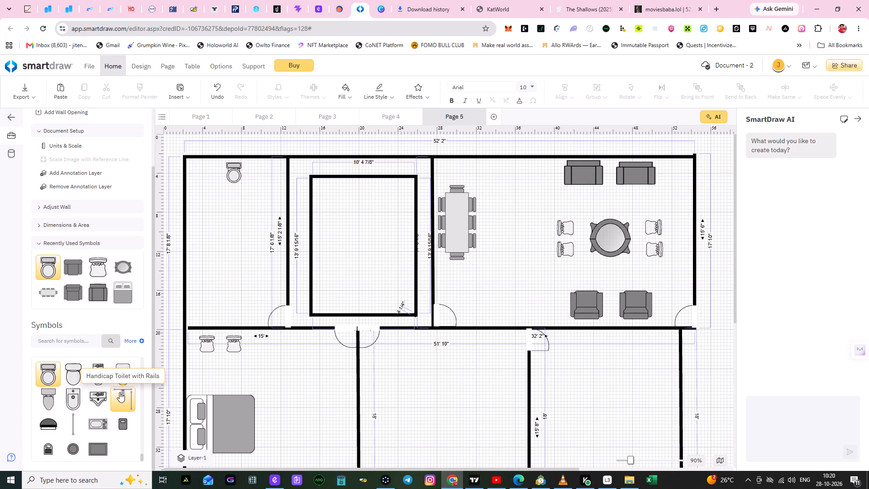
Place a Shower Head - 5 against the left wall of the toilet room, at about 2' 4" left and lower than the toilet.
scroll(119, 392, "down", 3)
scroll(130, 394, "up", 2)
left_click_drag(67, 414, 92, 398)
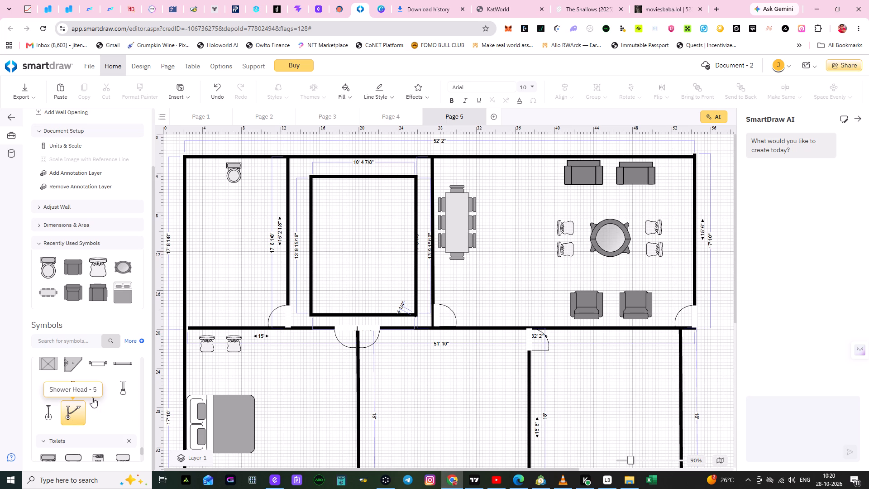
left_click_drag(92, 398, 192, 212)
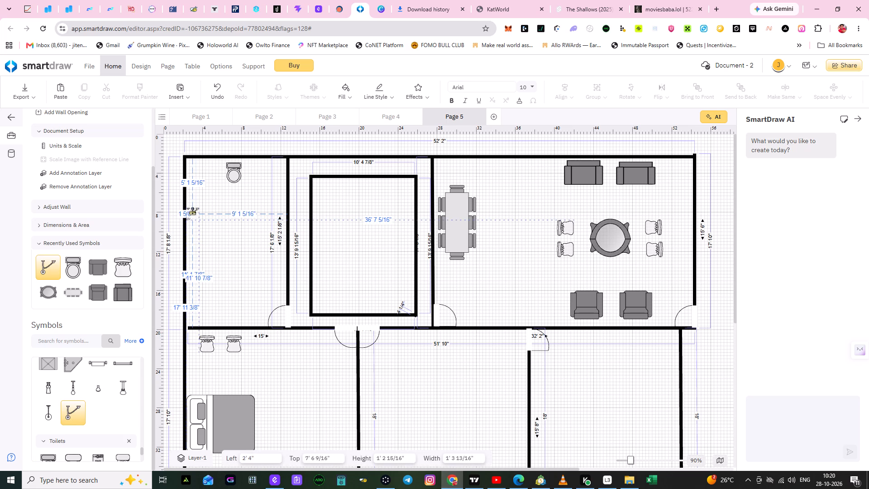
left_click_drag(192, 212, 192, 206)
left_click(210, 230)
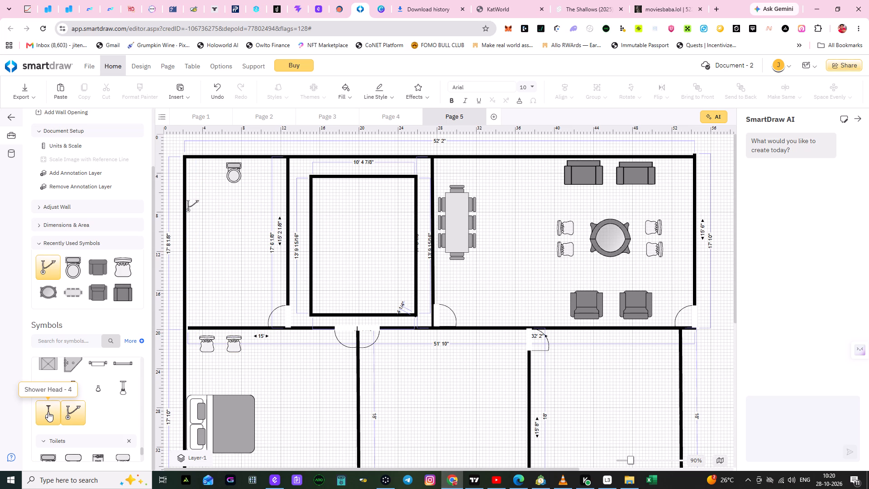
Place a Shower Head - 4 against the upper wall of the toilet room, beside the toilet, at about 10' 9" left.
left_click_drag(48, 412, 202, 275)
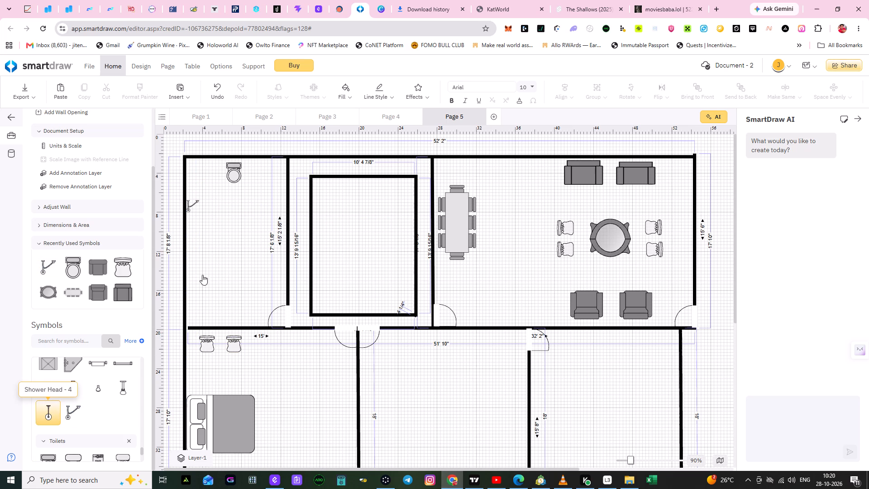
left_click_drag(202, 275, 231, 228)
left_click_drag(231, 228, 265, 177)
left_click_drag(265, 177, 272, 167)
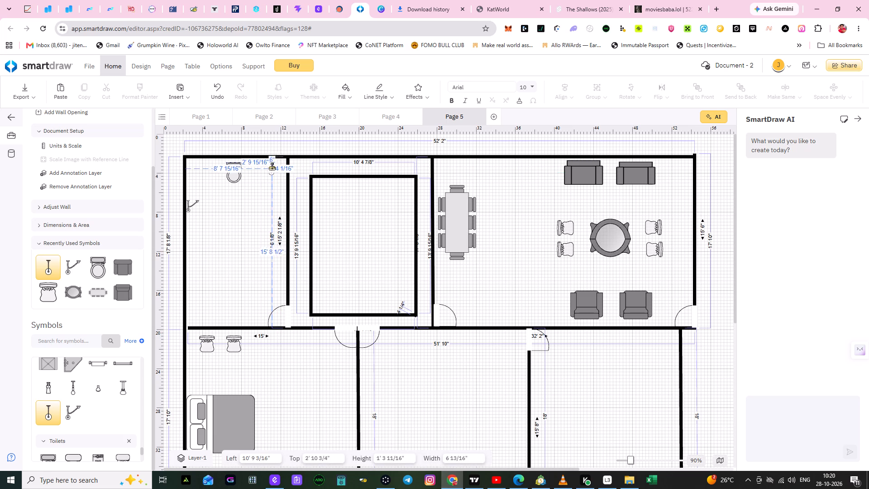
left_click_drag(272, 167, 272, 166)
left_click(240, 205)
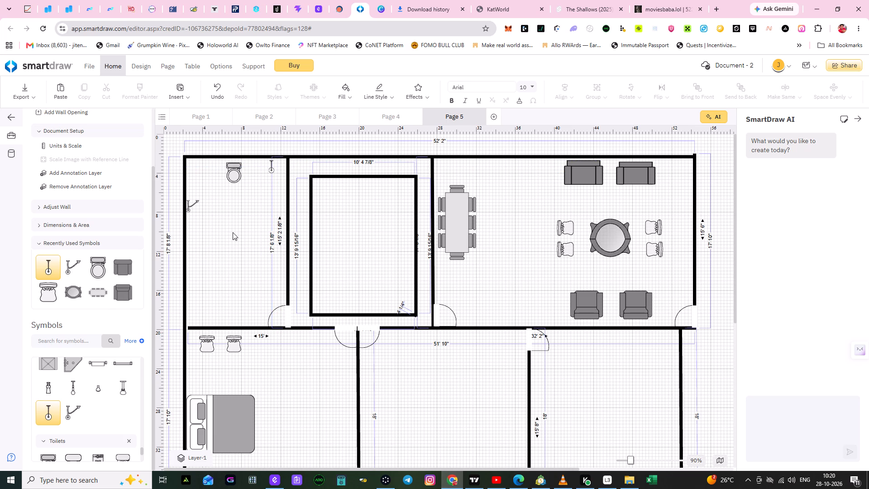
left_click(251, 235)
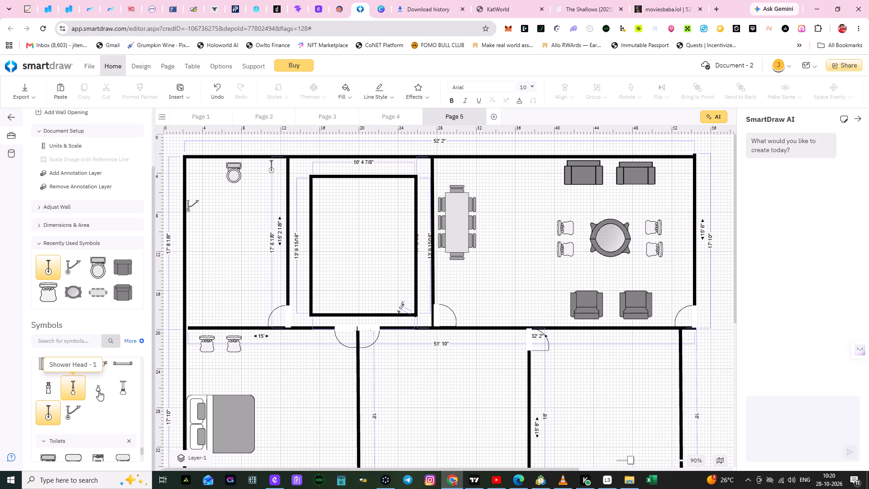
Place a Towel Bar (24") in the middle of the toilet room and rotate it to vertical.
scroll(102, 390, "up", 1)
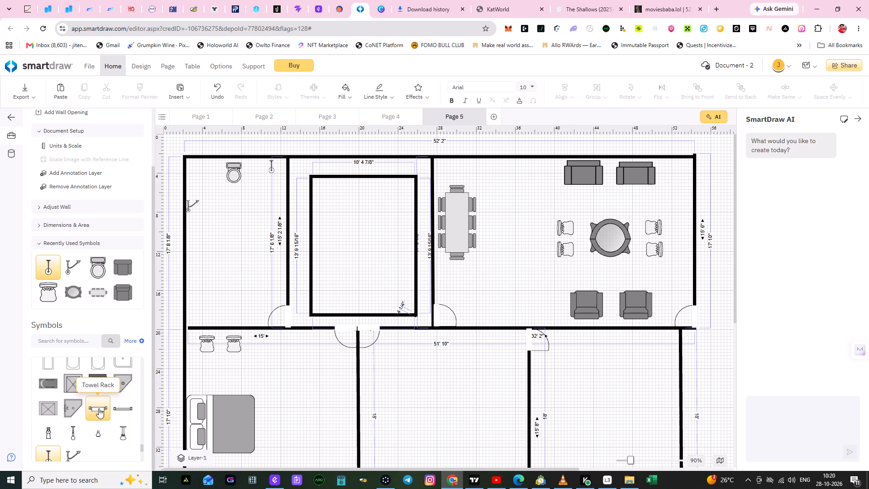
left_click_drag(123, 408, 153, 375)
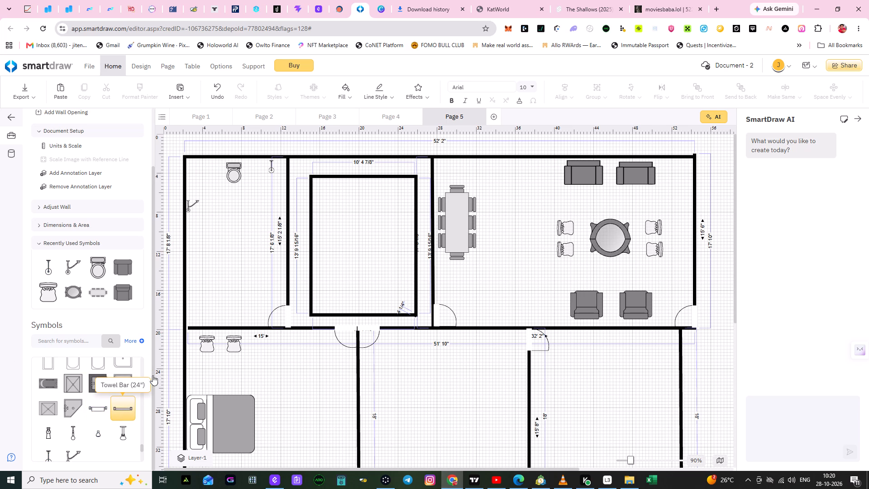
left_click_drag(153, 375, 214, 246)
left_click(215, 268)
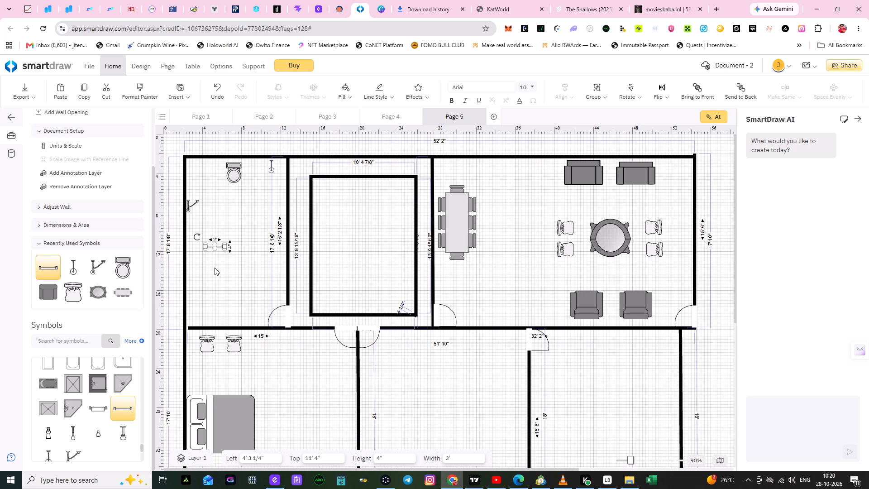
left_click(214, 244)
left_click(214, 248)
left_click_drag(195, 236, 205, 262)
left_click_drag(205, 262, 205, 264)
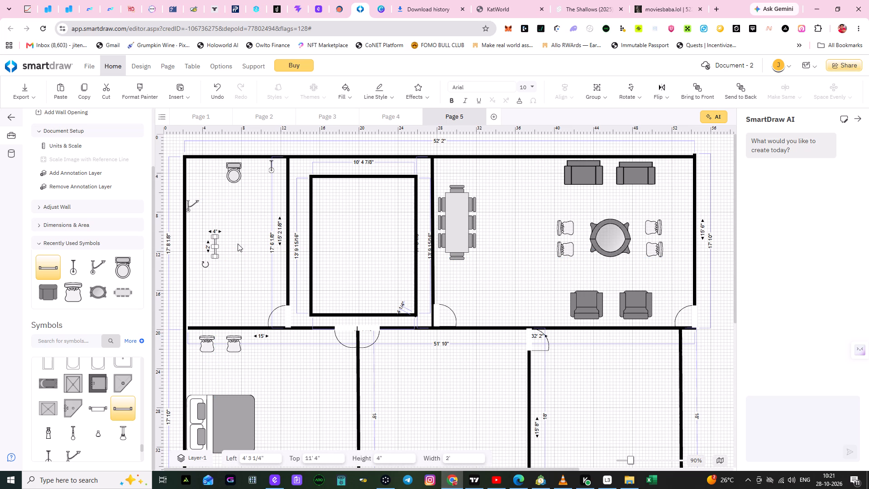
left_click(250, 239)
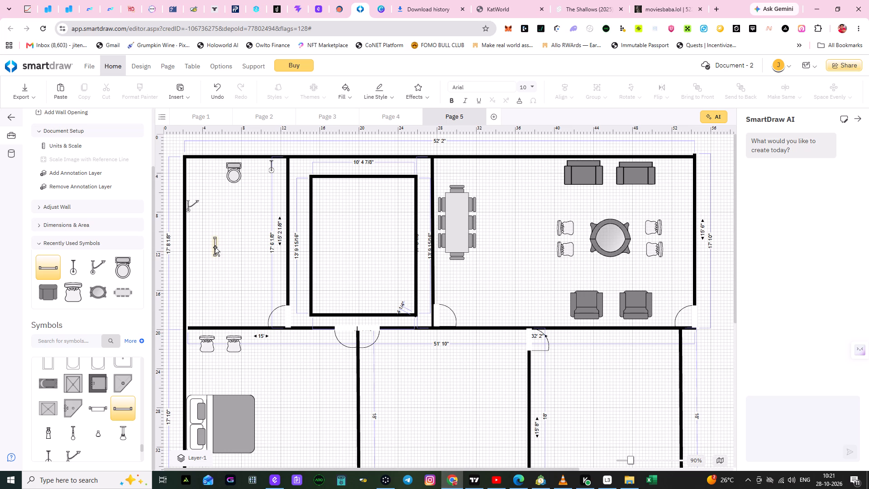
Move the towel bar against the toilet room's left wall, in its lower part below the shower head.
left_click_drag(215, 247, 191, 261)
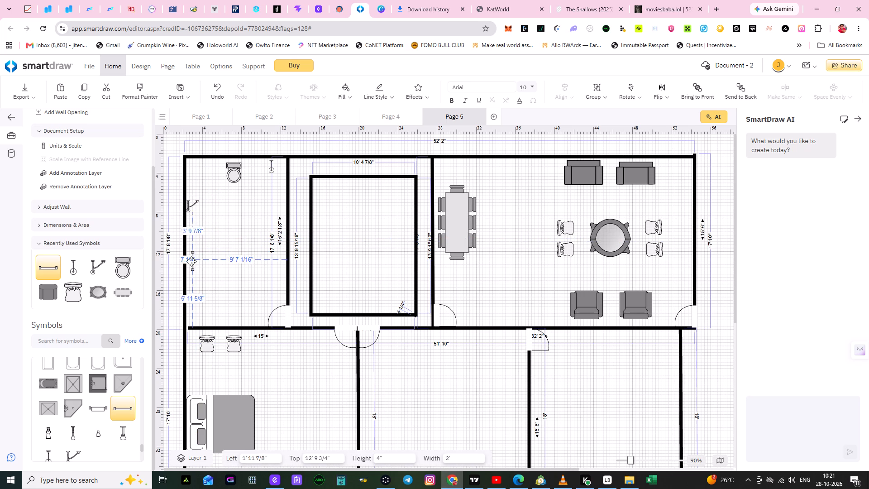
left_click_drag(191, 261, 189, 280)
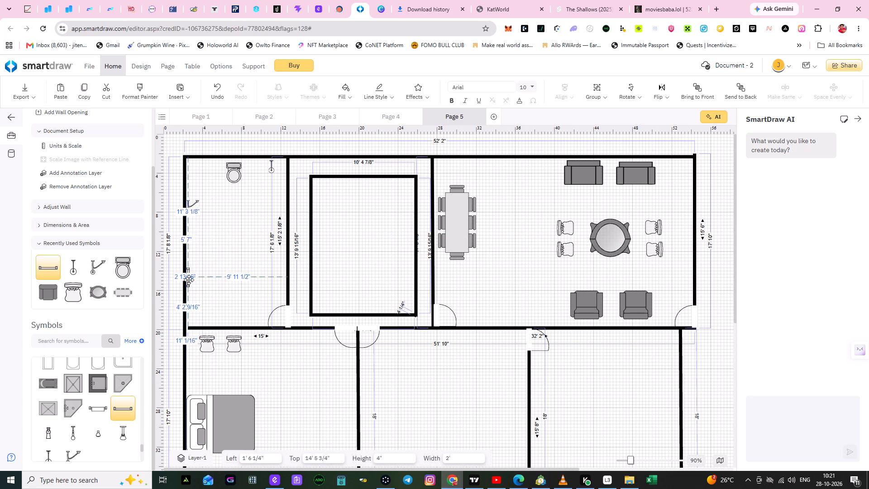
left_click_drag(189, 280, 186, 285)
left_click(238, 248)
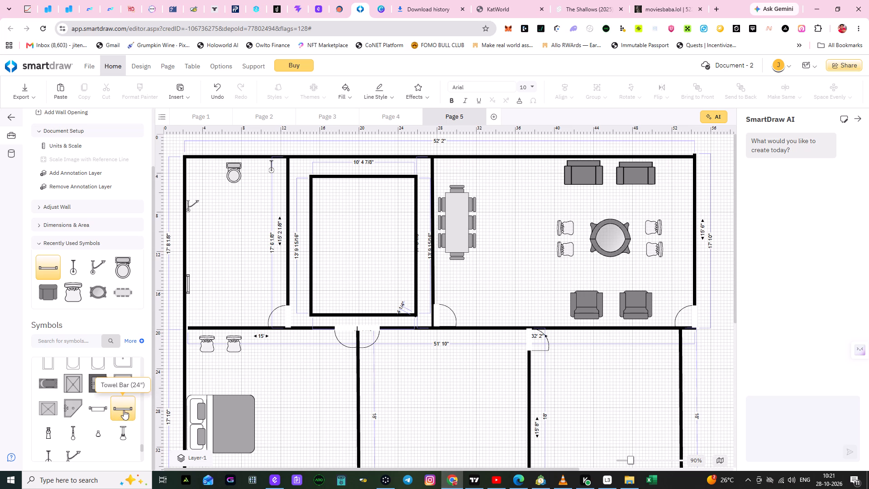
Place a Towel Rack in the middle of the toilet room, rotated to vertical and sized about 2' by 5 1/2".
left_click_drag(96, 410, 233, 265)
left_click_drag(216, 255, 224, 284)
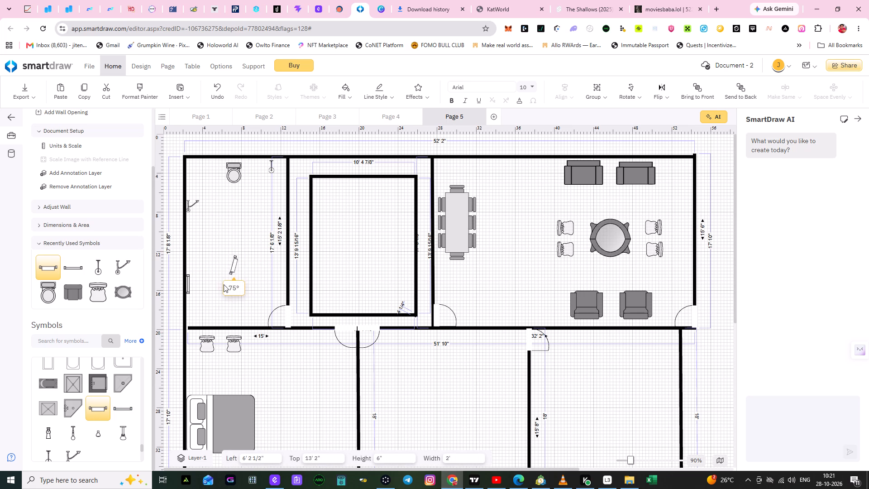
left_click_drag(224, 284, 224, 284)
left_click_drag(234, 267, 204, 298)
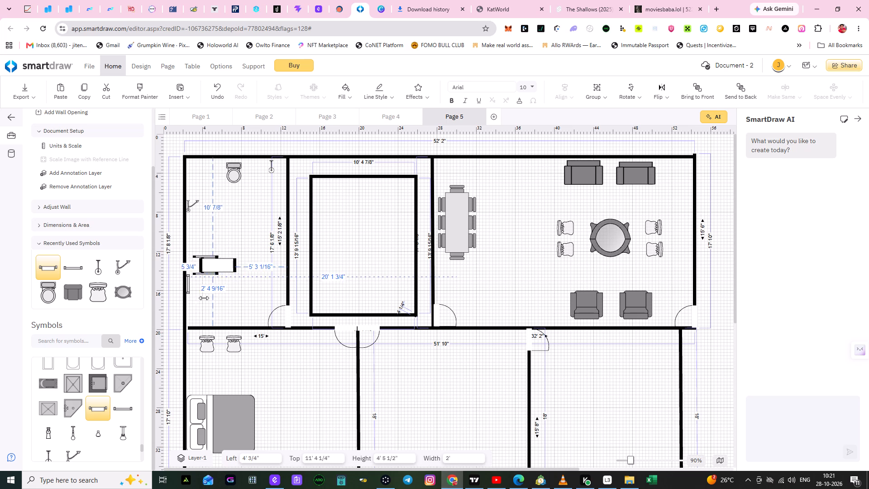
left_click_drag(204, 298, 233, 278)
left_click(253, 282)
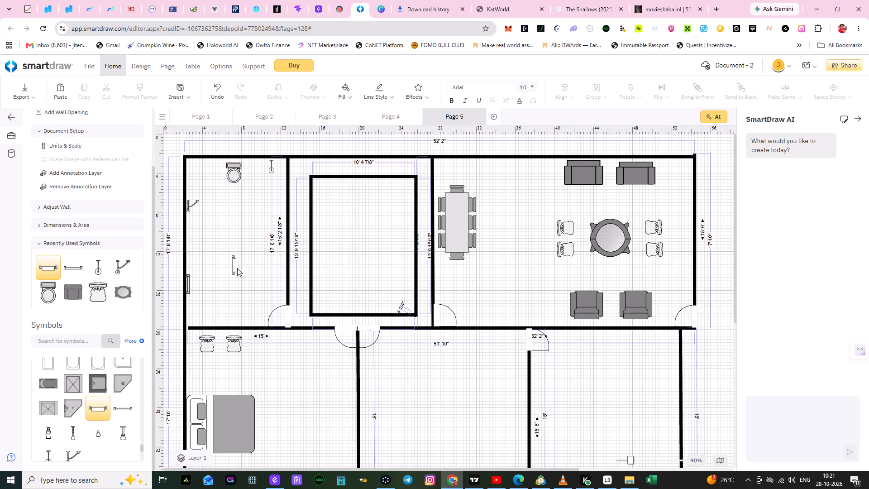
Move the towel rack against the toilet room's left wall, directly below the towel bar.
left_click_drag(234, 265, 196, 305)
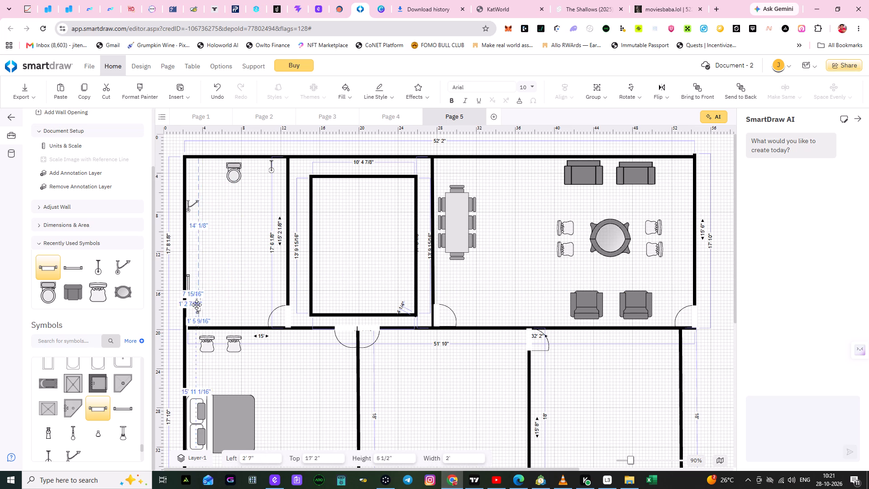
left_click_drag(196, 305, 188, 307)
left_click(239, 278)
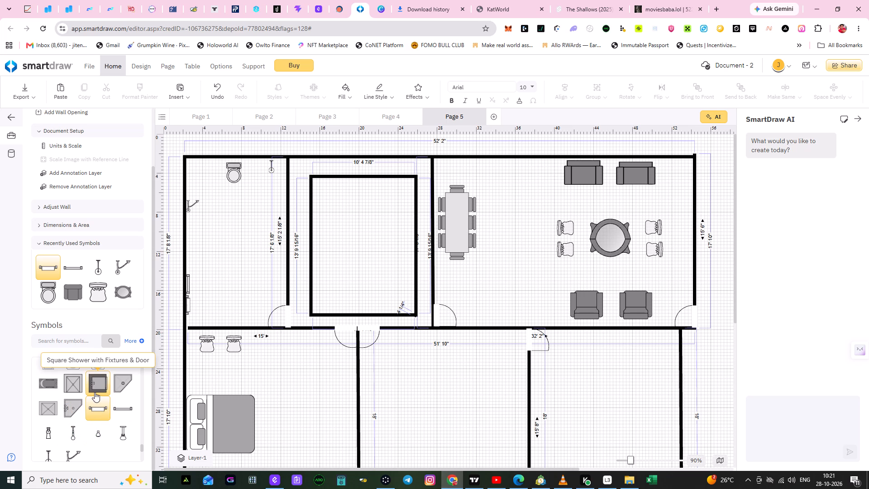
Browse the symbol library's categories, including toilets, furniture, doors, countertops and beds, for more symbols to place.
scroll(110, 402, "down", 2)
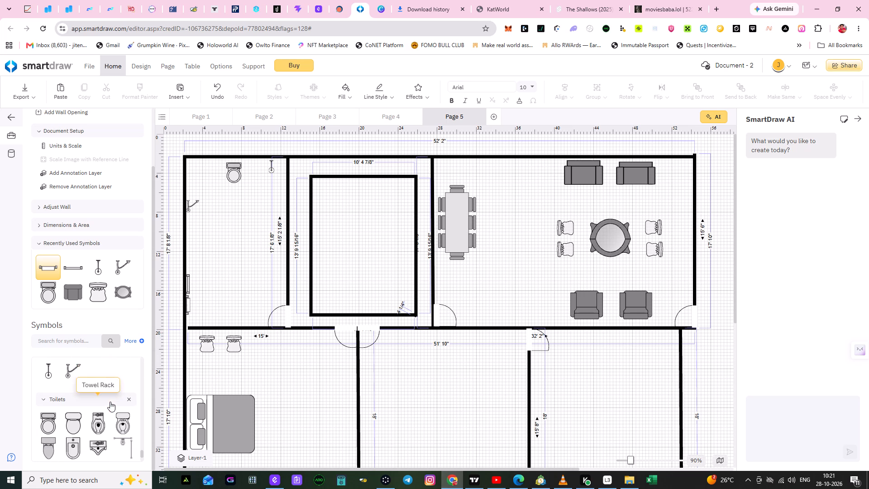
scroll(110, 401, "down", 5)
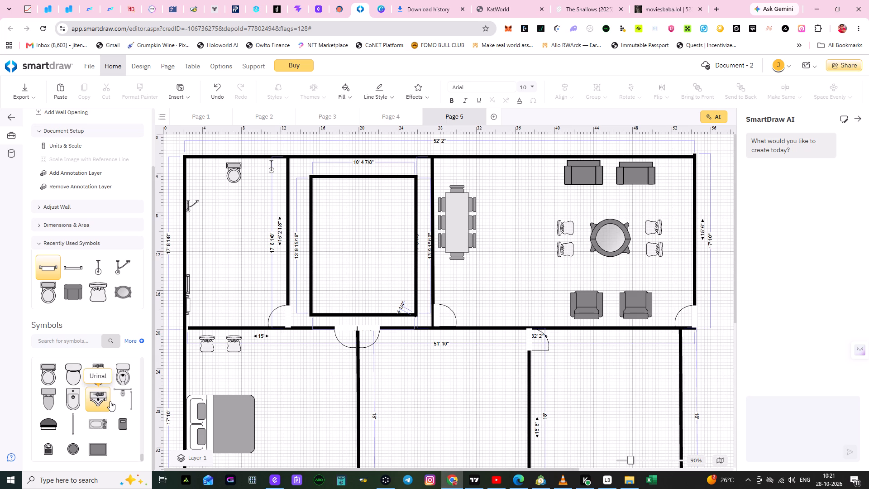
scroll(128, 421, "down", 3)
scroll(108, 430, "up", 2)
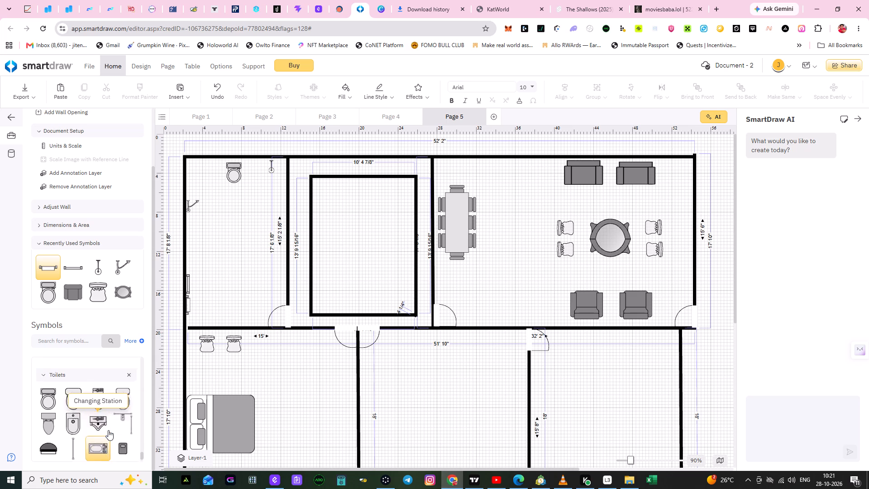
scroll(108, 430, "up", 6)
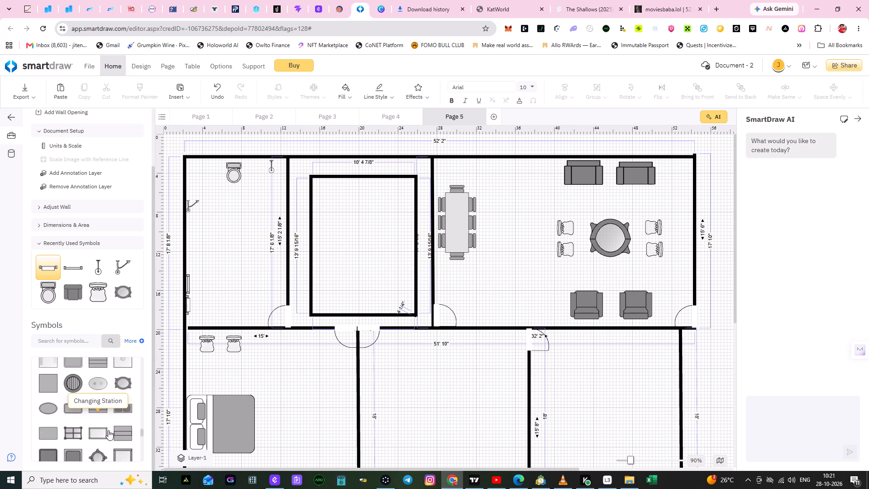
scroll(108, 430, "up", 6)
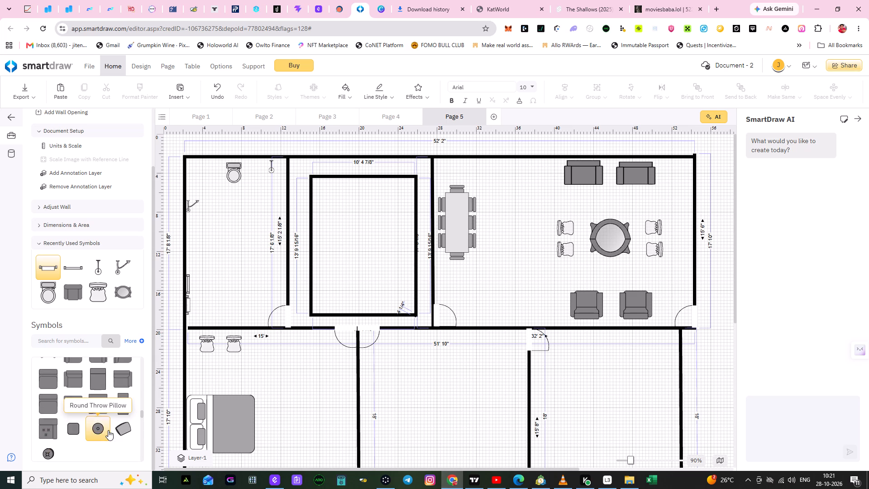
scroll(108, 430, "up", 9)
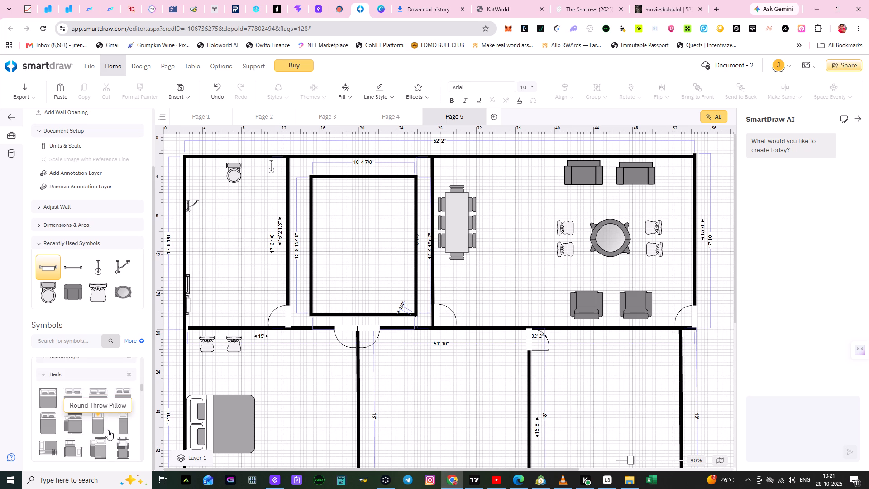
scroll(108, 430, "up", 7)
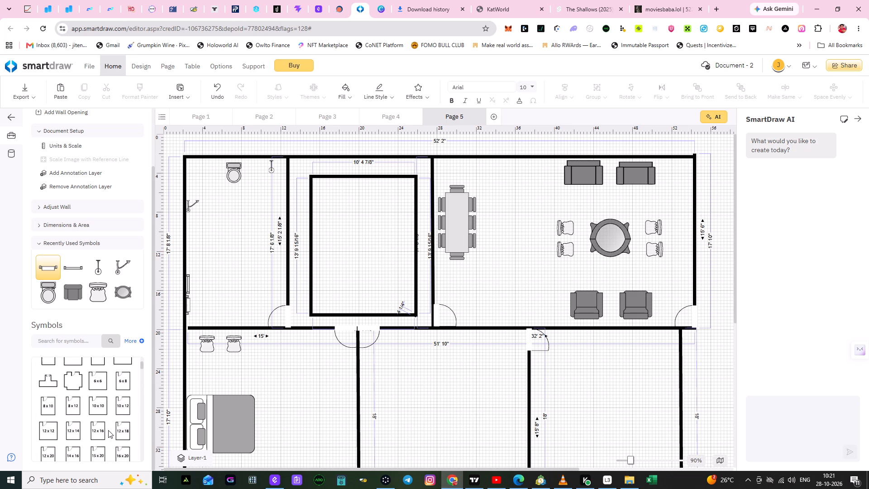
scroll(108, 430, "down", 4)
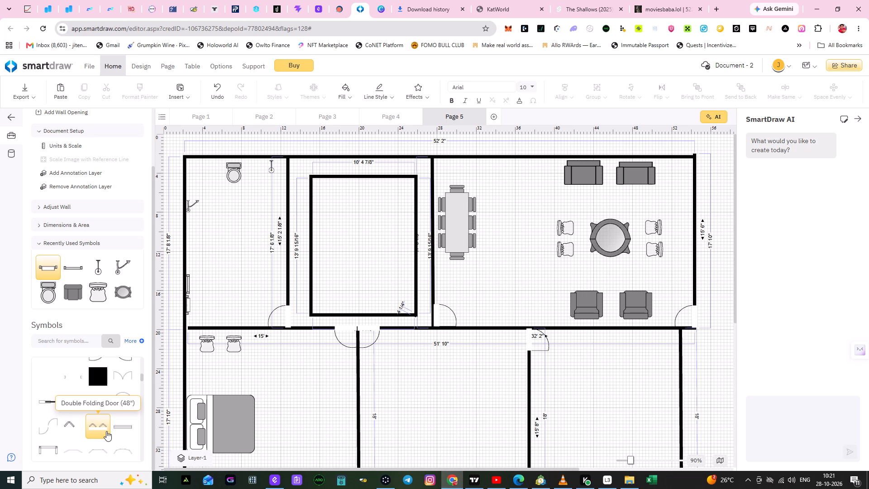
scroll(106, 431, "down", 2)
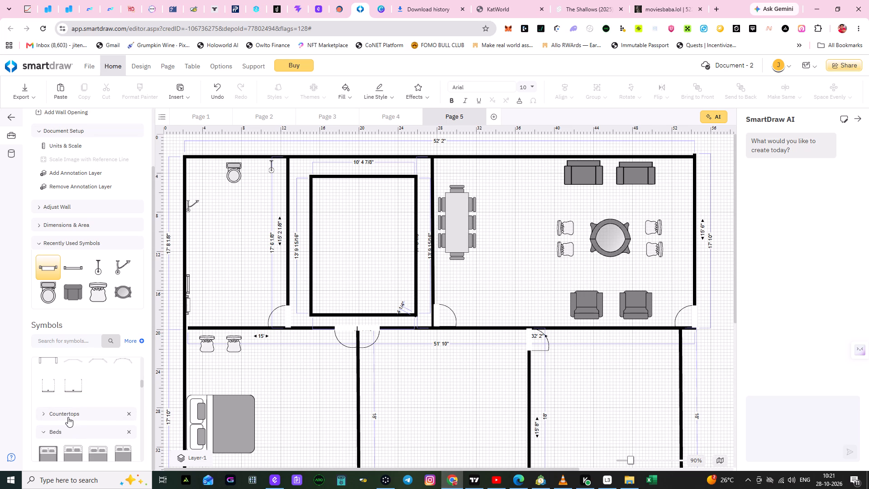
left_click(69, 413)
scroll(110, 417, "down", 2)
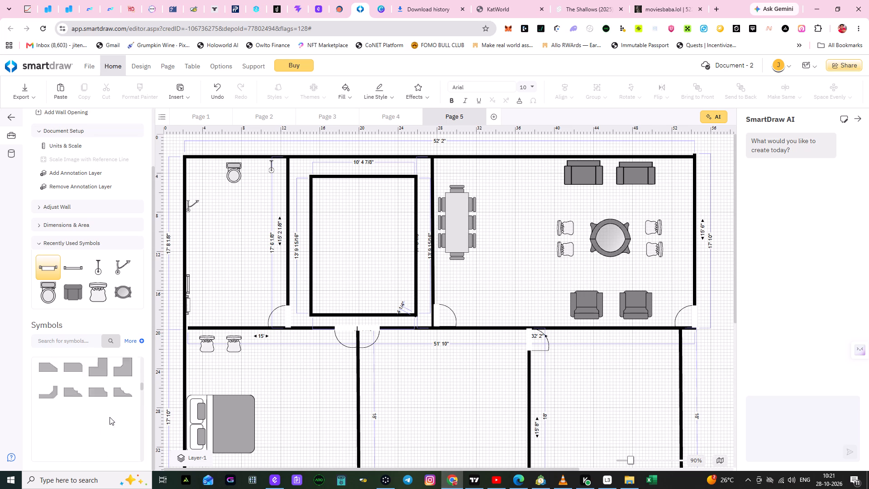
scroll(110, 417, "down", 4)
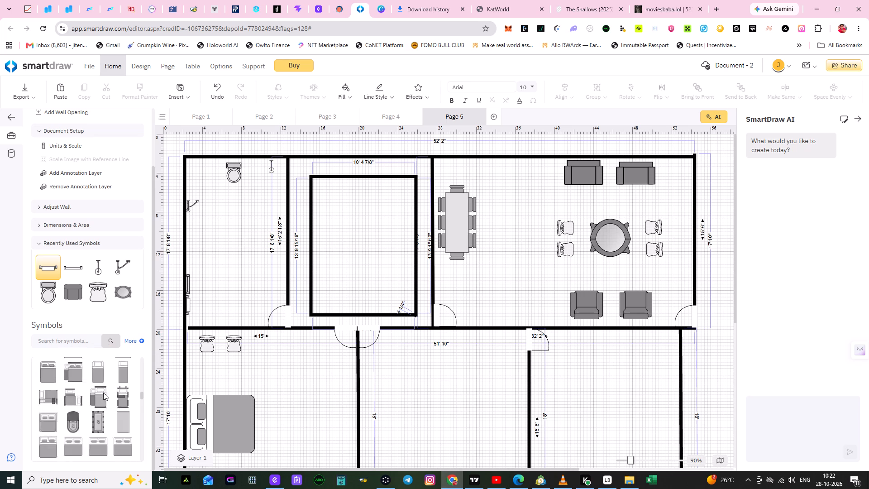
scroll(103, 393, "up", 3)
Search the symbol library for BATH TAB.
left_click(64, 342)
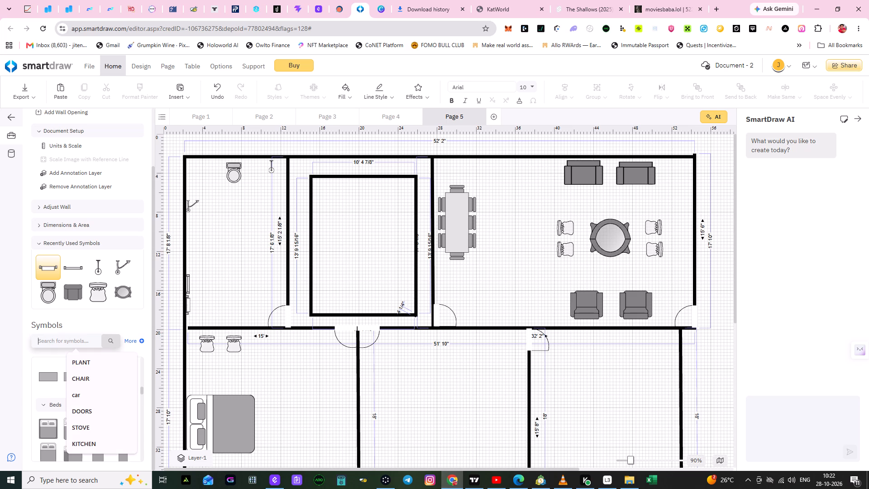
key("b")
type("AT")
key("h")
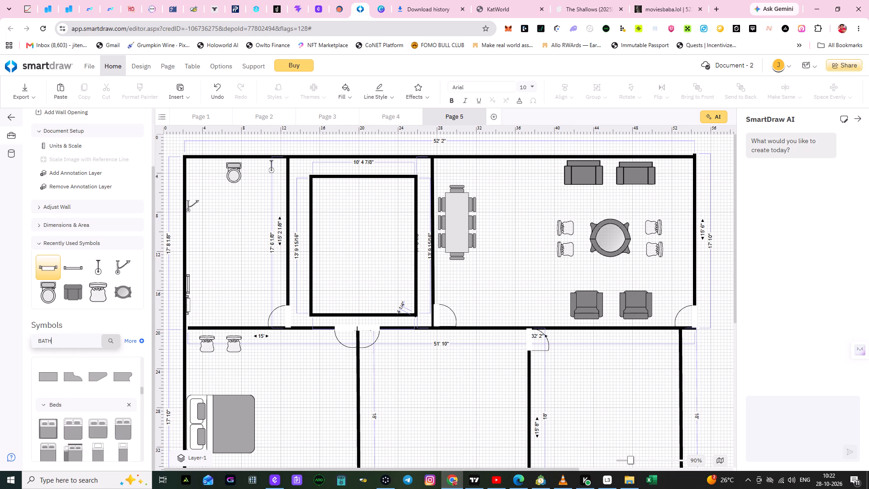
key("space")
key("t")
type("AB")
left_click(110, 342)
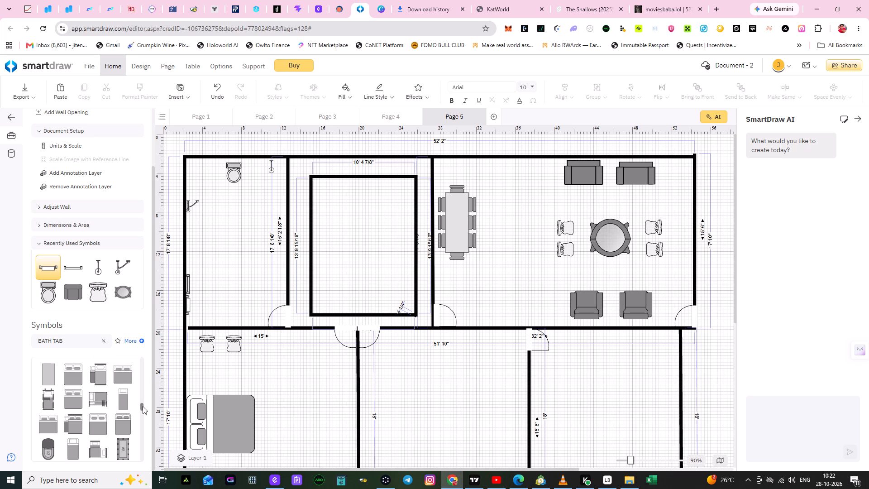
Place a Bathtub symbol in the toilet room's lower-left area, just above the bottom wall, about 4' 2 1/2" left and 14' 8 1/2" top.
scroll(135, 390, "down", 4)
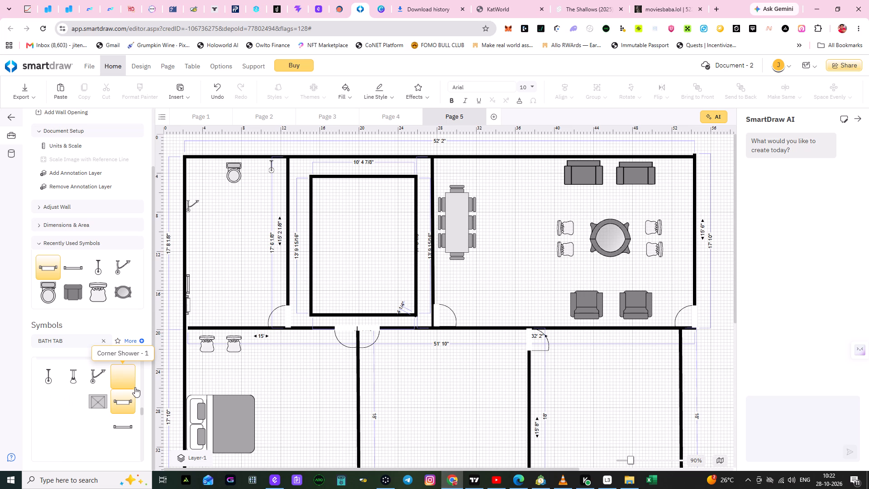
scroll(135, 387, "down", 1)
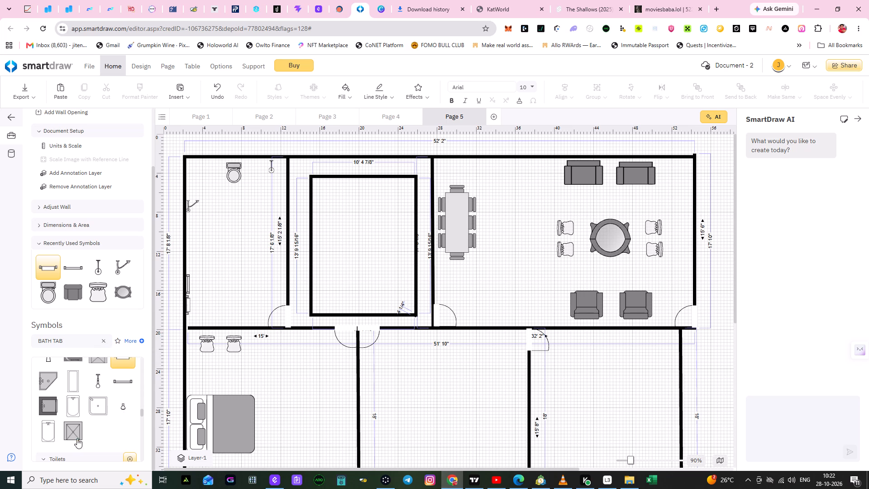
left_click_drag(71, 408, 178, 317)
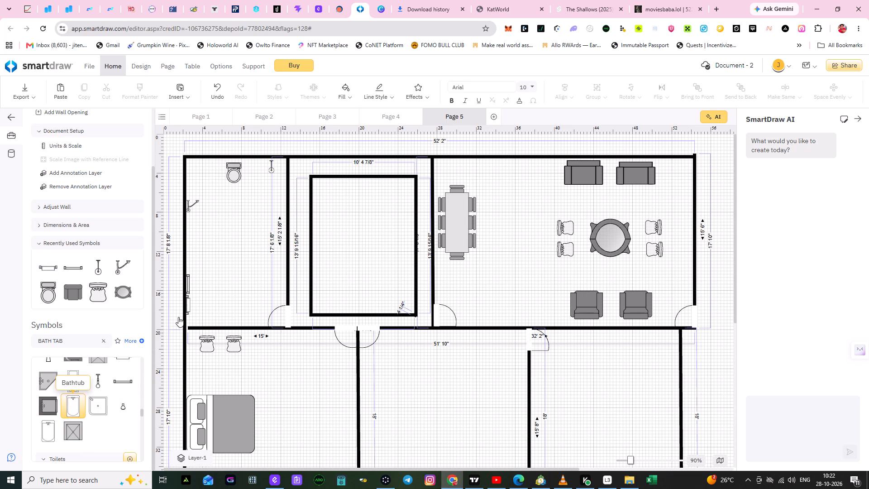
left_click_drag(178, 317, 199, 244)
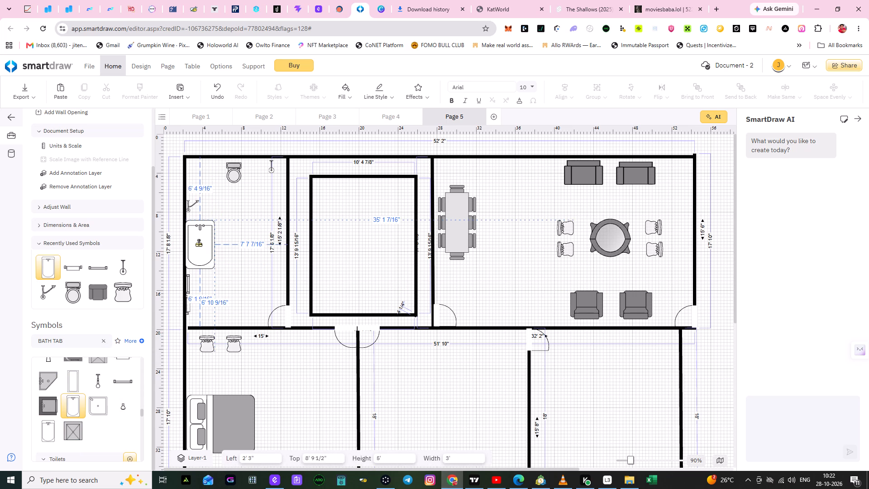
left_click_drag(199, 244, 218, 305)
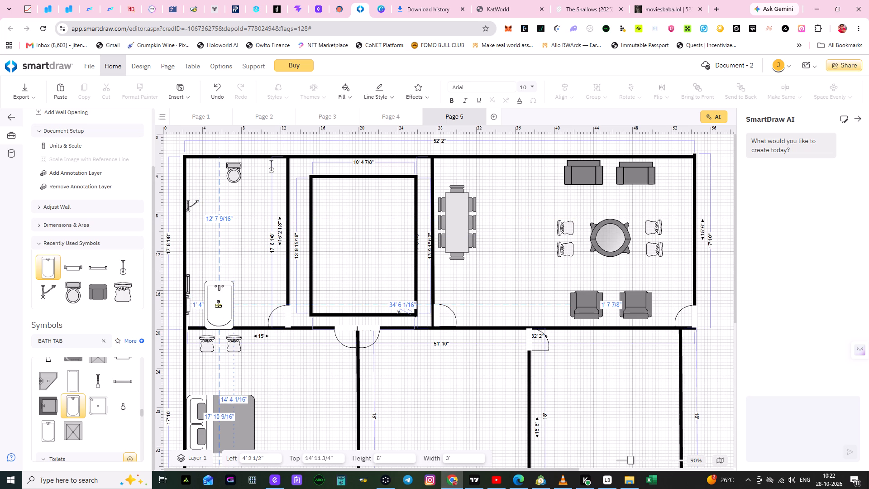
left_click_drag(218, 305, 220, 302)
left_click(220, 302)
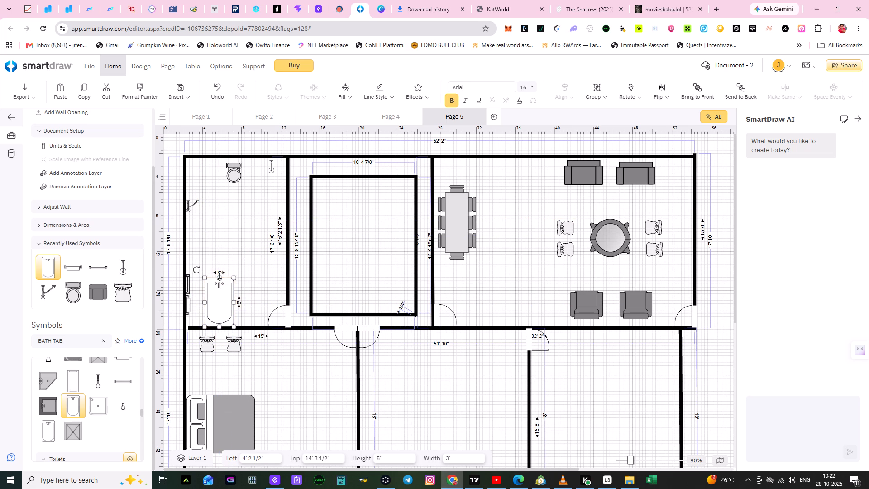
Shrink the bathtub to about 3' 8 1/2" high and 2' 2 1/2" wide.
left_click_drag(220, 276, 221, 291)
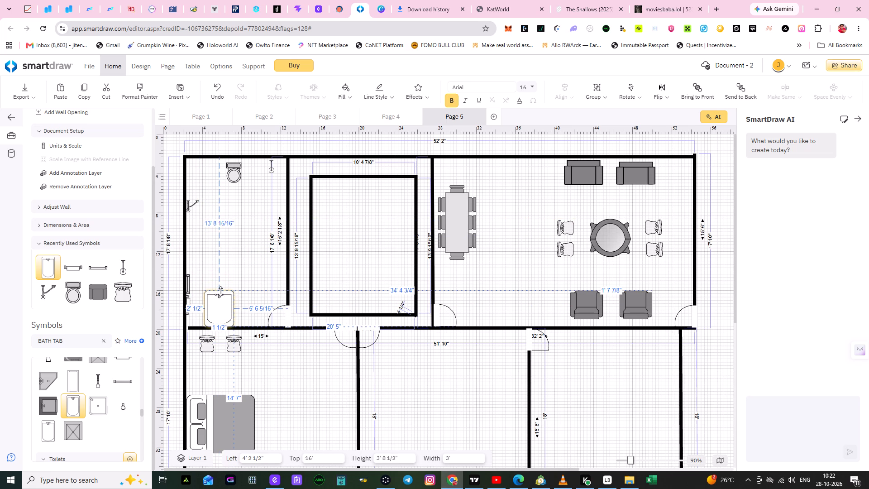
left_click(217, 306)
left_click_drag(234, 309, 225, 311)
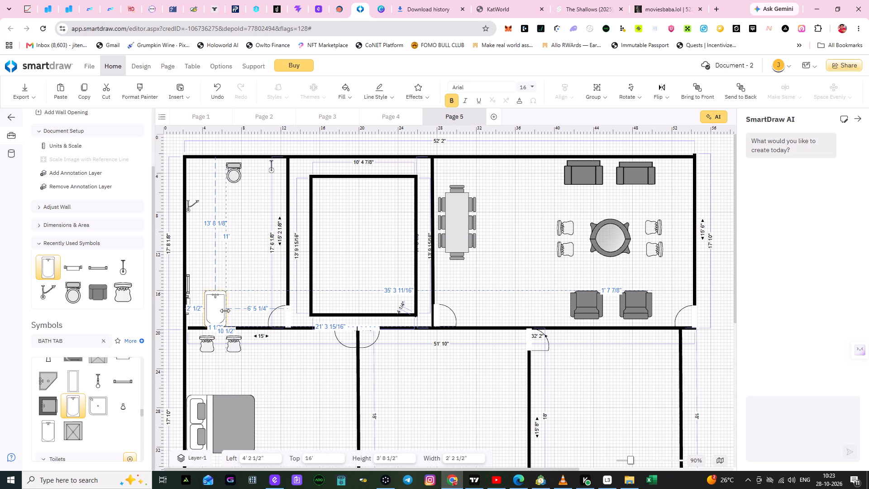
left_click_drag(225, 311, 224, 311)
left_click(240, 298)
left_click(213, 308)
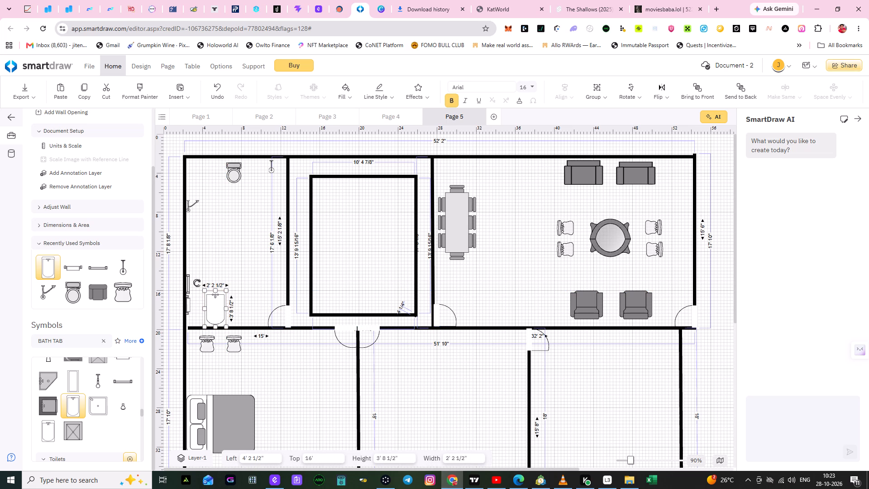
Rotate the bathtub to 90° so it lies horizontally with its faucet end facing the toilet room's left wall.
left_click_drag(196, 282, 207, 316)
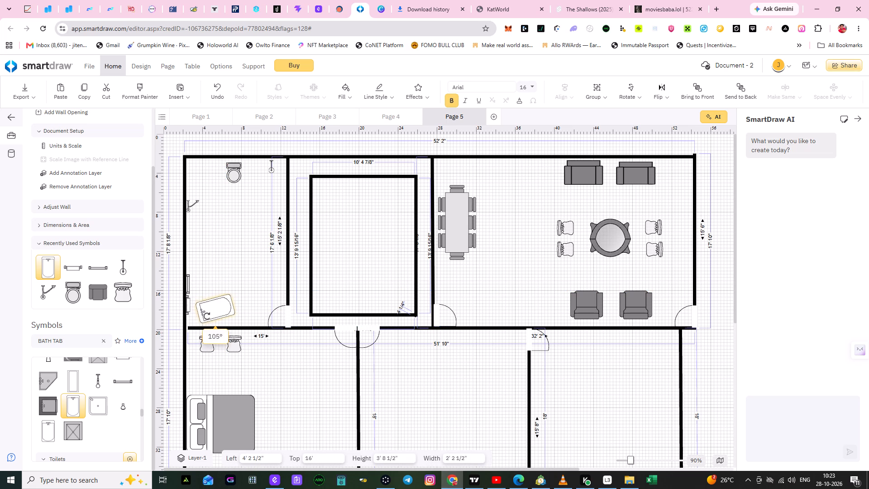
left_click_drag(207, 316, 205, 315)
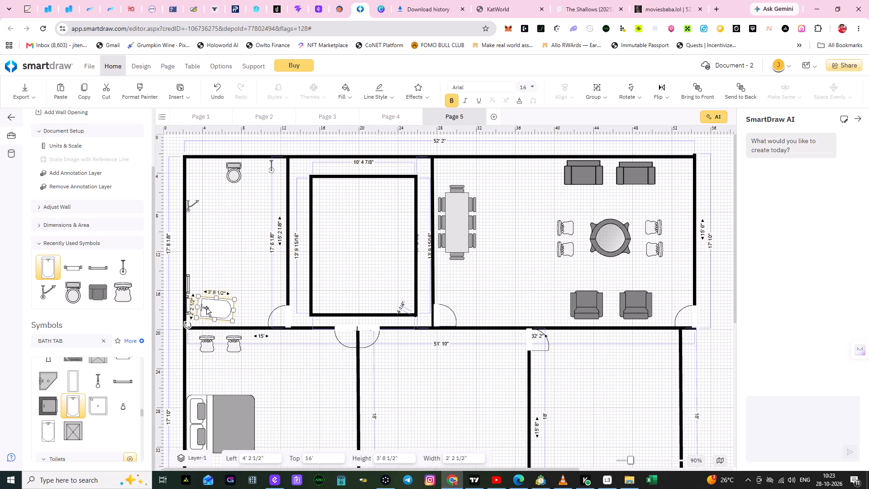
left_click(206, 308)
left_click(202, 307)
left_click_drag(188, 325, 193, 325)
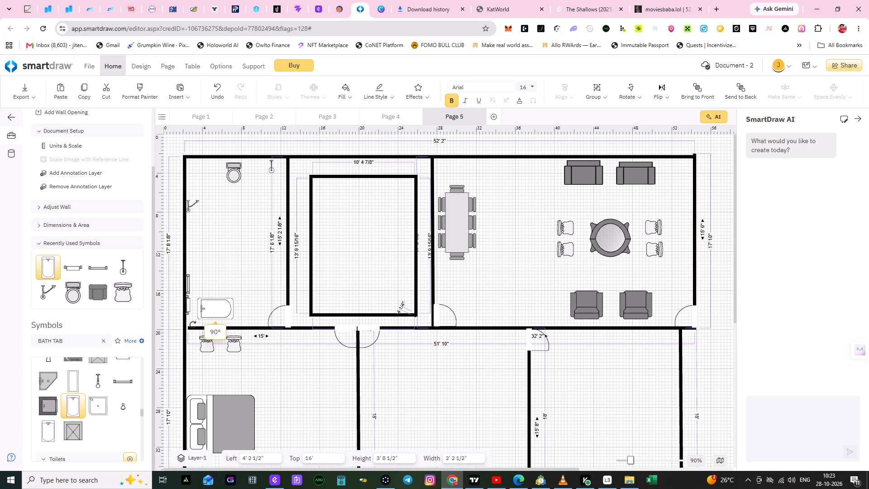
left_click_drag(193, 325, 193, 324)
left_click(221, 254)
Move the bathtub against the toilet room's bottom wall, between the towel rack and the door.
left_click_drag(213, 306, 217, 316)
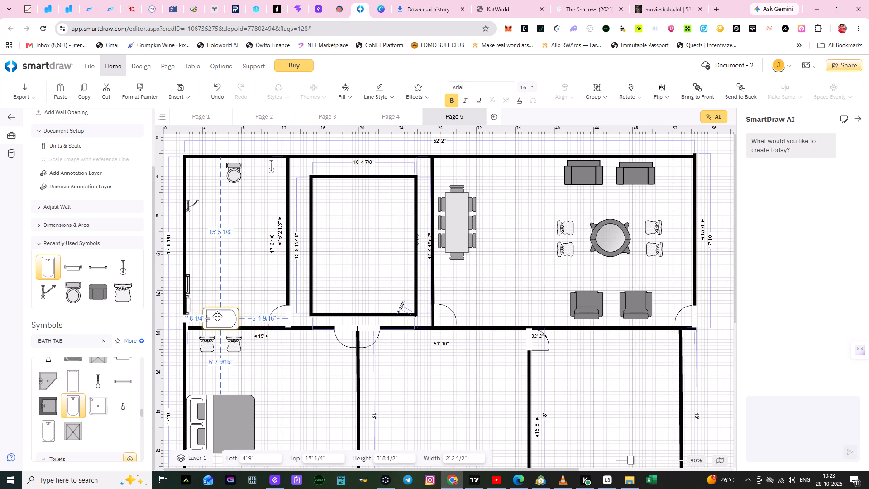
left_click_drag(217, 316, 217, 314)
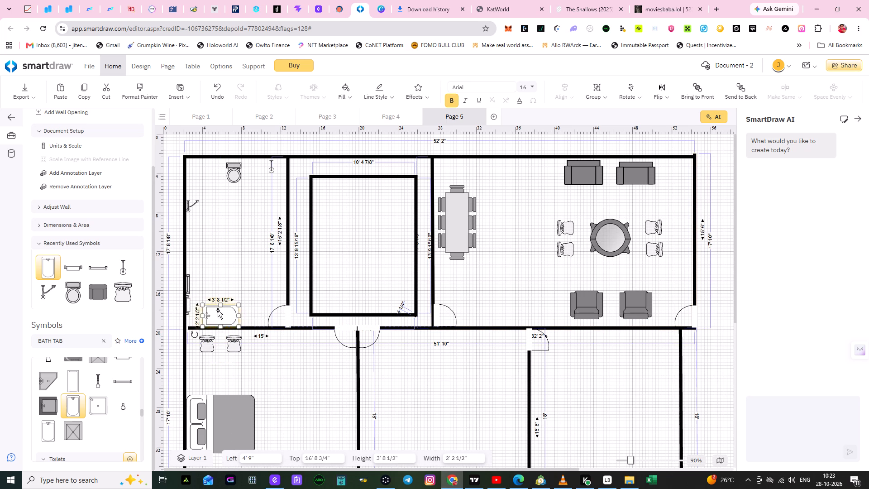
left_click(232, 262)
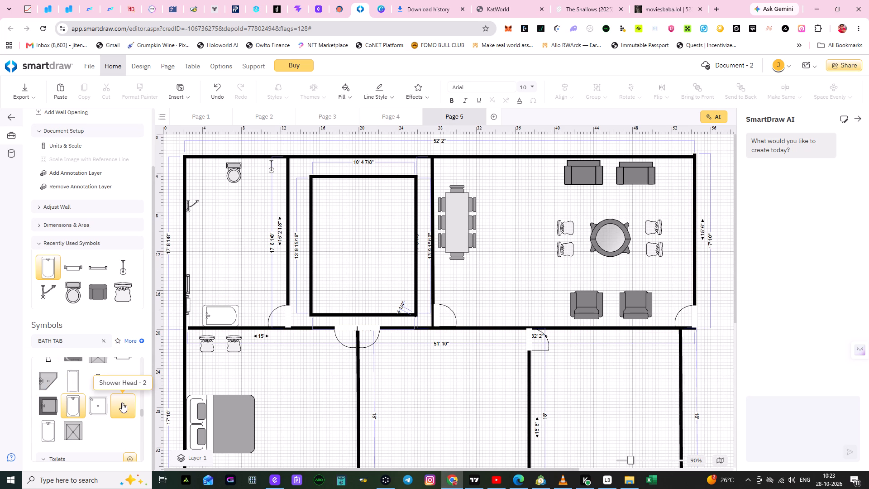
Replace the bath search with a symbol library search for KITCHEN, waiting for the page whenever it becomes unresponsive.
scroll(125, 401, "down", 2)
scroll(90, 412, "up", 3)
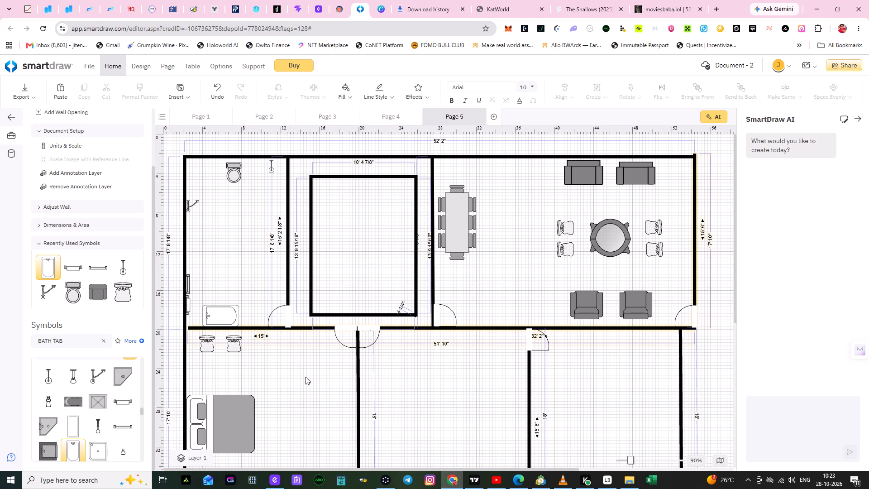
left_click(105, 342)
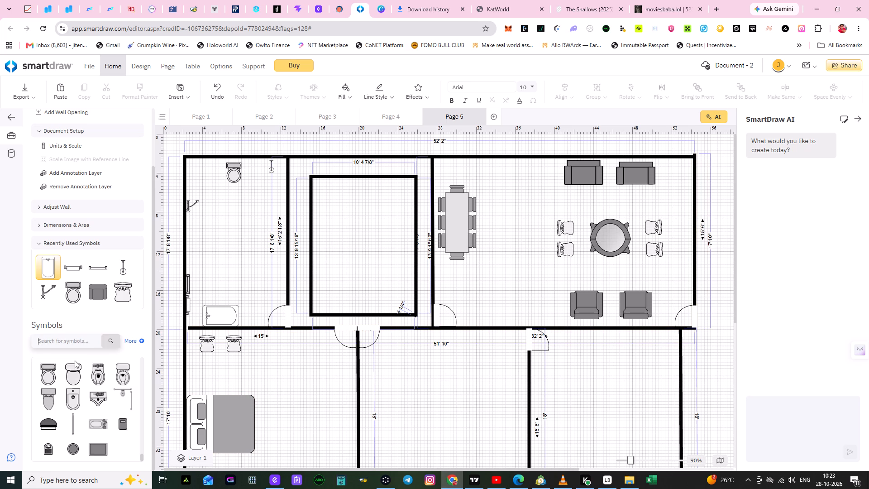
left_click(65, 341)
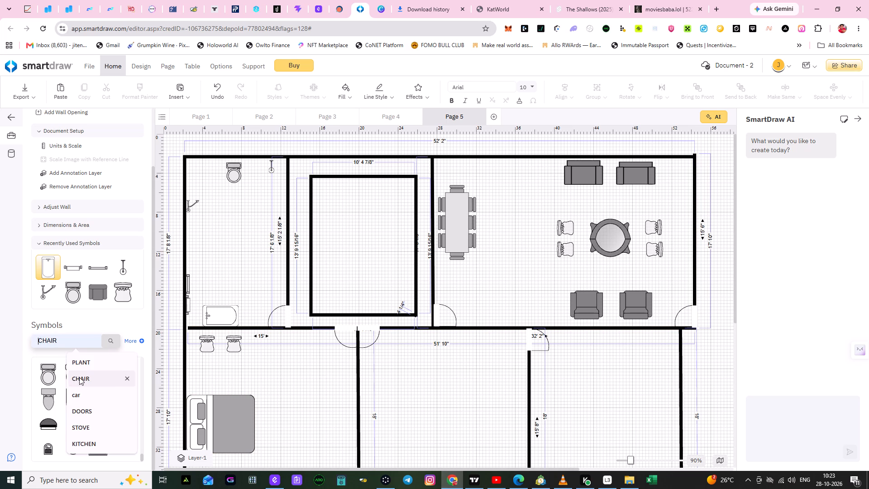
left_click(85, 444)
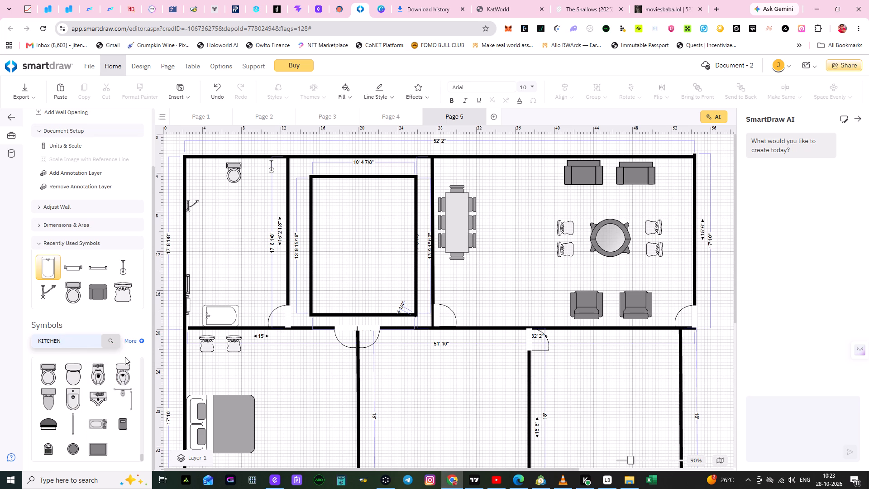
left_click(111, 344)
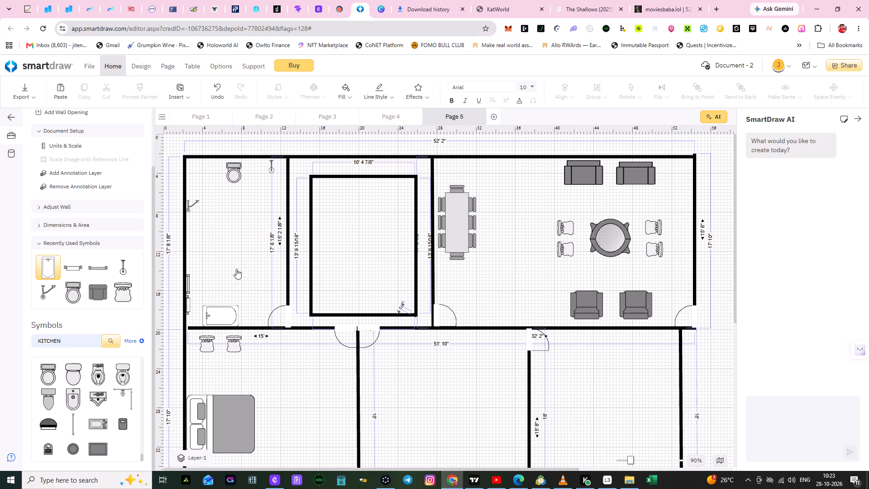
left_click(455, 131)
scroll(81, 376, "down", 2)
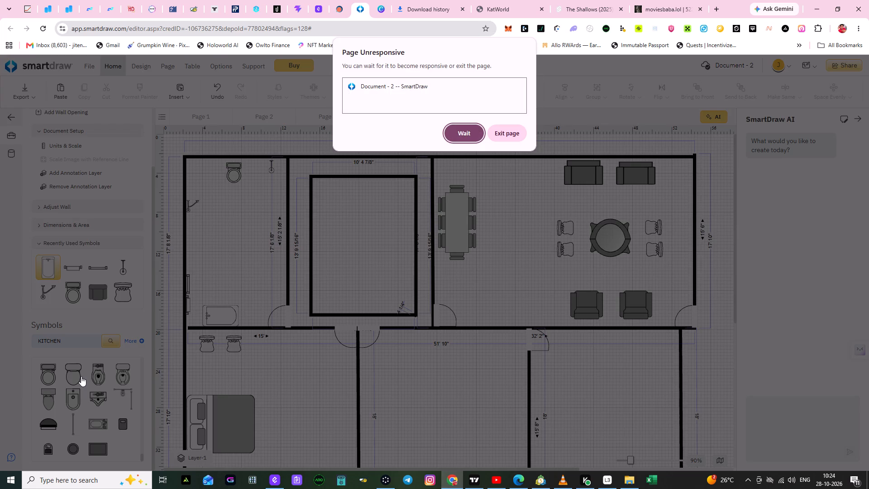
left_click(454, 129)
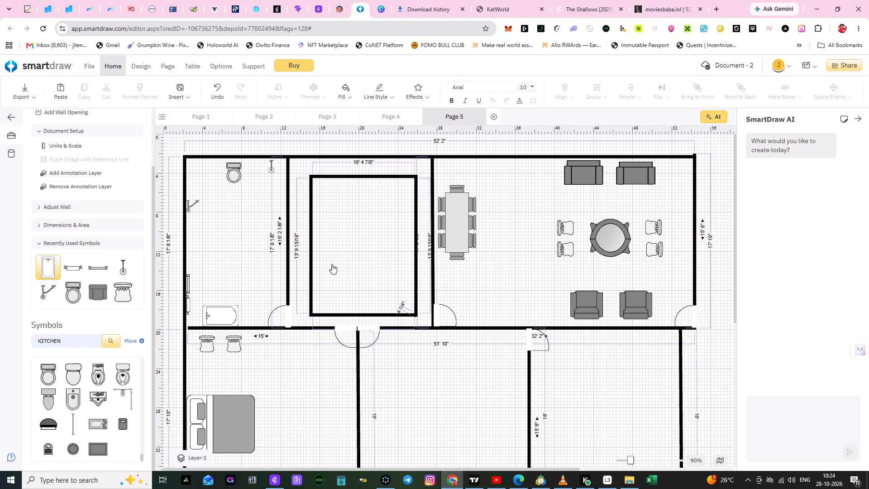
left_click(226, 267)
Look through the Countertops and Commercial Kitchen symbols in the KITCHEN search results for items to furnish the kitchen.
scroll(142, 290, "down", 3)
scroll(353, 288, "down", 2)
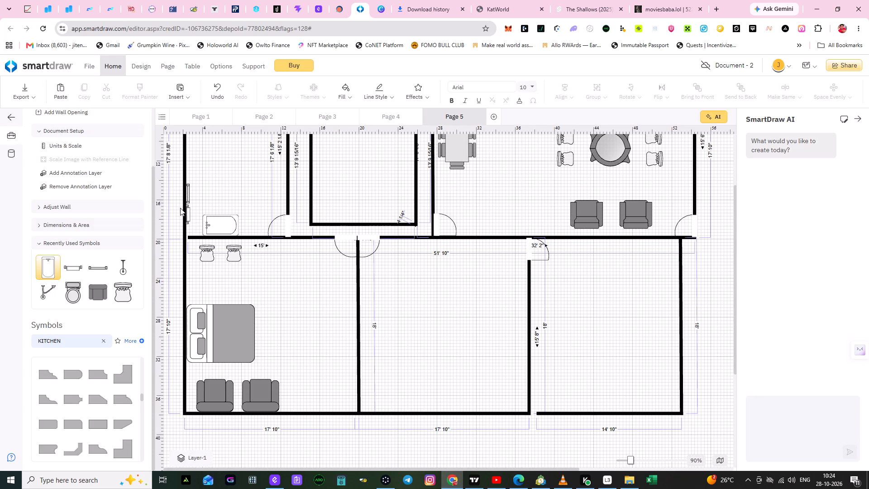
scroll(135, 368, "down", 2)
scroll(135, 368, "up", 2)
scroll(135, 368, "down", 1)
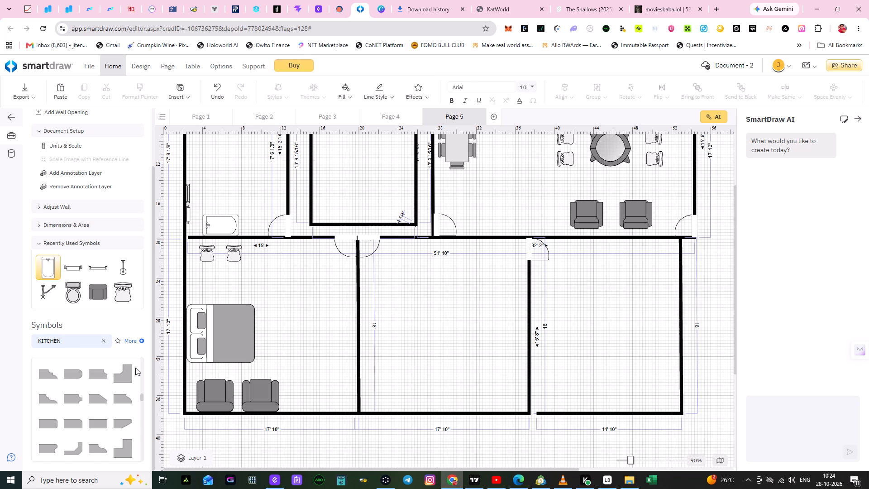
scroll(135, 368, "down", 3)
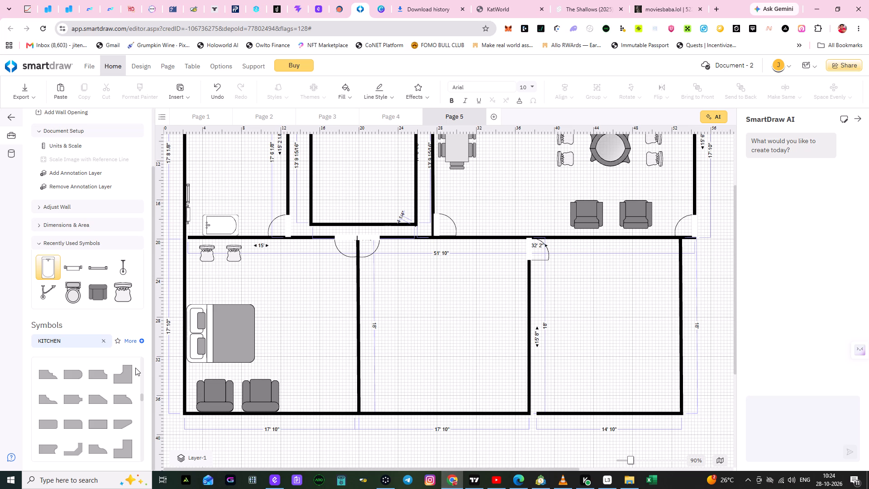
scroll(135, 368, "down", 1)
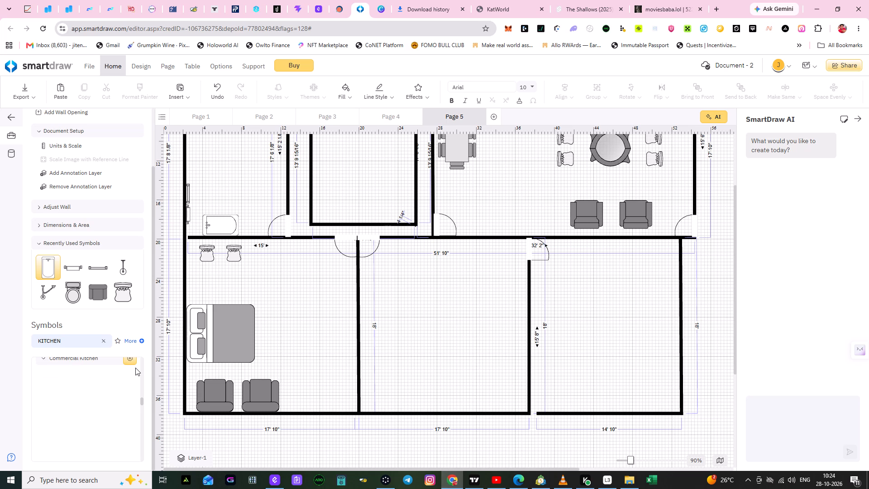
scroll(135, 368, "up", 3)
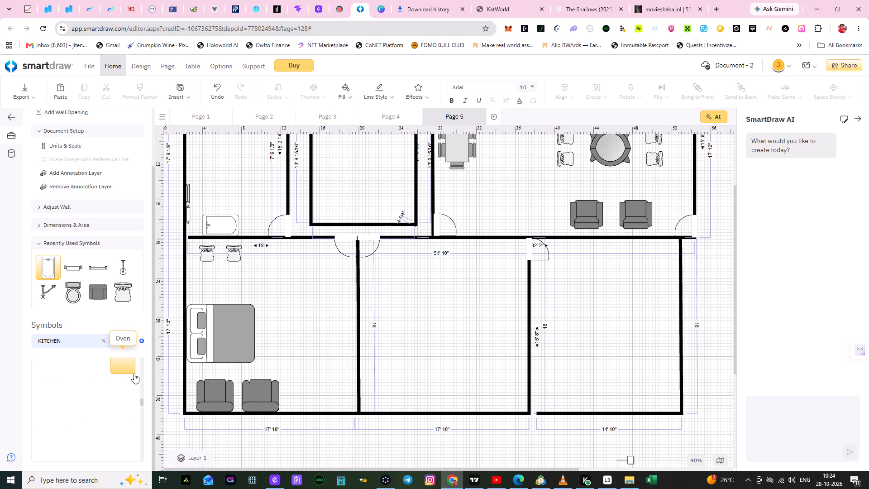
scroll(134, 374, "up", 2)
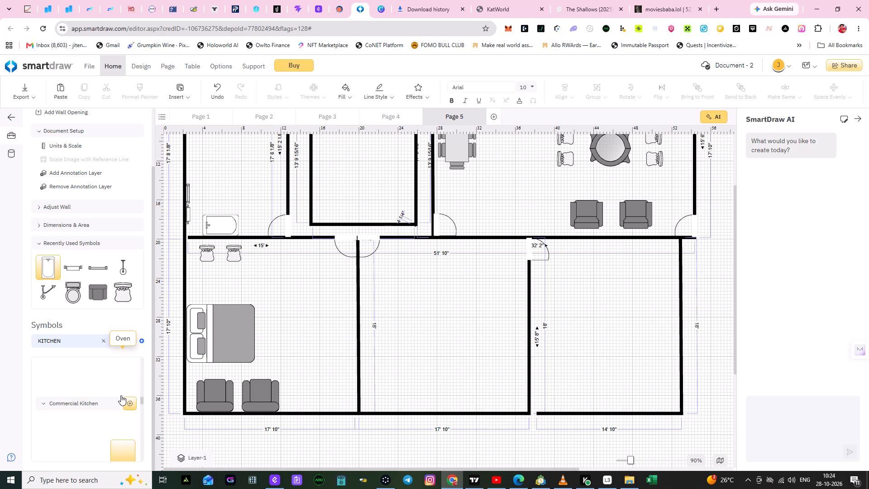
scroll(121, 395, "up", 2)
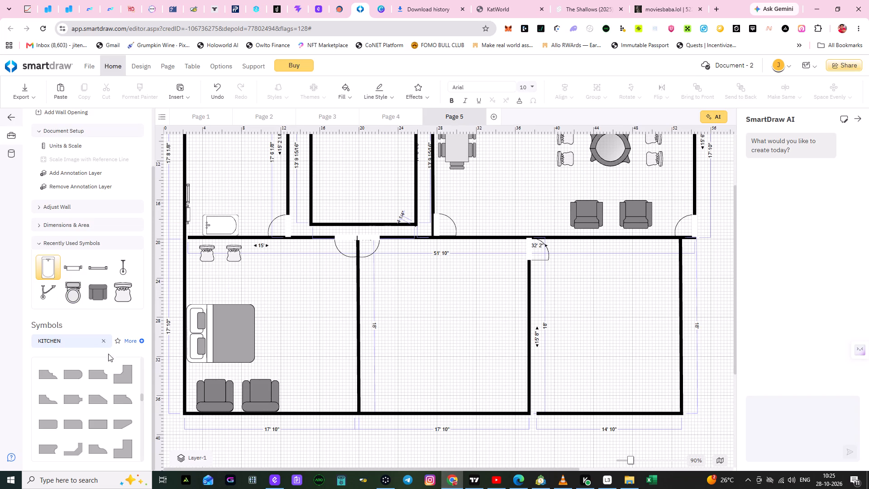
scroll(99, 378, "down", 3)
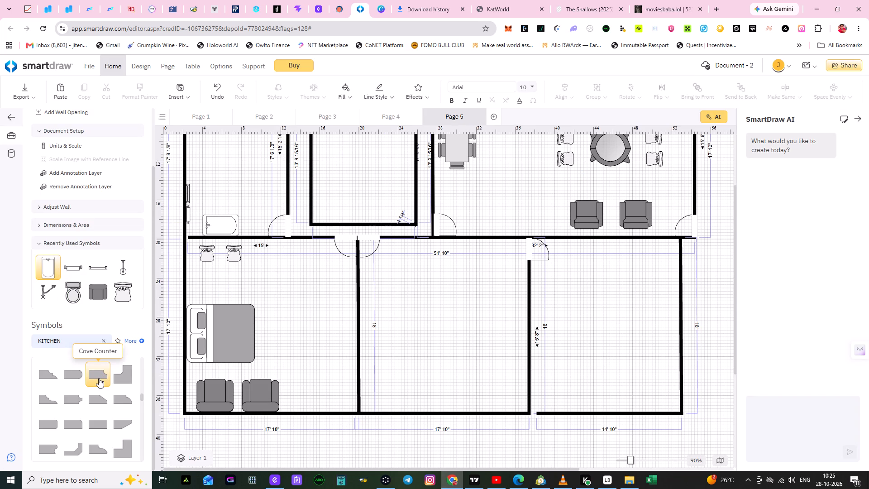
scroll(99, 378, "up", 2)
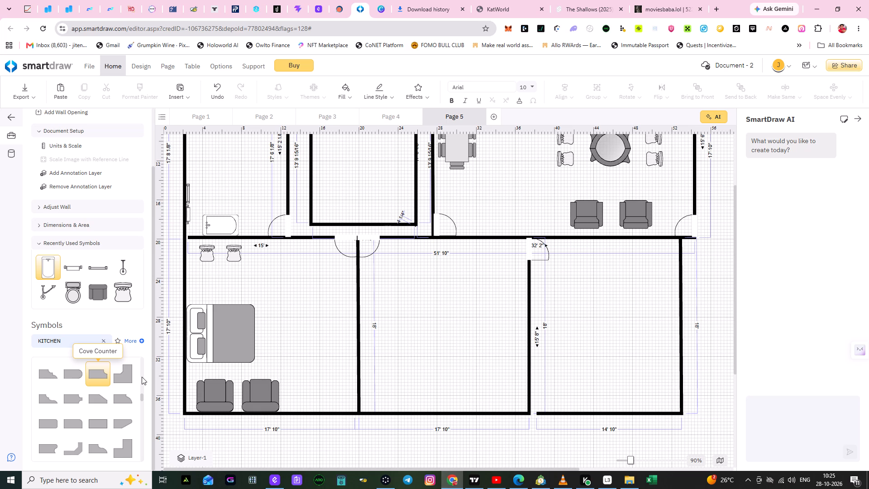
Look back through the Tables, Countertops and chair symbols in the KITCHEN search results for suitable kitchen pieces.
left_click(142, 377)
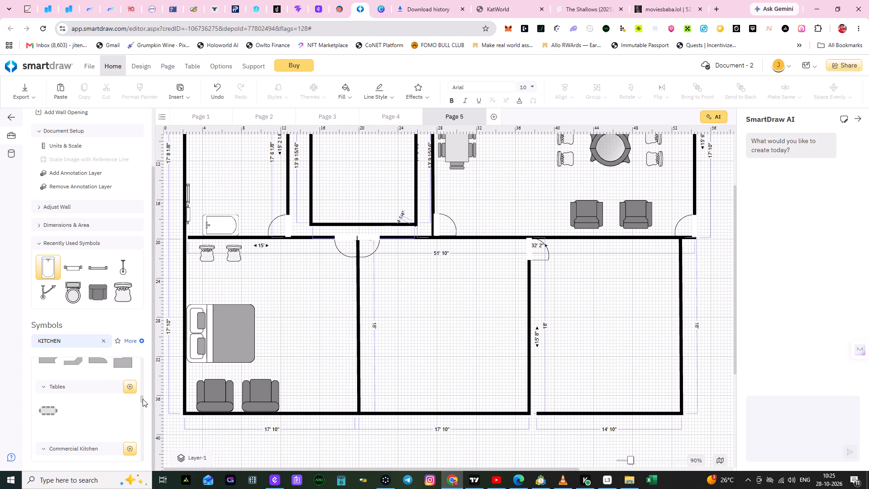
left_click_drag(143, 399, 142, 389)
left_click(142, 381)
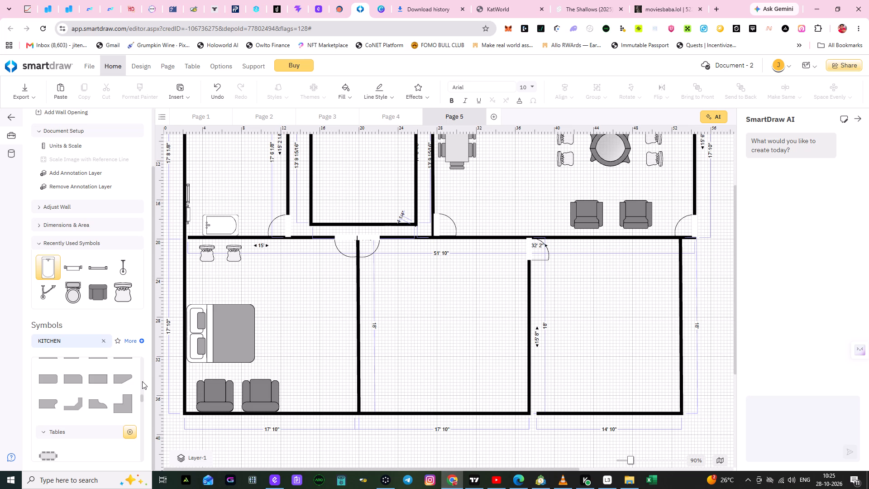
left_click(142, 381)
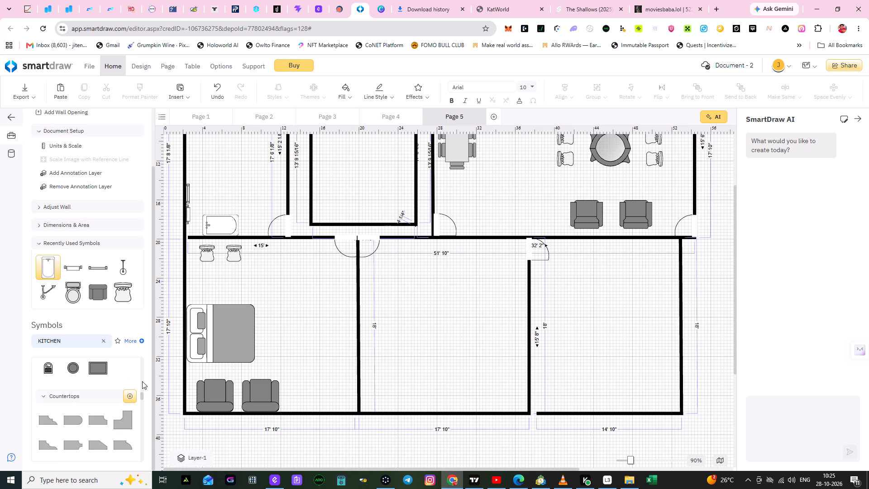
left_click(142, 381)
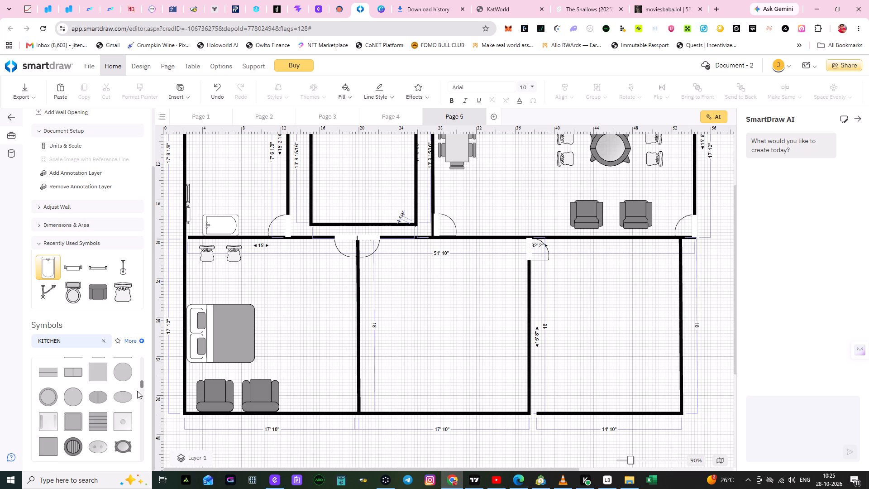
left_click_drag(141, 385, 142, 379)
scroll(142, 379, "down", 4)
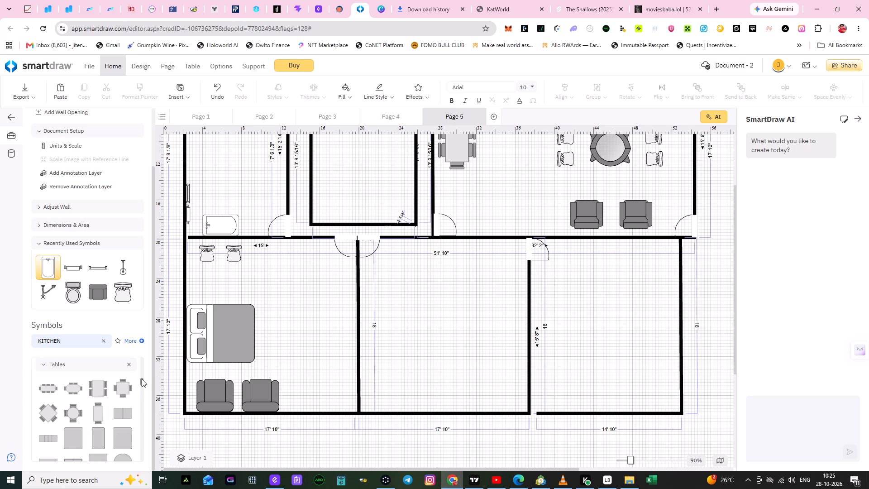
scroll(142, 379, "up", 1)
scroll(142, 379, "down", 2)
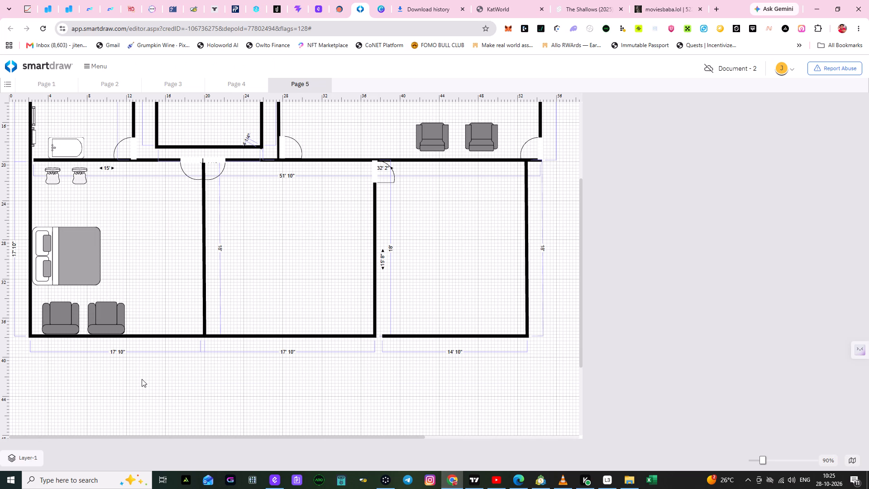
left_click(174, 240)
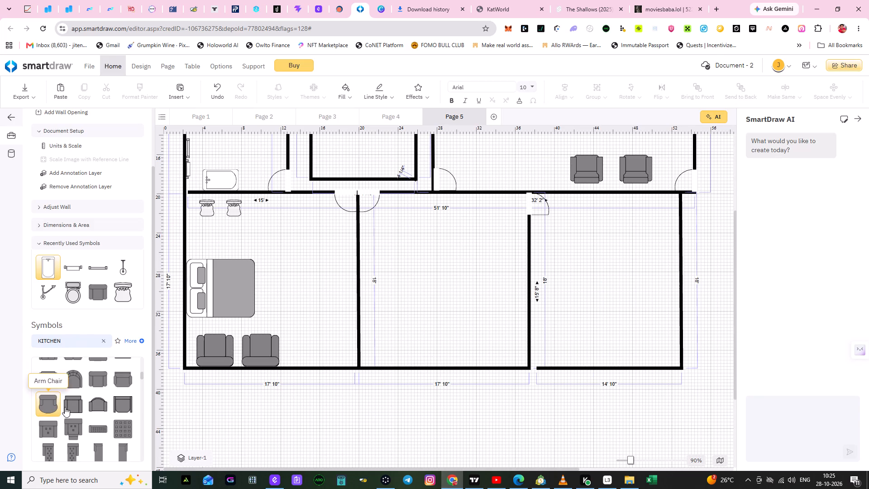
scroll(67, 406, "down", 4)
scroll(104, 401, "up", 3)
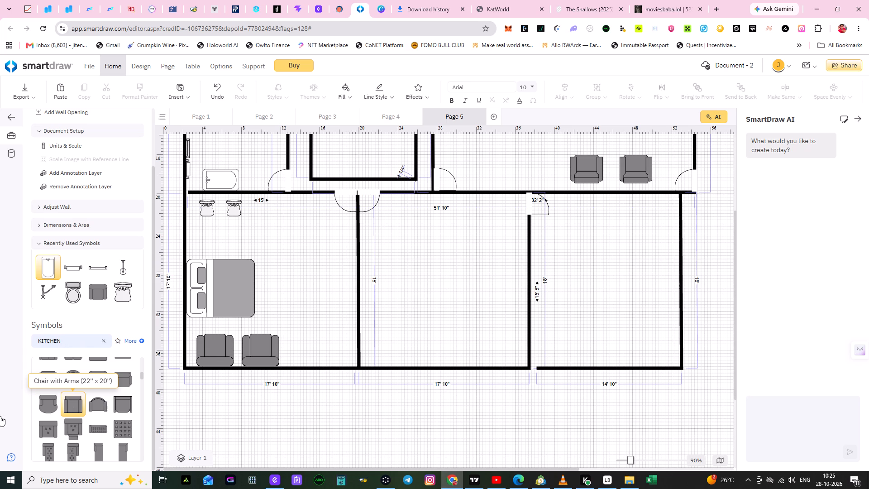
Clear the KITCHEN search and look through the loaded symbol libraries, from seating and tables to bath fixtures, for kitchen items.
left_click(104, 340)
left_click(120, 314)
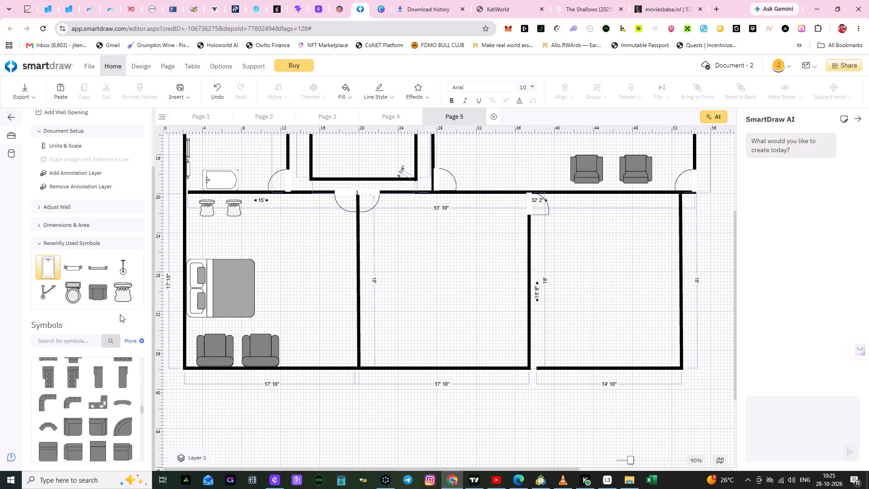
scroll(116, 386, "down", 5)
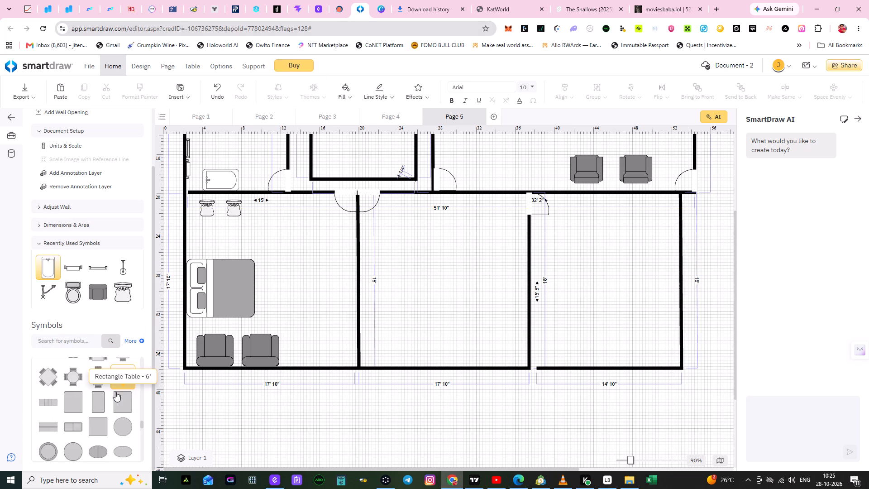
scroll(115, 390, "down", 9)
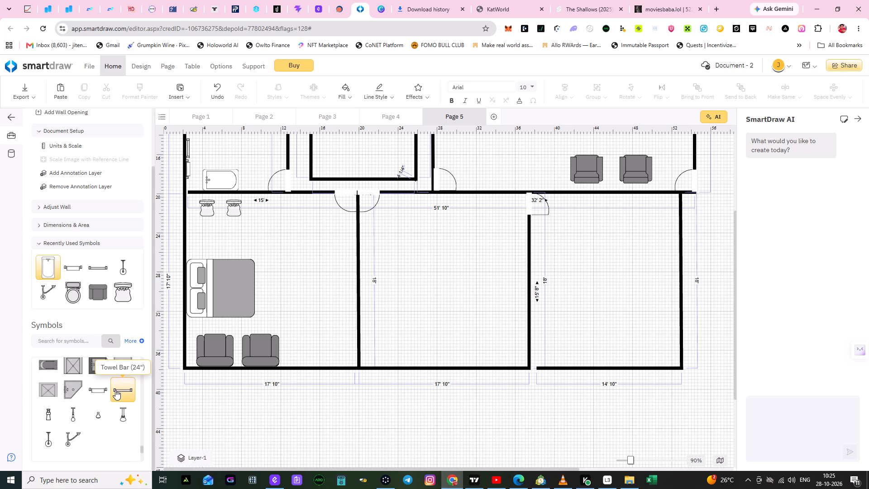
scroll(115, 390, "down", 7)
scroll(115, 390, "up", 9)
scroll(115, 390, "down", 14)
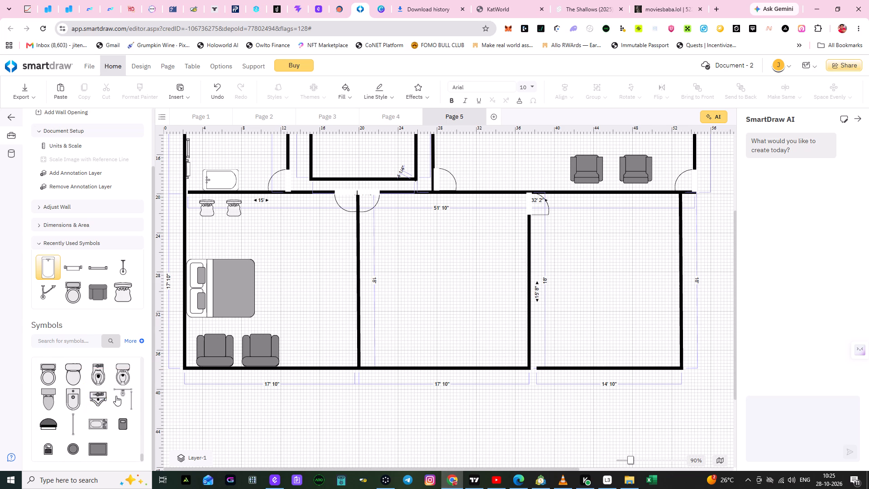
scroll(116, 396, "up", 20)
scroll(116, 396, "up", 9)
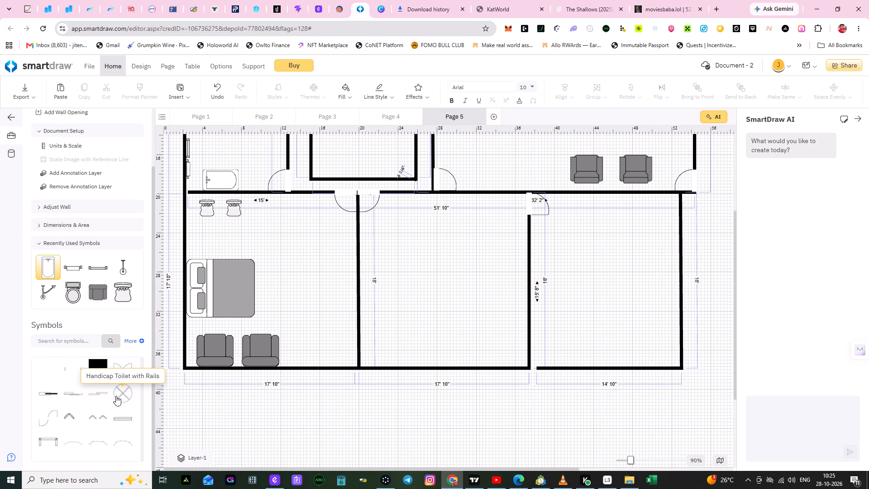
scroll(116, 396, "up", 10)
Search the symbol library for KITCHEN again, waiting for the page whenever it becomes unresponsive.
left_click(67, 338)
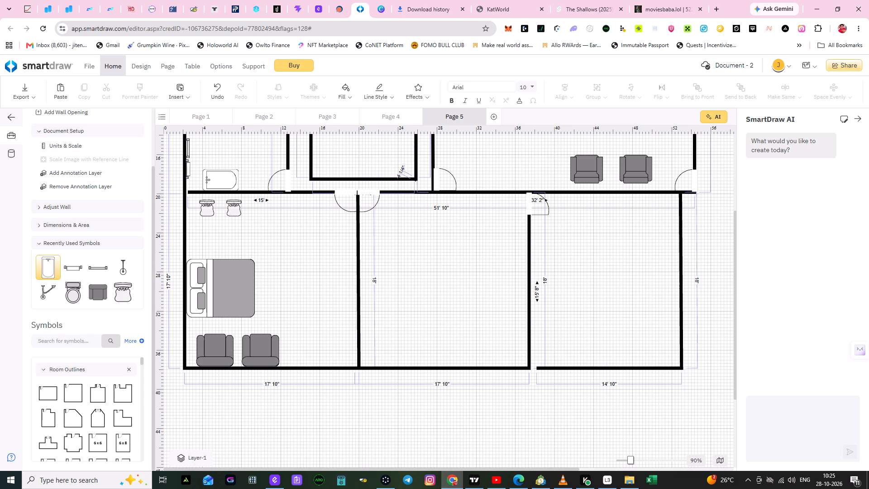
left_click(86, 428)
left_click(108, 344)
left_click(292, 288)
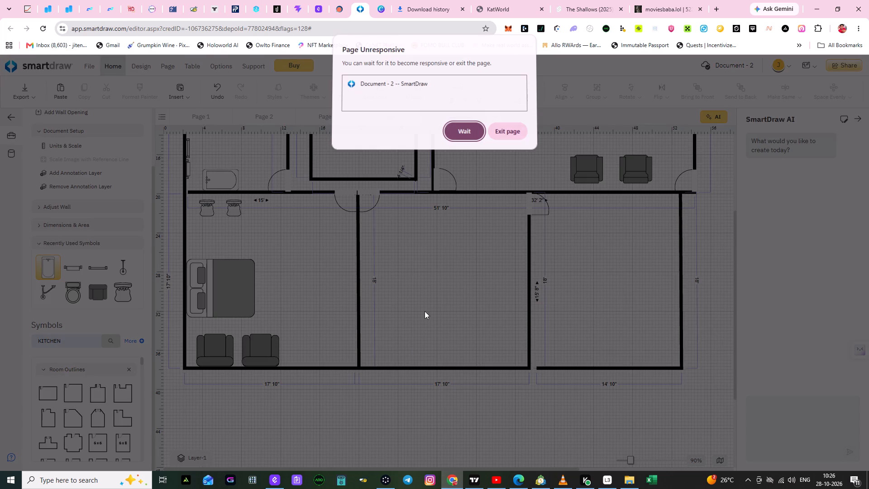
left_click(463, 132)
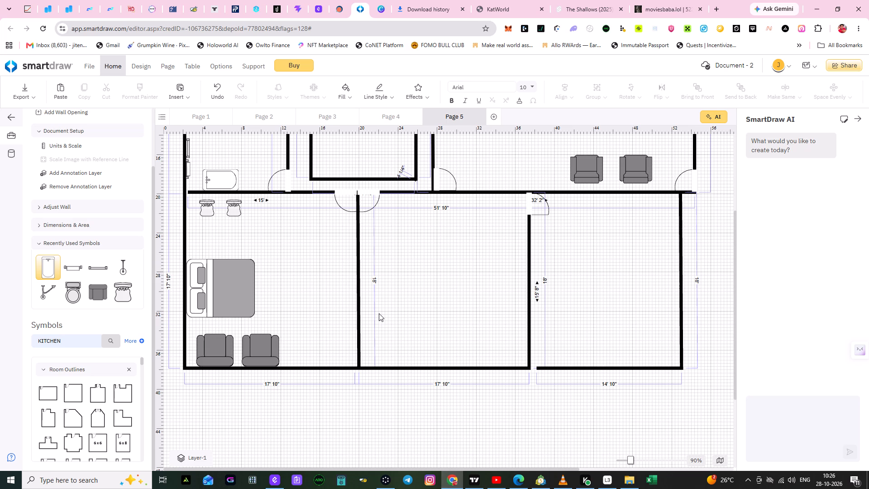
left_click(323, 269)
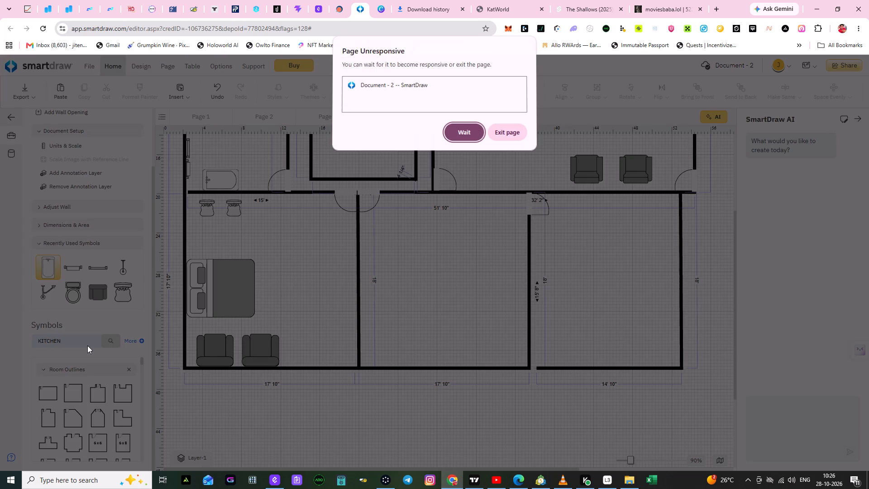
left_click(468, 134)
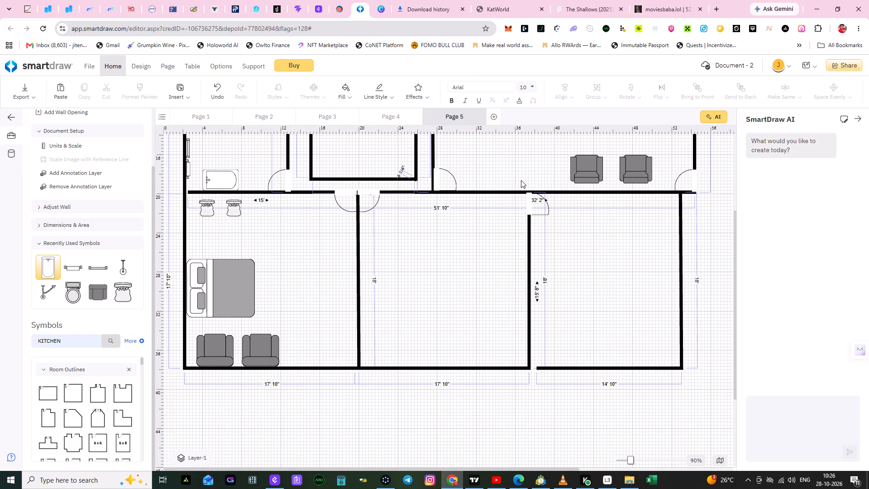
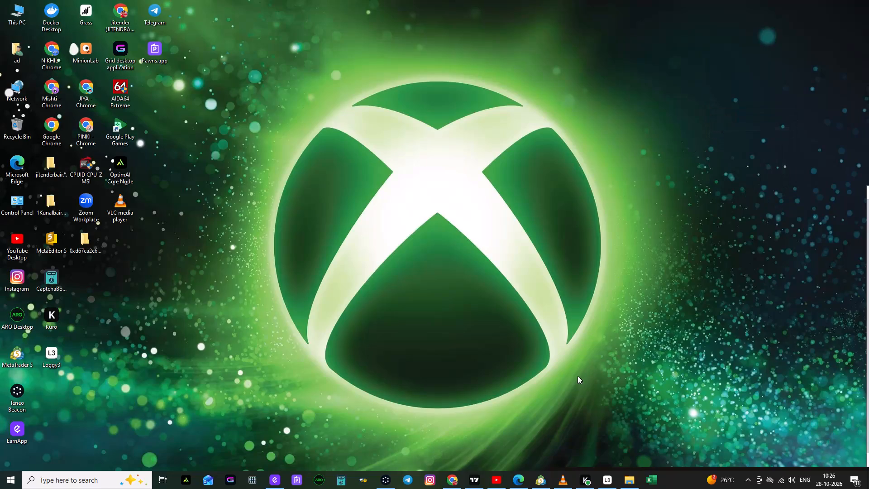
Place a Countertop Microwave symbol from the KITCHEN results in the plan's lower-right room, at about left 39' 8", top 32'.
left_click(455, 485)
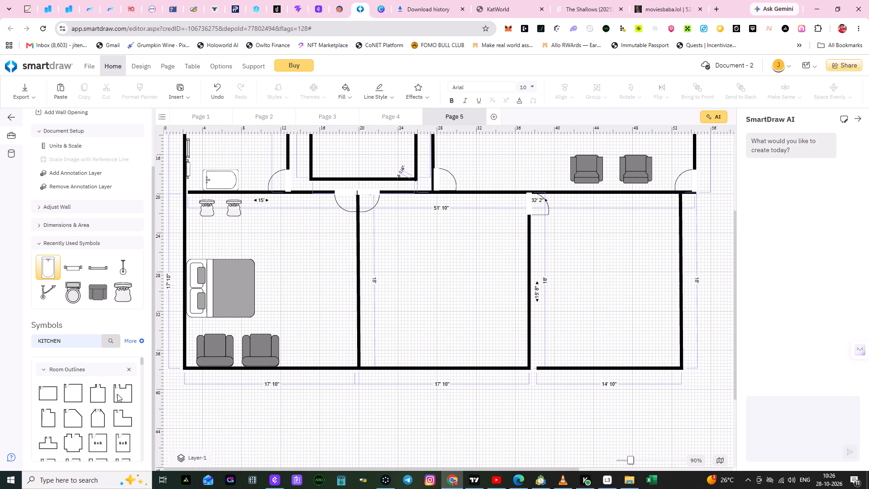
scroll(115, 382, "down", 5)
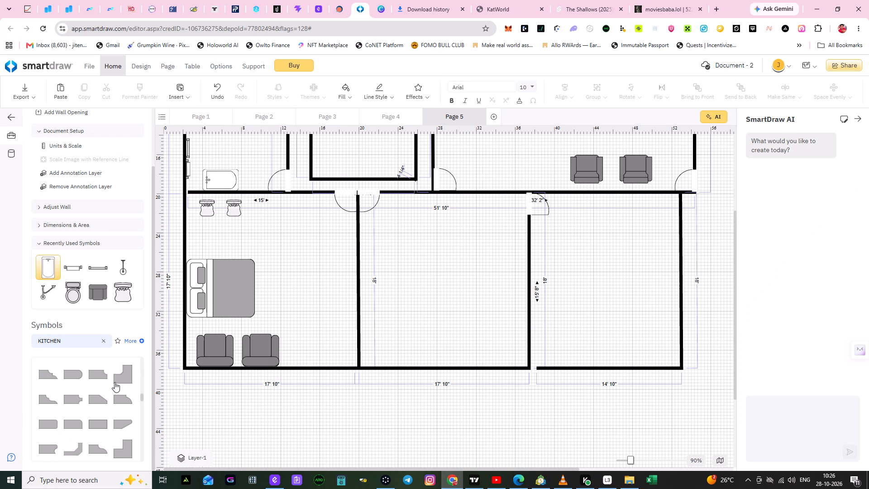
scroll(115, 382, "down", 6)
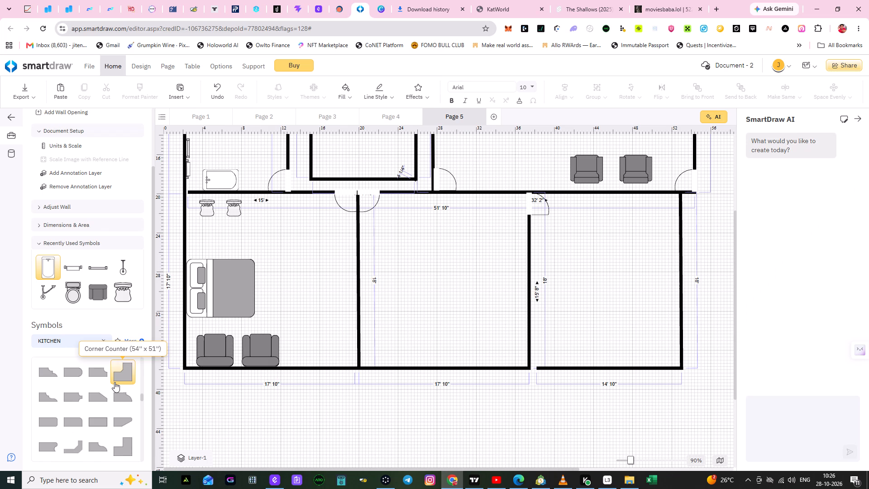
scroll(115, 382, "down", 6)
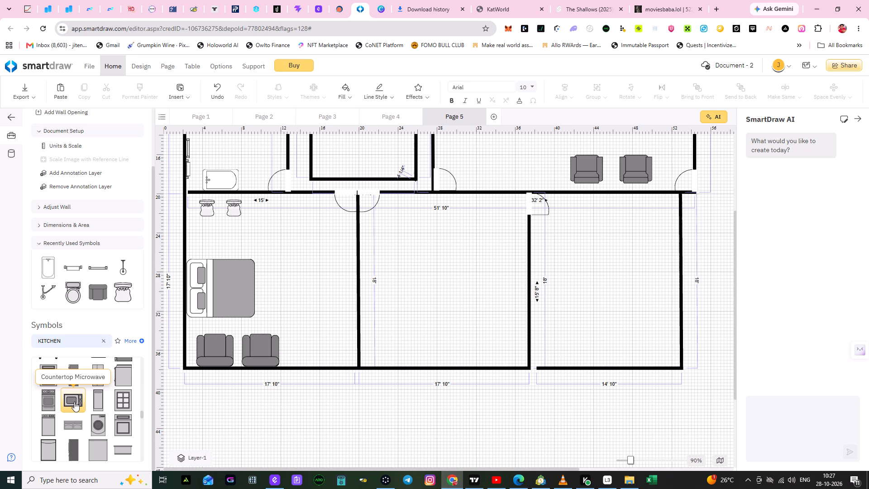
left_click(403, 293)
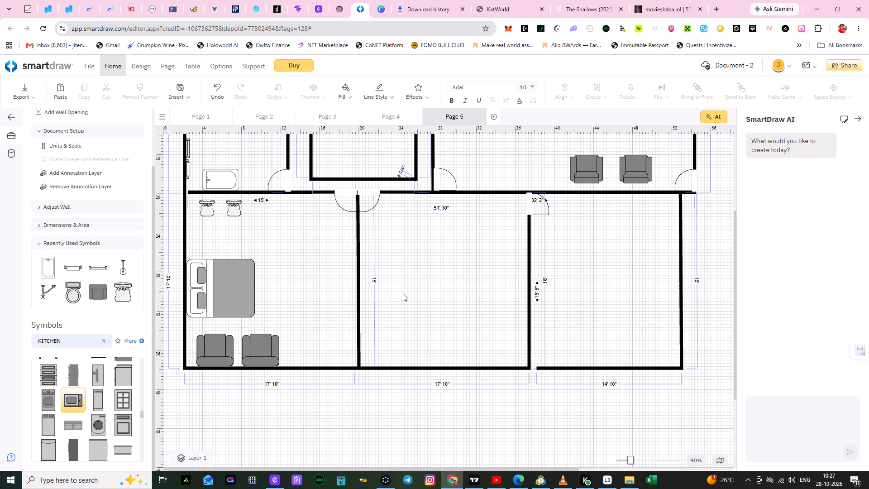
left_click_drag(65, 401, 407, 285)
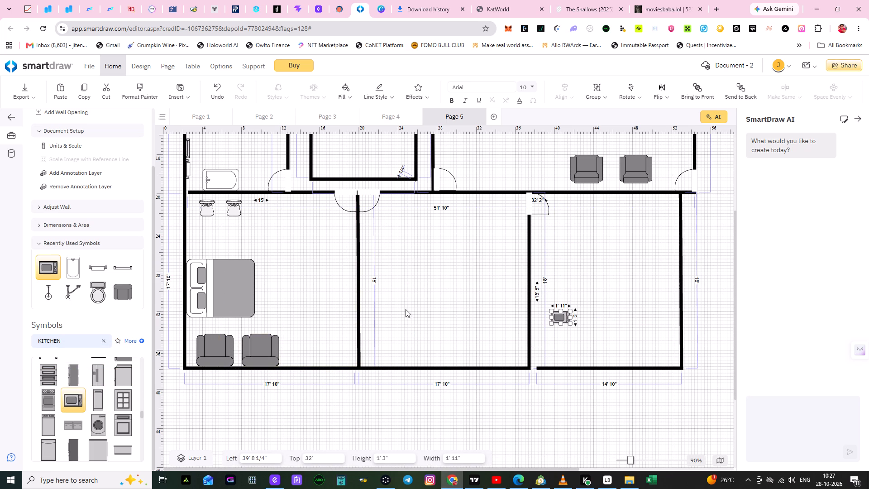
left_click(426, 325)
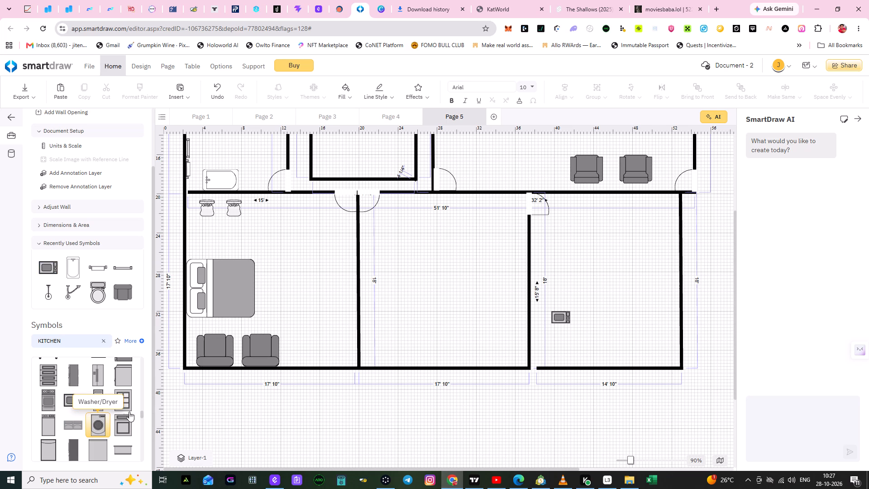
Place a Washer/Dryer symbol beside the microwave in the lower-right room, at about left 39' 1", top 32' 8".
left_click(418, 295)
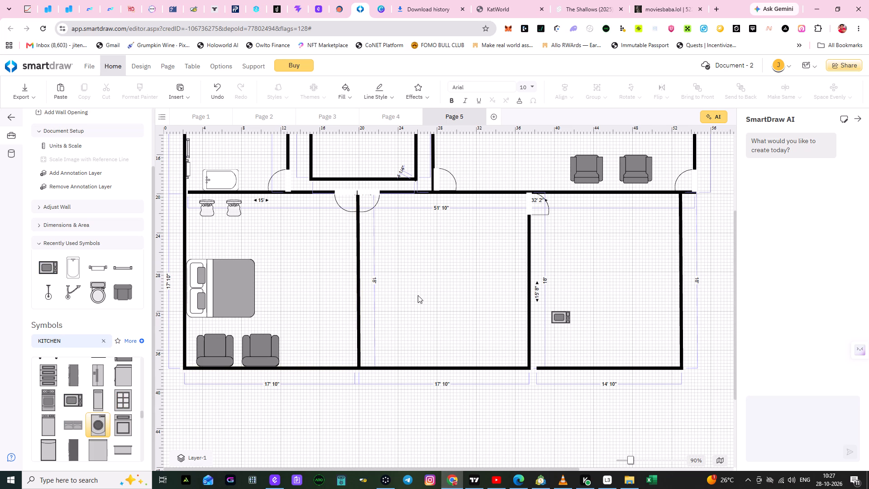
left_click_drag(100, 426, 195, 397)
left_click_drag(195, 397, 402, 302)
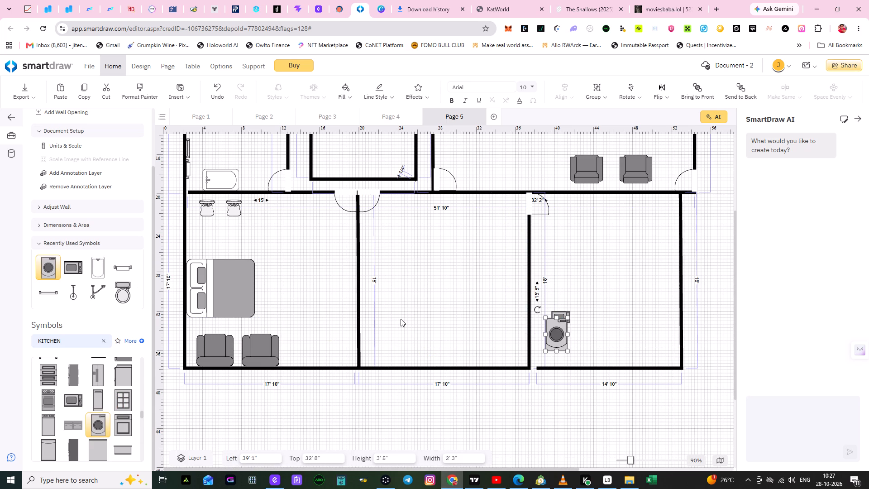
Place a Chest Freezer (Side View) symbol in the plan's lower middle room, at about left 25' 7", top 27' 9".
scroll(69, 420, "down", 2)
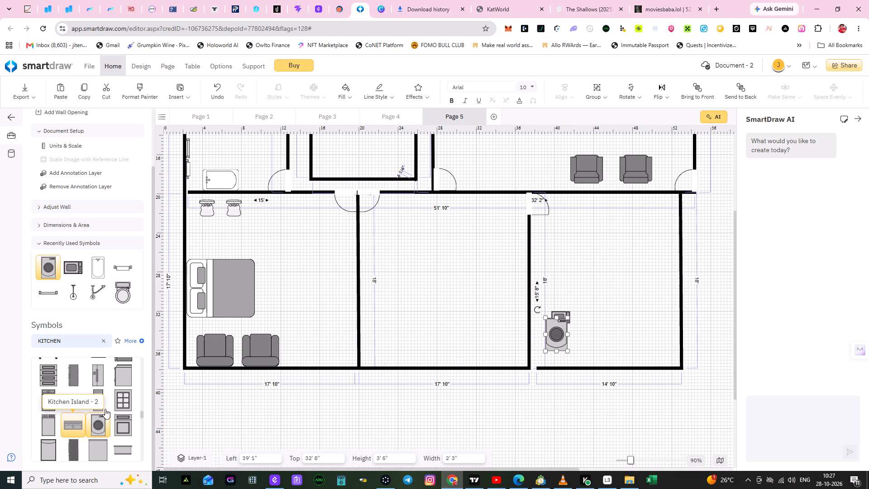
scroll(87, 418, "up", 1)
scroll(89, 417, "down", 2)
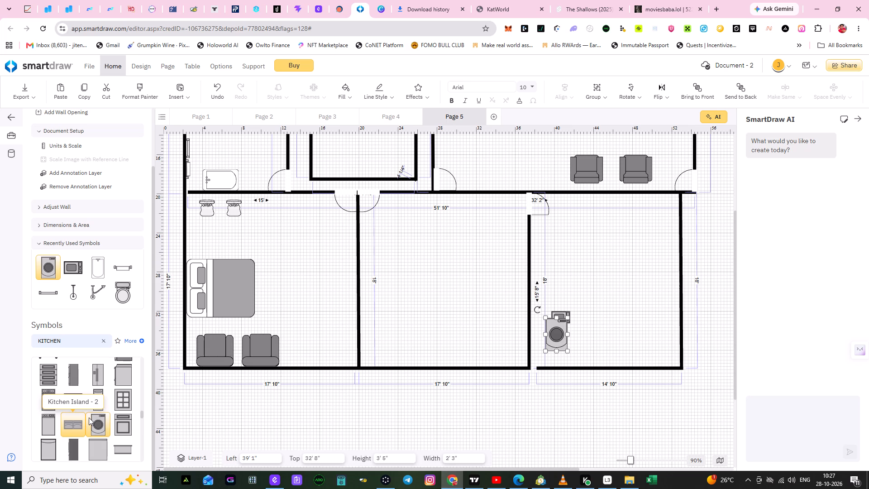
scroll(89, 417, "up", 1)
scroll(89, 417, "down", 2)
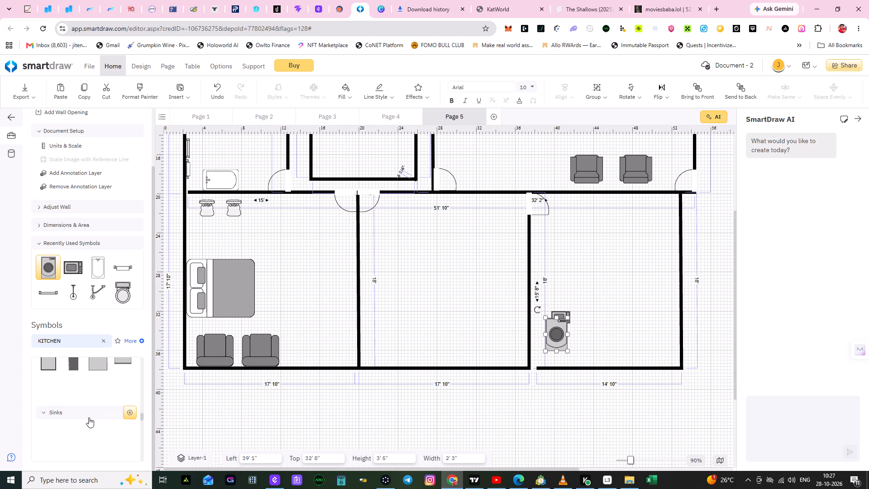
scroll(89, 417, "down", 2)
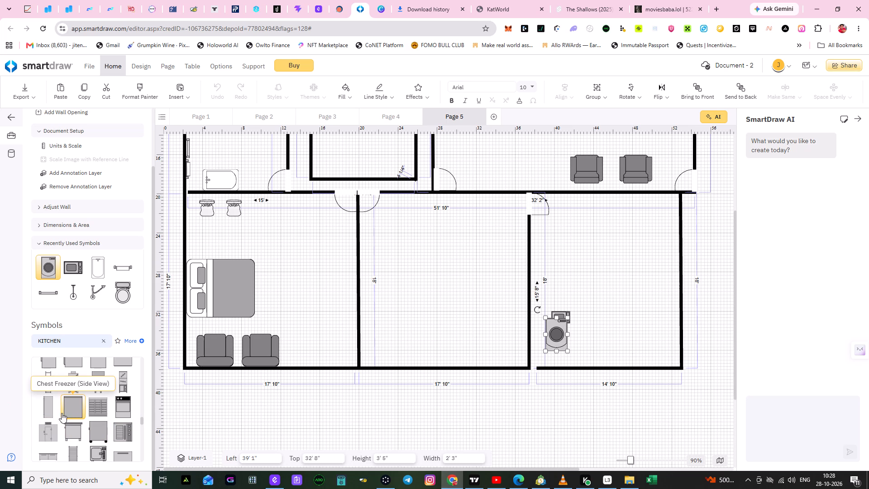
left_click_drag(71, 411, 74, 410)
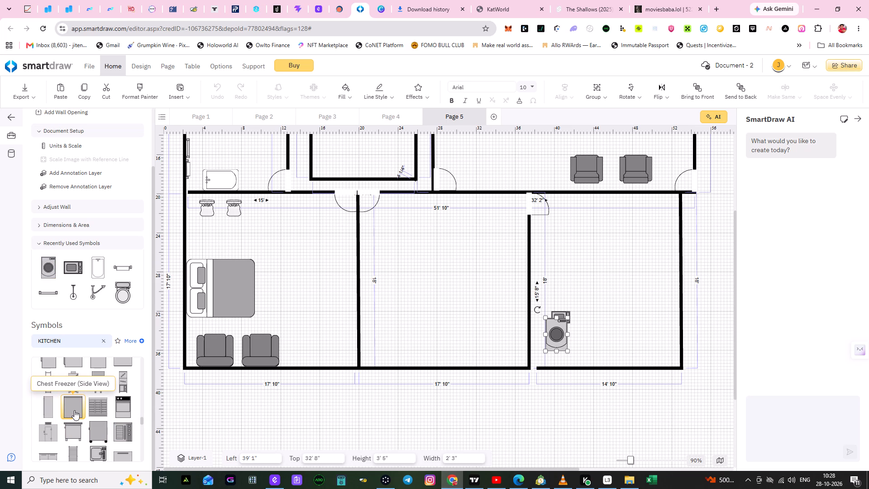
left_click_drag(74, 410, 441, 279)
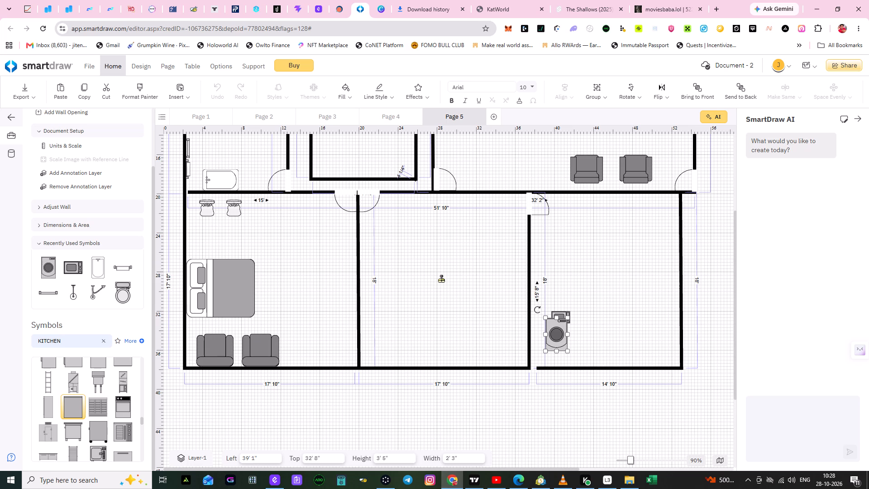
left_click(441, 279)
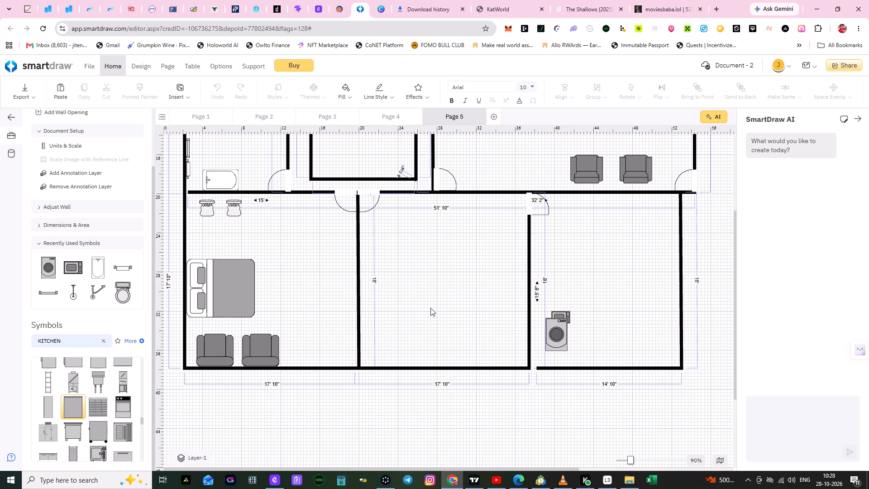
left_click_drag(69, 411, 425, 285)
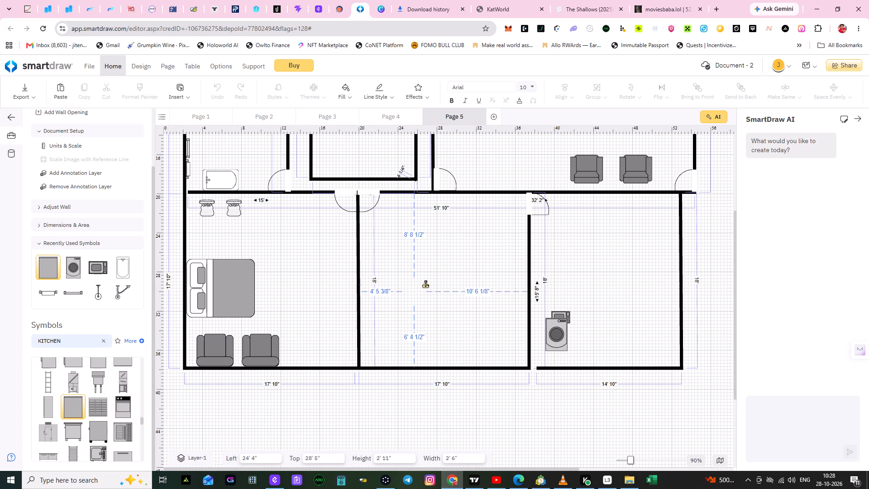
left_click_drag(425, 285, 425, 284)
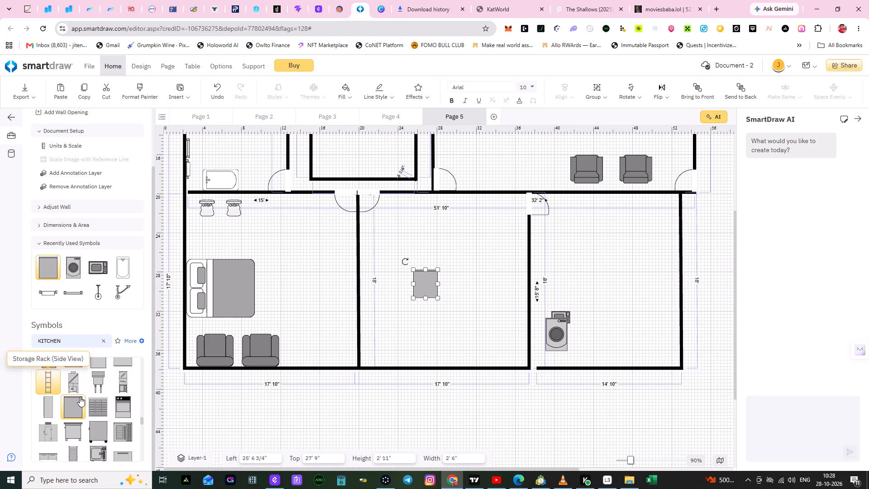
Look back through the Commercial Kitchen Elevation, Sinks and appliance symbols, ending by clearing the KITCHEN search.
scroll(80, 398, "up", 2)
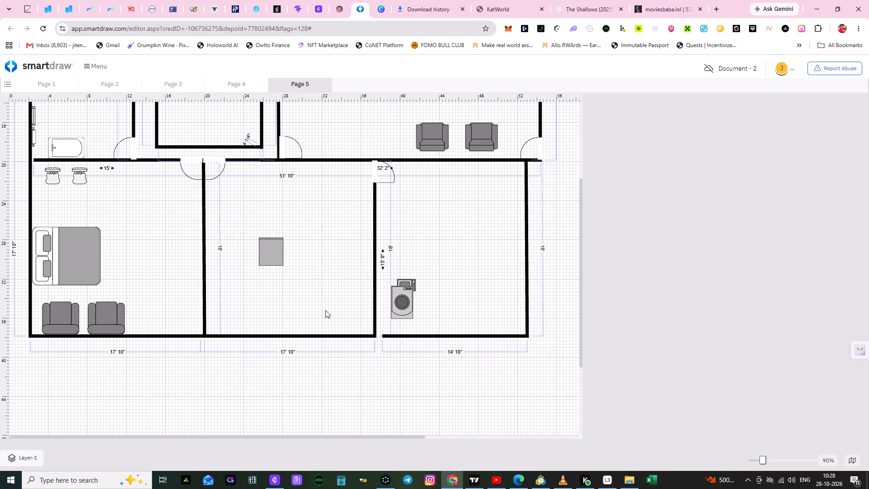
left_click(274, 253)
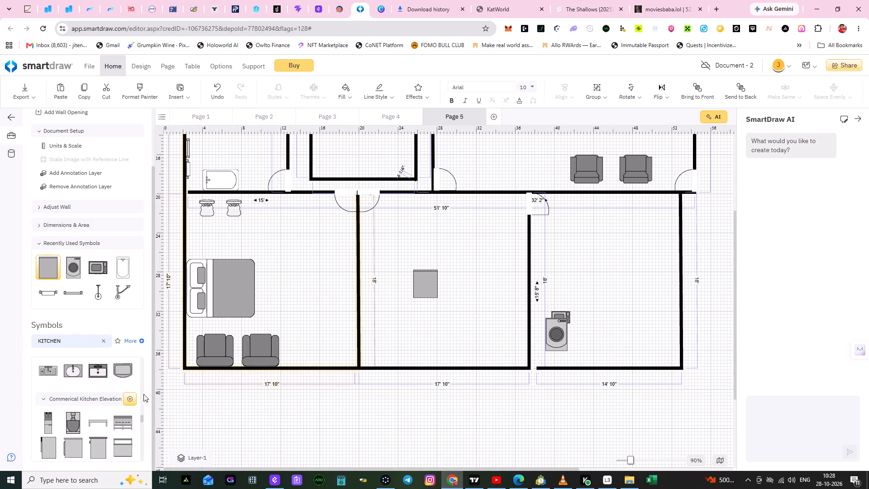
scroll(73, 400, "up", 2)
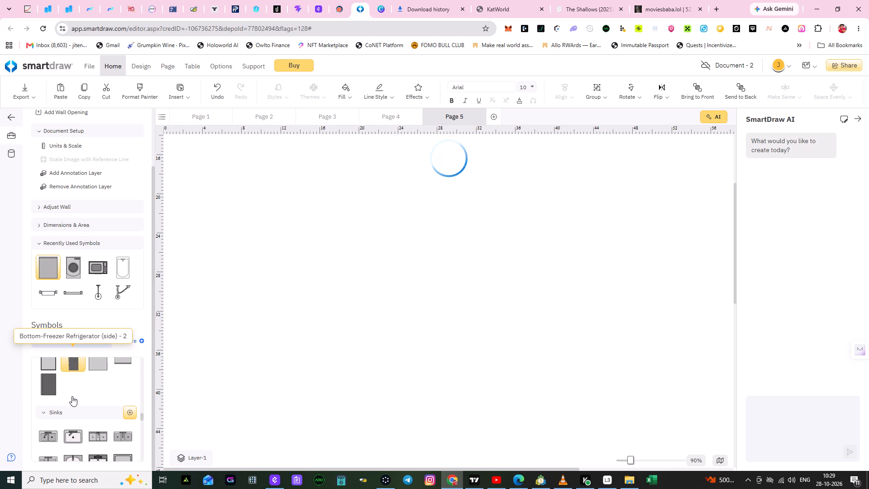
scroll(72, 396, "up", 1)
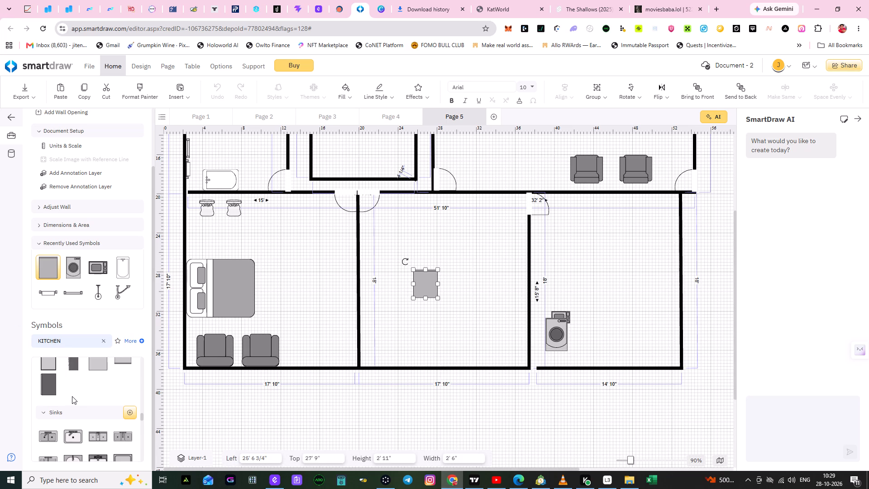
scroll(72, 396, "up", 2)
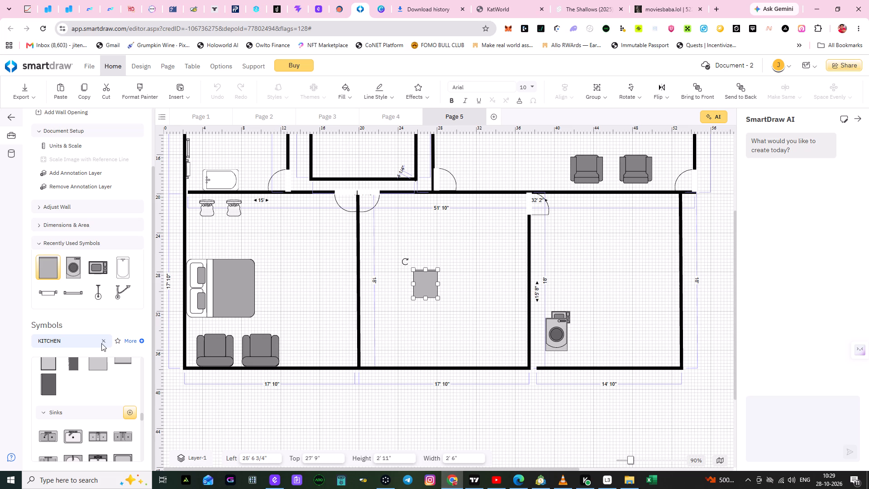
left_click(103, 340)
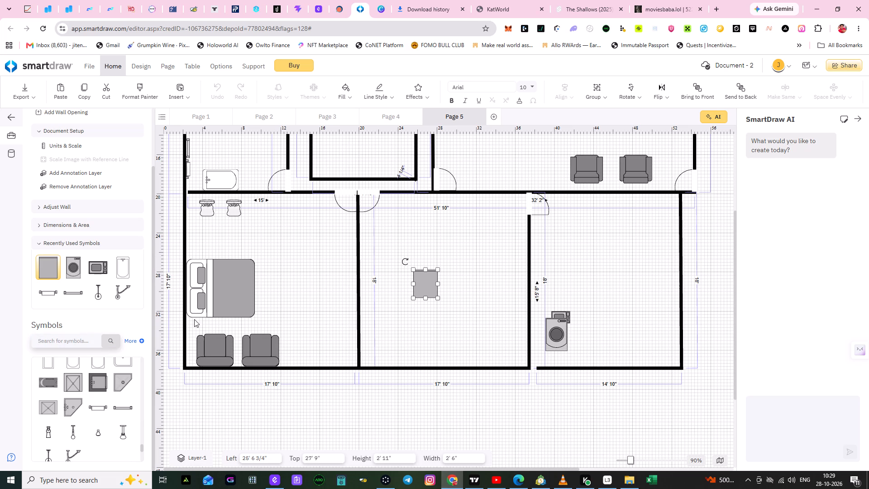
Move the chest freezer from the lower middle room into the upper-right corner of the small inner room between the bathroom and dining area.
scroll(511, 285, "up", 4)
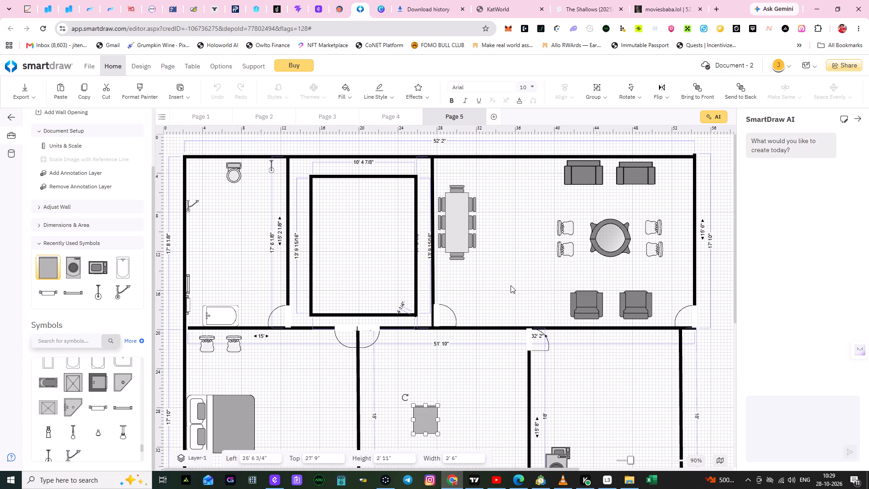
scroll(511, 285, "down", 2)
left_click_drag(428, 338, 430, 243)
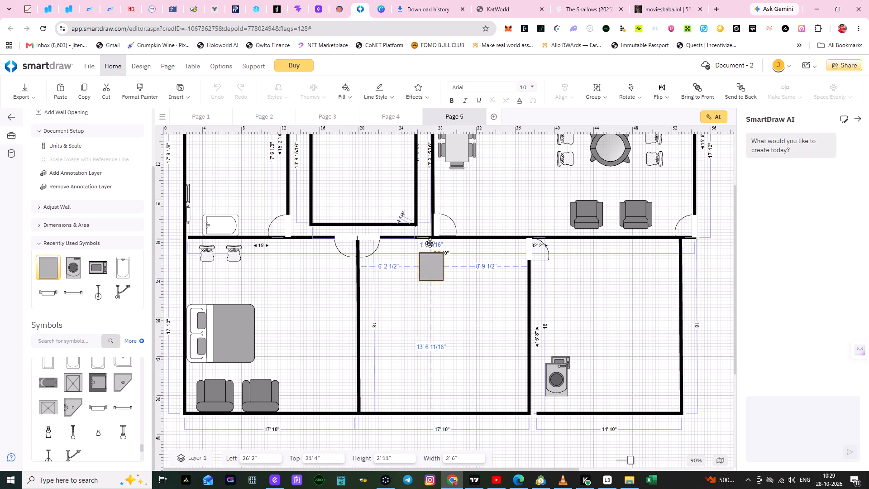
left_click_drag(430, 243, 391, 185)
left_click(442, 328)
scroll(442, 326, "up", 3)
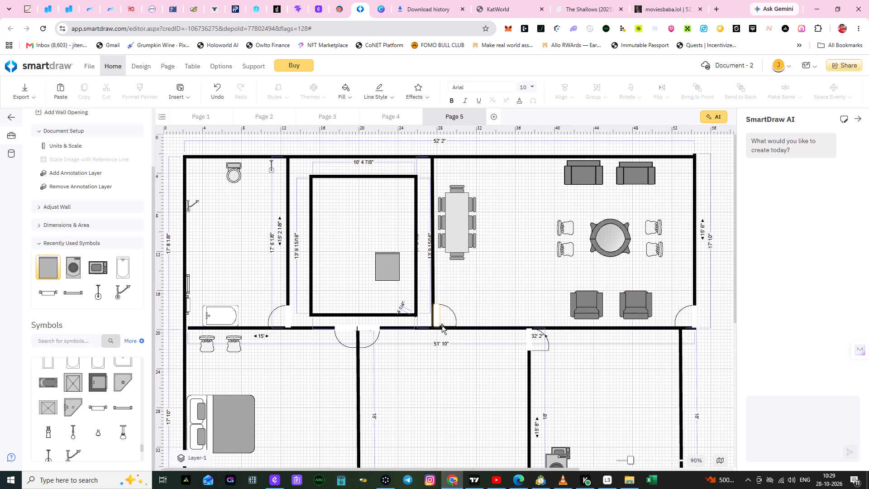
left_click_drag(389, 265, 372, 279)
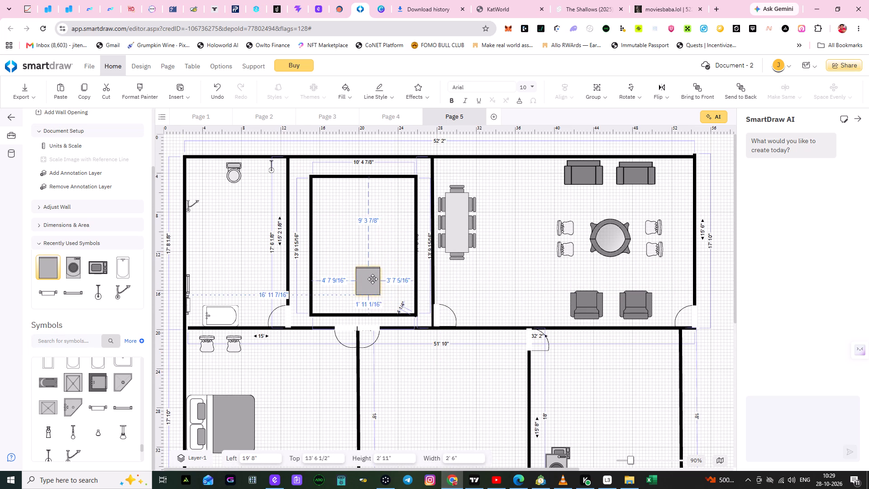
left_click_drag(372, 279, 400, 194)
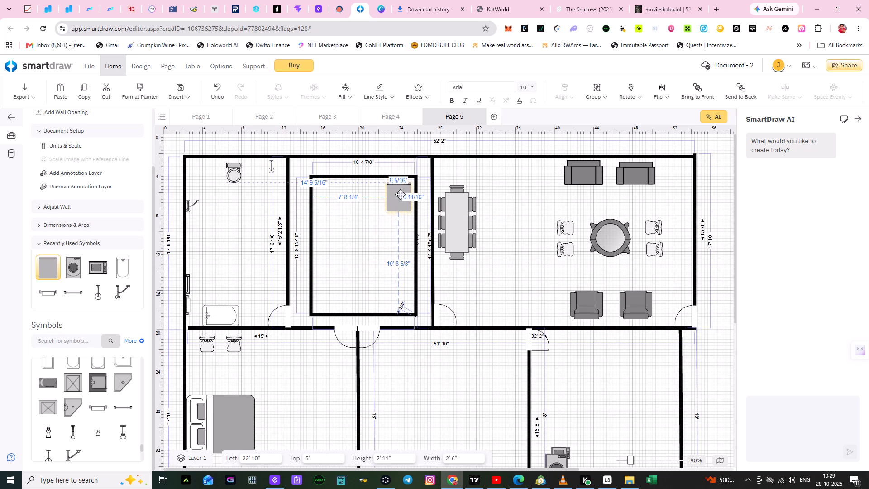
left_click_drag(400, 194, 404, 191)
left_click(366, 231)
scroll(451, 401, "down", 1)
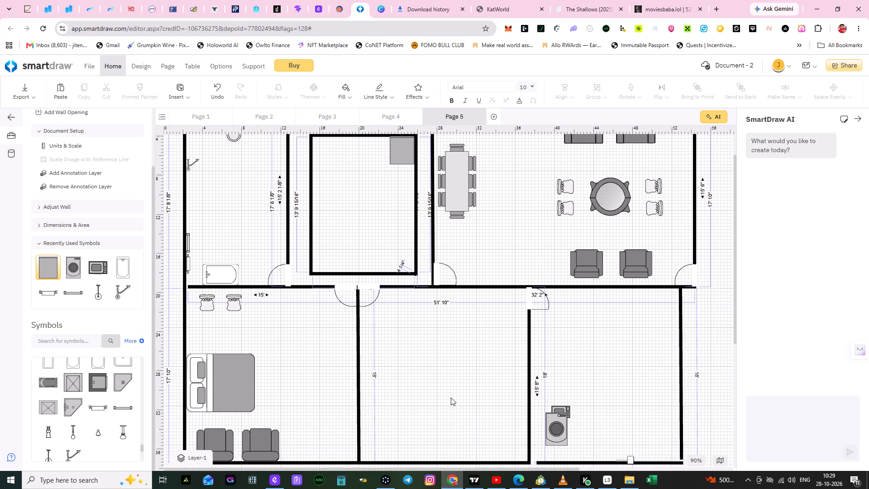
Move the washer/dryer from the lower-right room to the bathroom's right wall, at about left 10' 4", top 11' 3".
left_click_drag(555, 429, 469, 397)
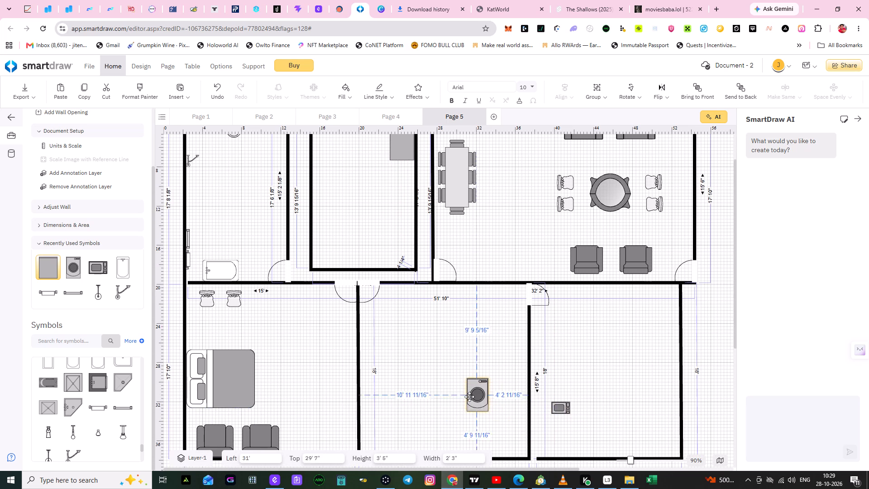
left_click_drag(469, 397, 468, 395)
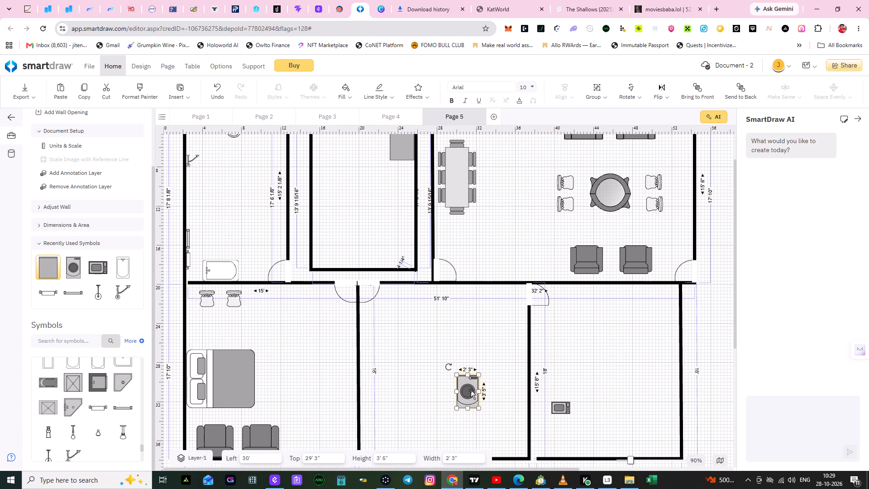
left_click_drag(464, 390, 239, 216)
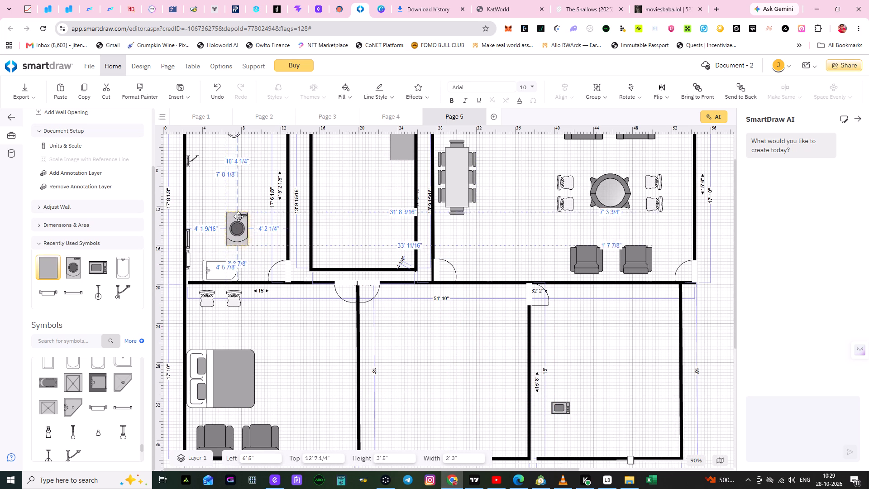
left_click_drag(239, 216, 272, 214)
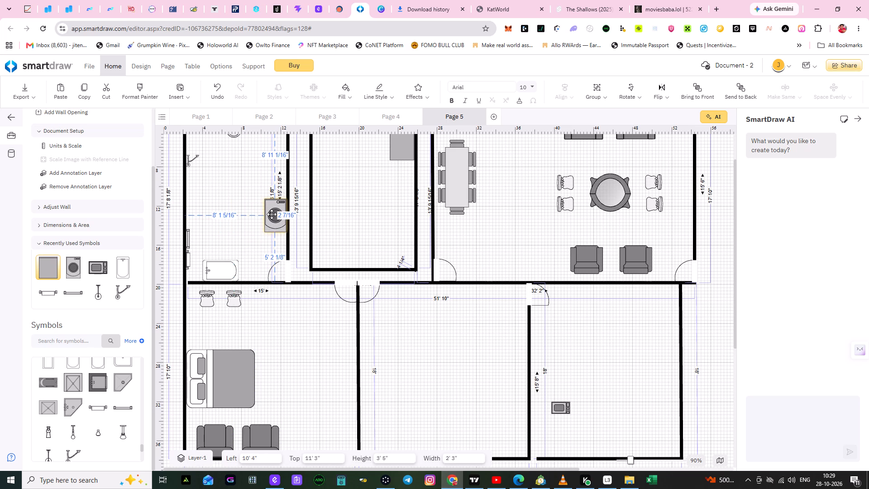
left_click_drag(272, 214, 271, 214)
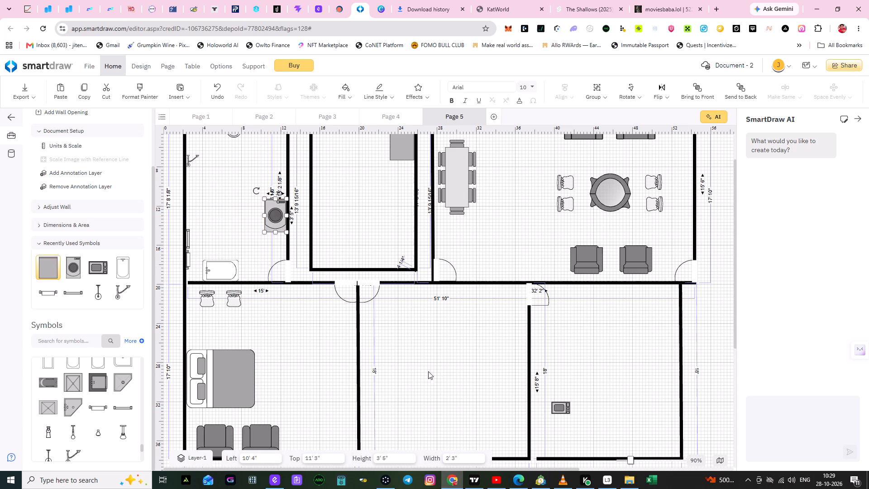
left_click(440, 375)
Move the microwave from the lower-right room into the gap between the bathroom and inner room, at about left 13', top 12' 4".
scroll(441, 375, "up", 2)
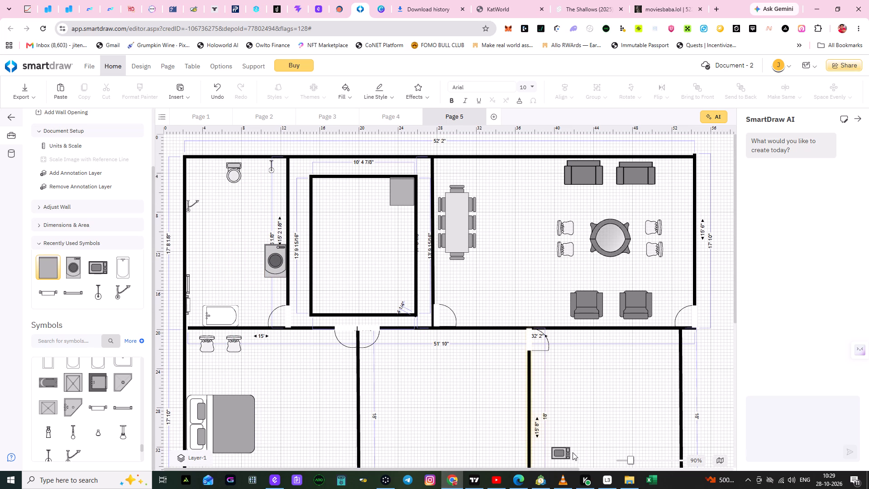
left_click_drag(564, 455, 310, 264)
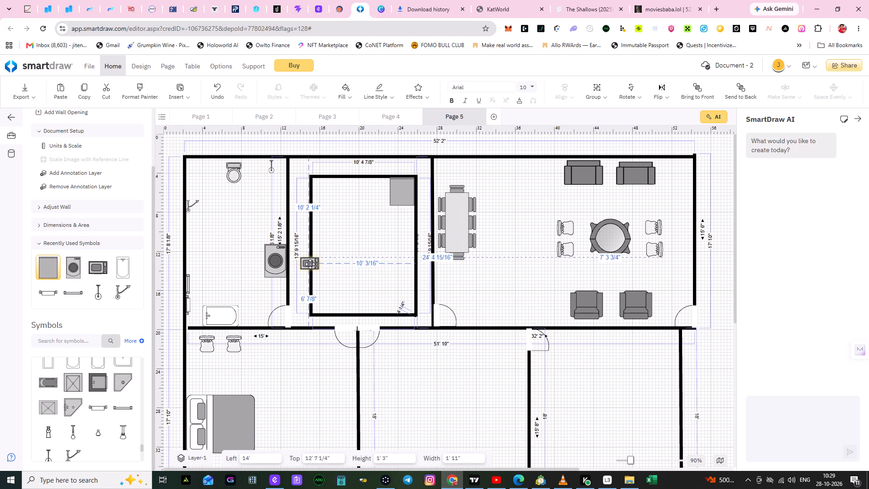
left_click_drag(310, 264, 302, 261)
left_click(361, 263)
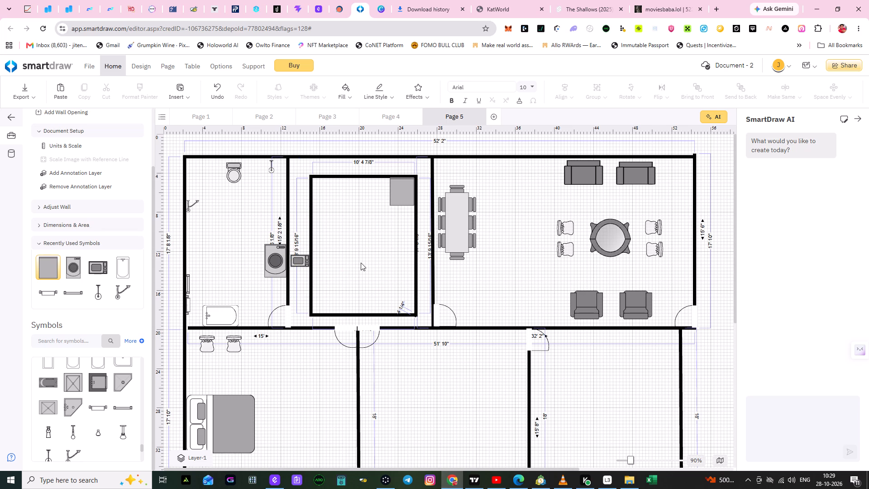
Rotate the microwave about a quarter turn, enlarge it to about 1' 8" by 2' 3", and keep it between the bathroom and inner room walls.
left_click(298, 259)
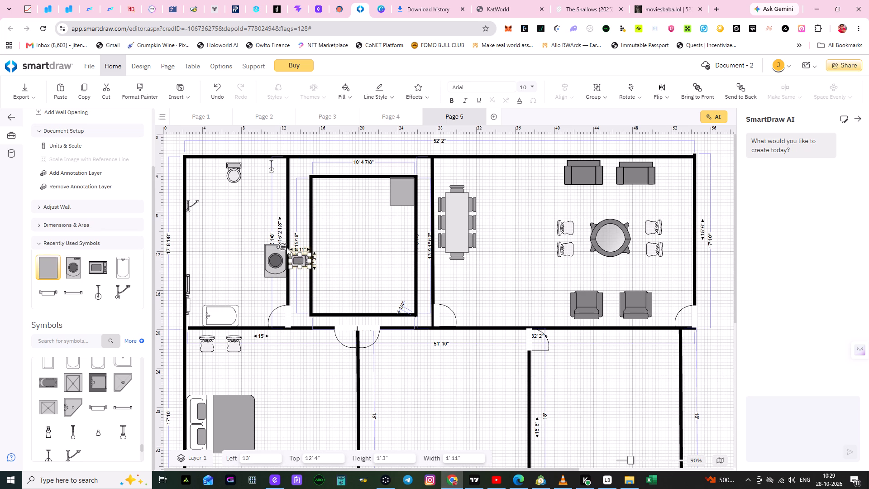
left_click_drag(282, 246, 293, 268)
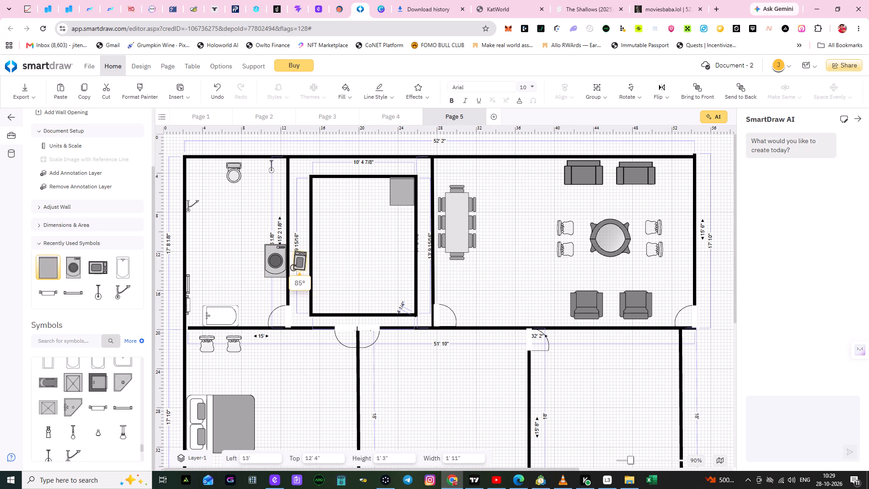
left_click_drag(293, 268, 294, 268)
left_click(305, 260)
left_click_drag(303, 260, 309, 260)
left_click(303, 264)
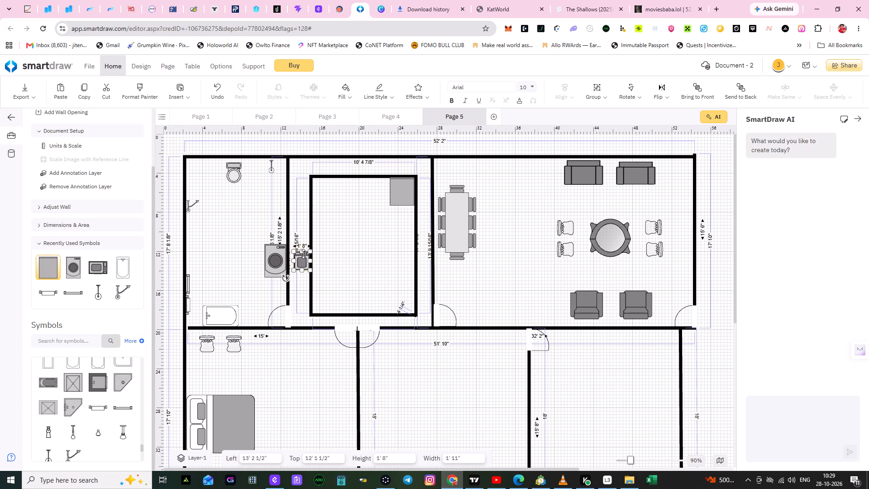
left_click_drag(303, 252, 301, 247)
left_click(341, 245)
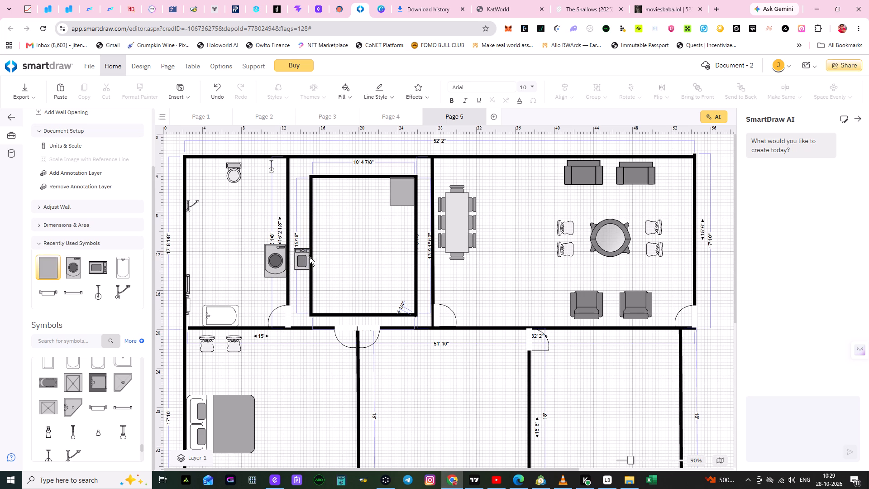
left_click(306, 259)
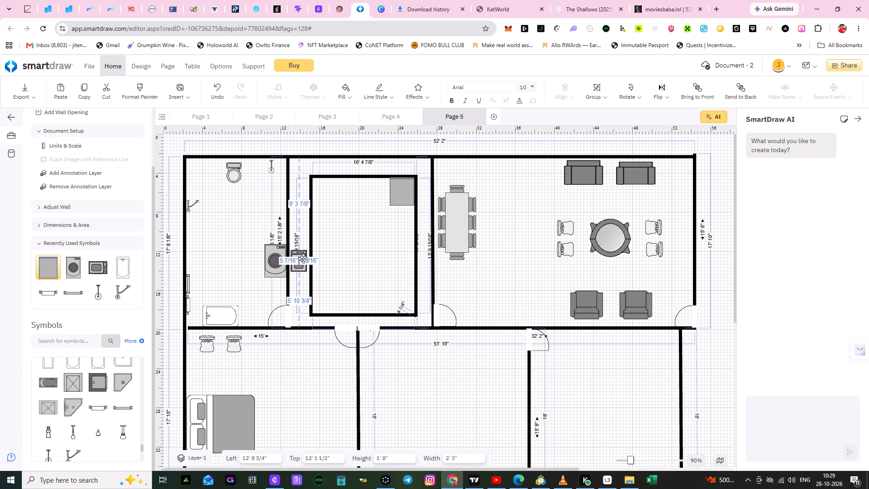
left_click(358, 239)
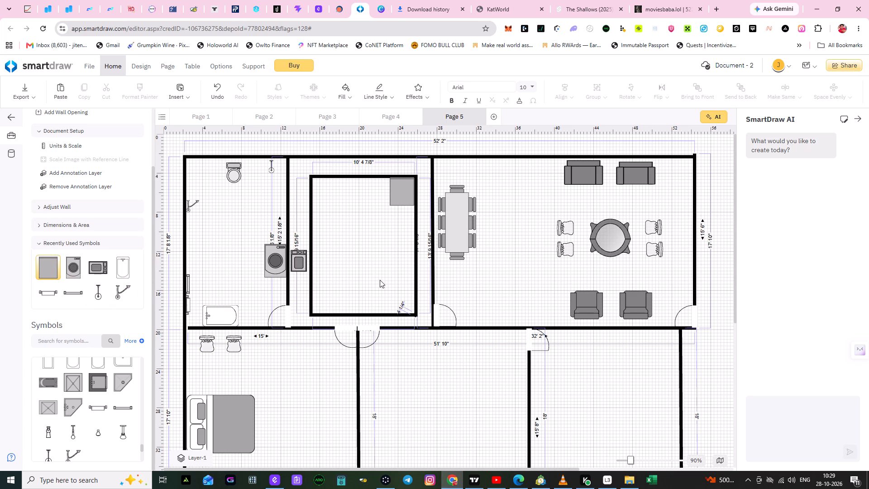
Narrow the lower-right room to about 9' 1 3/8" wide by moving its right wall inward.
scroll(380, 280, "down", 6)
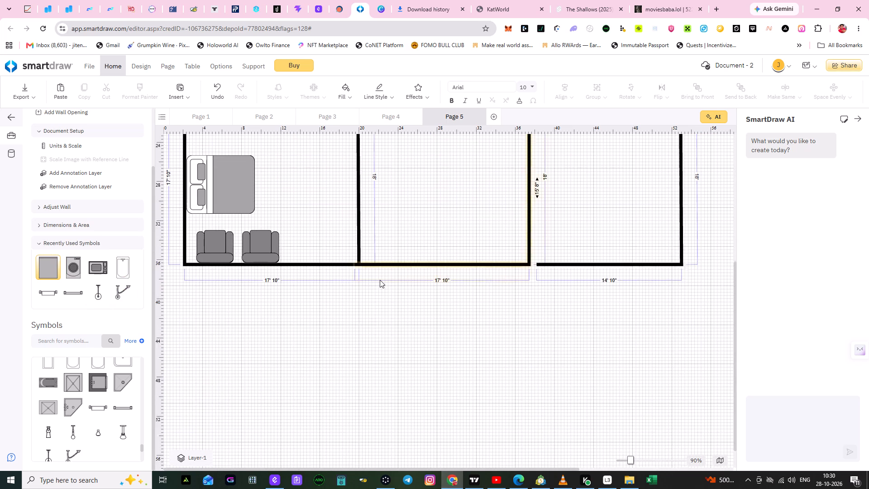
scroll(380, 280, "up", 3)
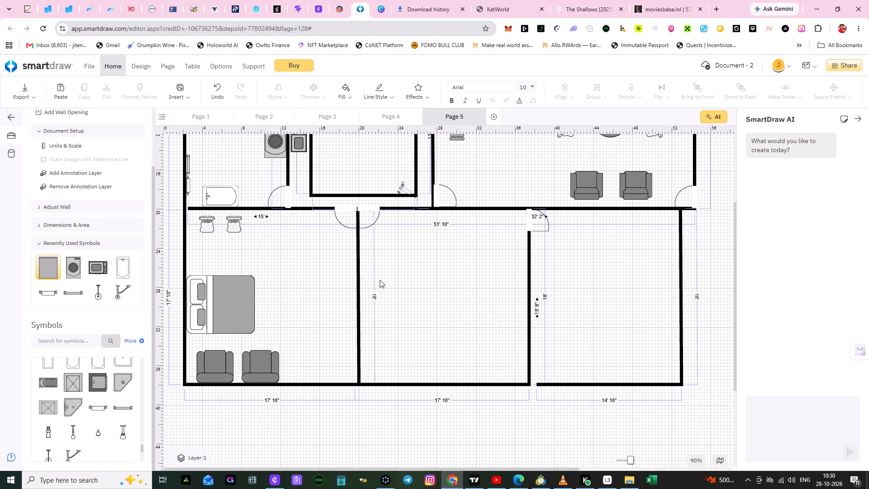
scroll(391, 296, "up", 2)
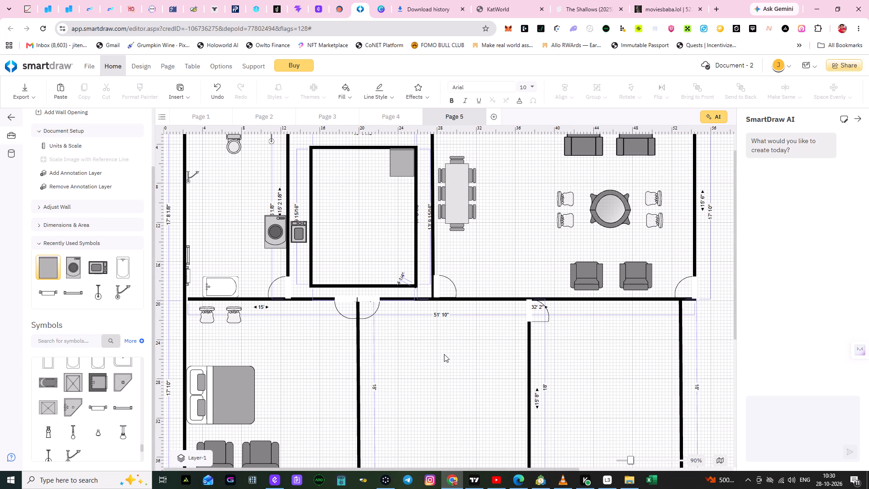
scroll(444, 354, "down", 2)
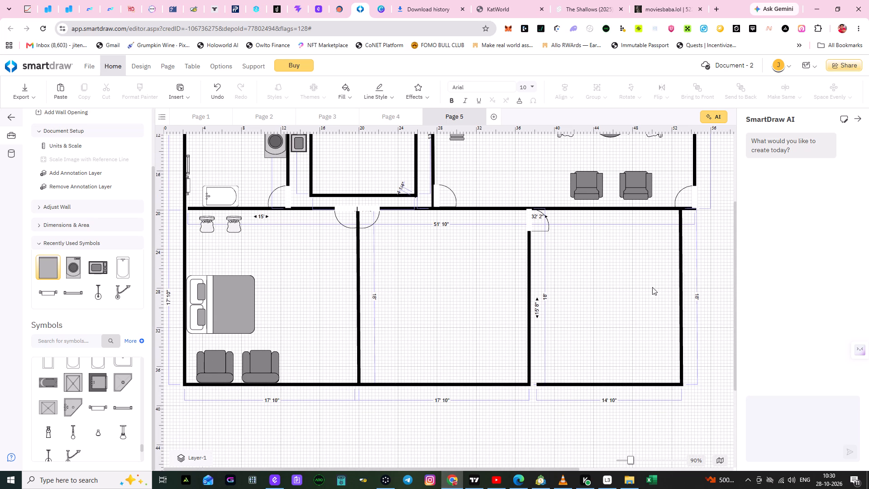
left_click(680, 281)
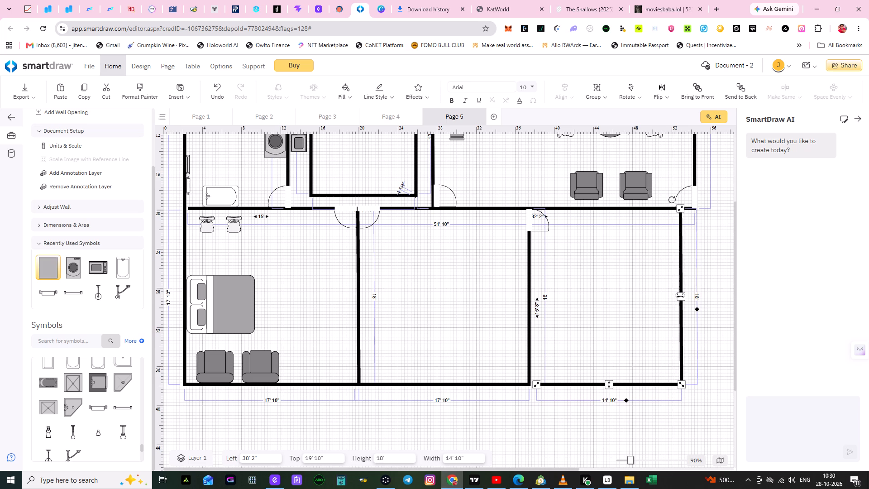
left_click_drag(680, 295, 622, 292)
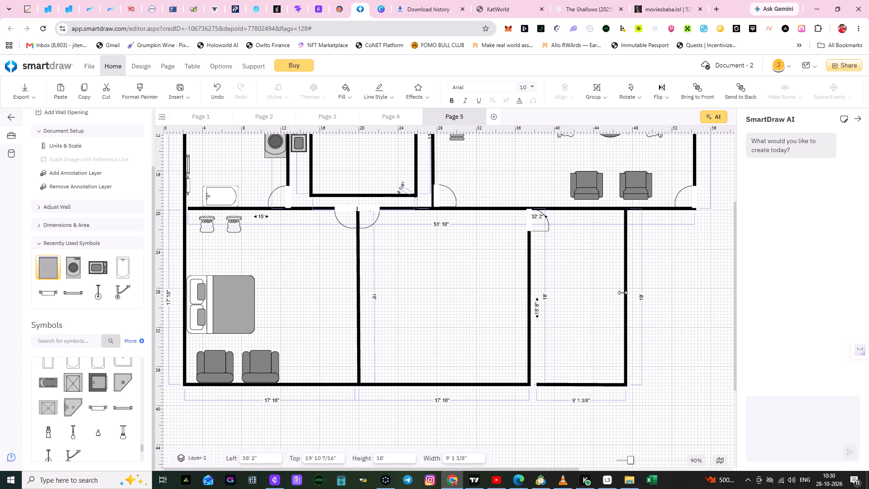
left_click_drag(622, 292, 622, 292)
left_click(657, 297)
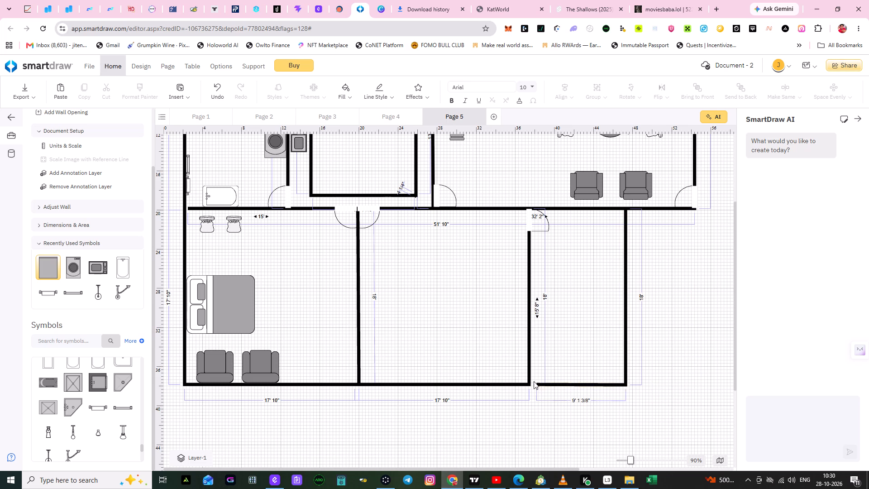
left_click(536, 384)
left_click(559, 333)
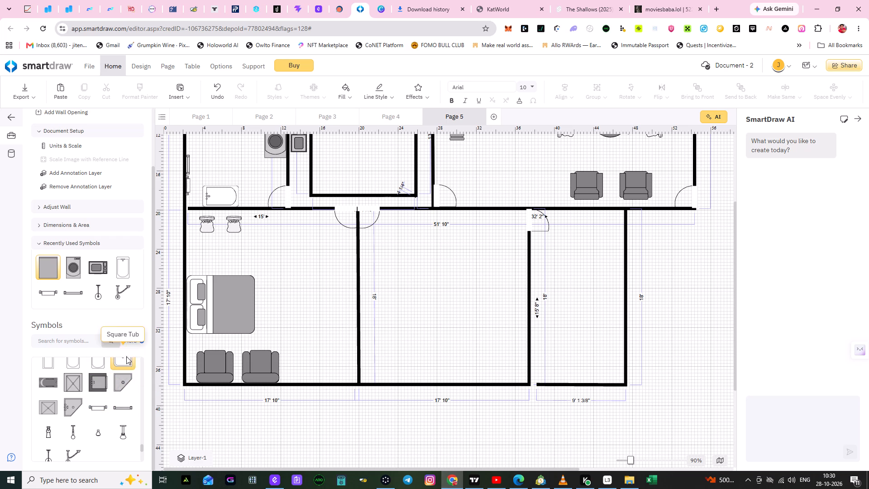
Search the symbol library for STOVE.
left_click(70, 340)
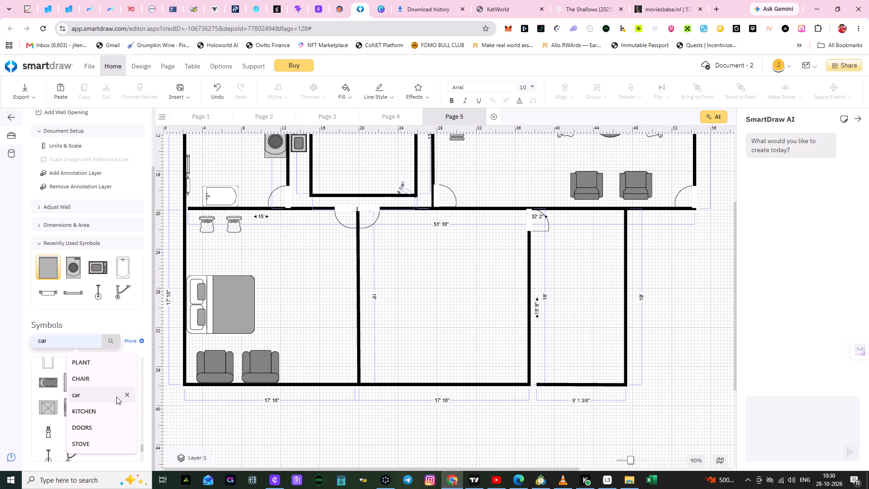
scroll(114, 385, "down", 2)
scroll(99, 415, "up", 1)
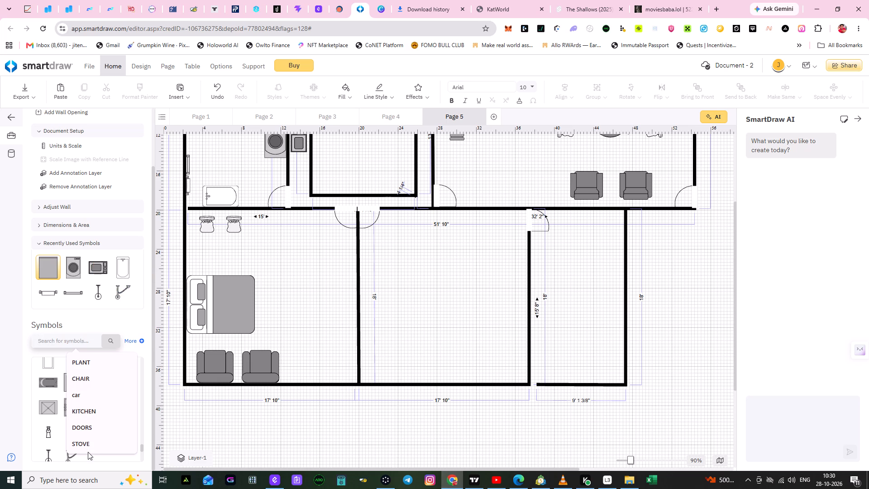
left_click(86, 444)
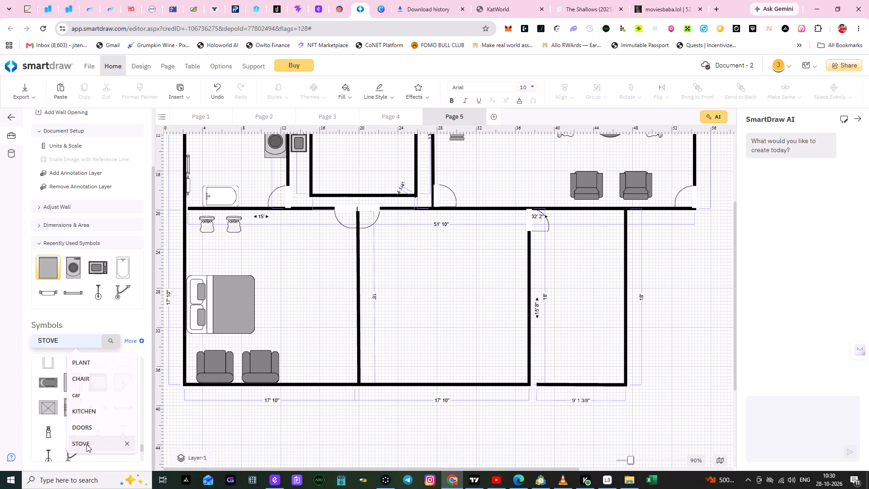
left_click(110, 336)
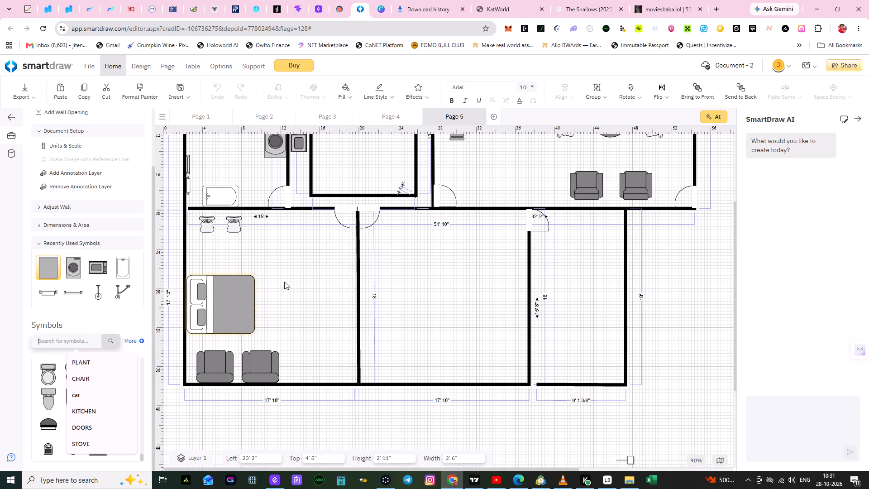
left_click(294, 273)
Add the text label TOILET in the bathroom below the toilet symbol, at about left 4' 4", top 8' 3".
scroll(307, 304, "up", 5)
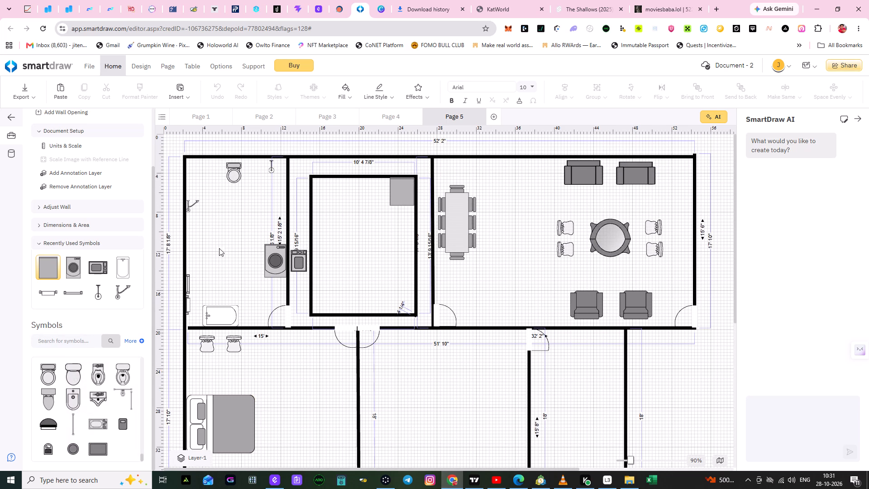
left_click(211, 230)
scroll(128, 191, "up", 8)
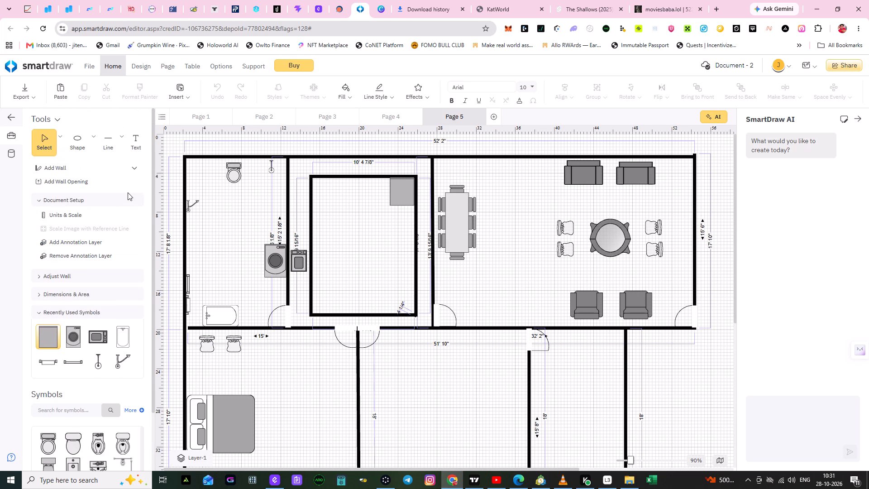
left_click(141, 136)
left_click(205, 223)
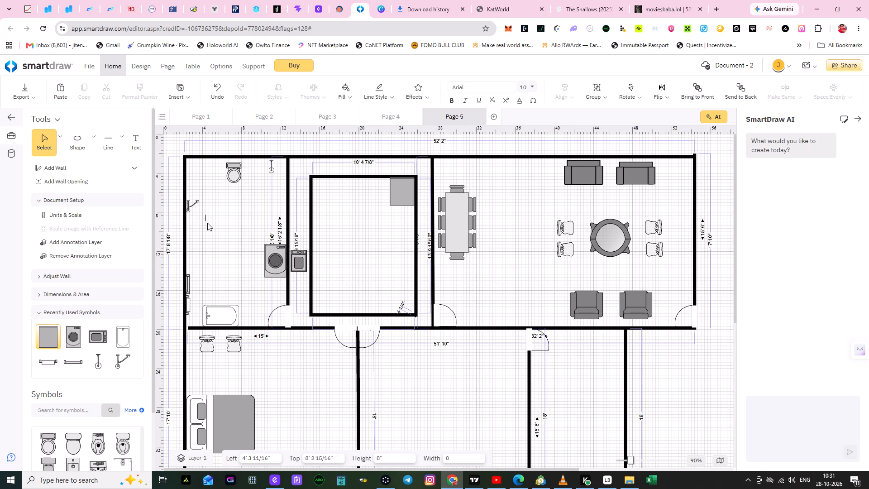
type("TO")
type("IL")
type("ET")
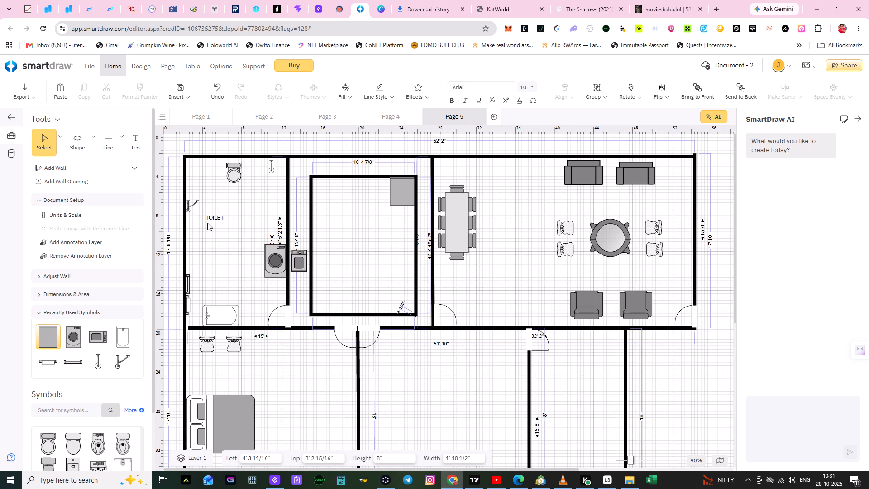
left_click(212, 215)
left_click(222, 242)
Move the TOILET label across the bathroom so it is centred directly below the toilet symbol.
left_click(214, 216)
left_click_drag(214, 216, 224, 216)
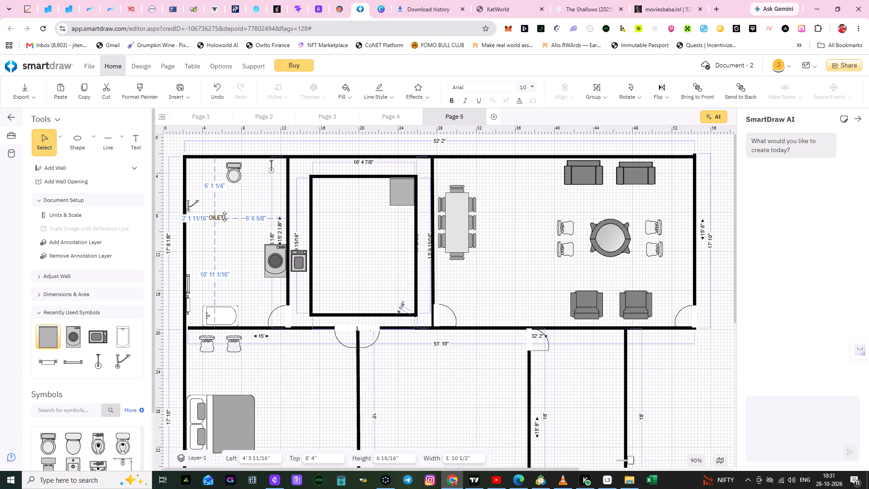
left_click_drag(224, 216, 234, 216)
left_click(234, 216)
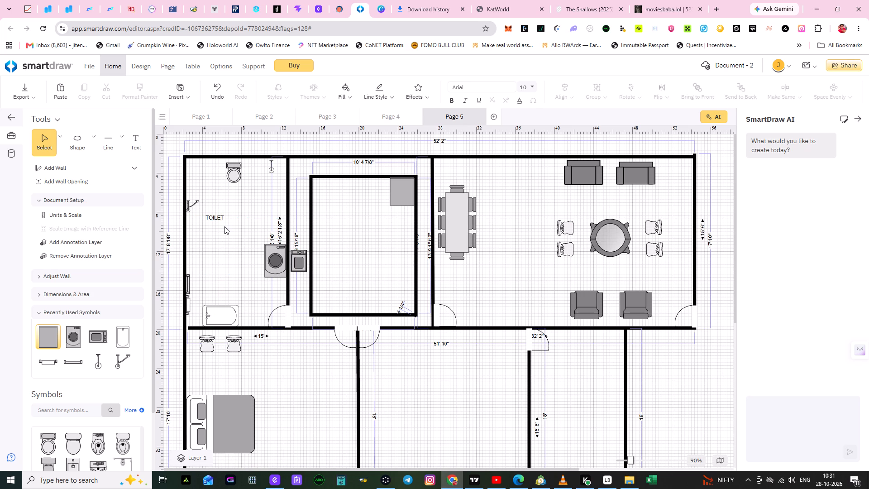
left_click(210, 220)
left_click_drag(216, 220, 223, 219)
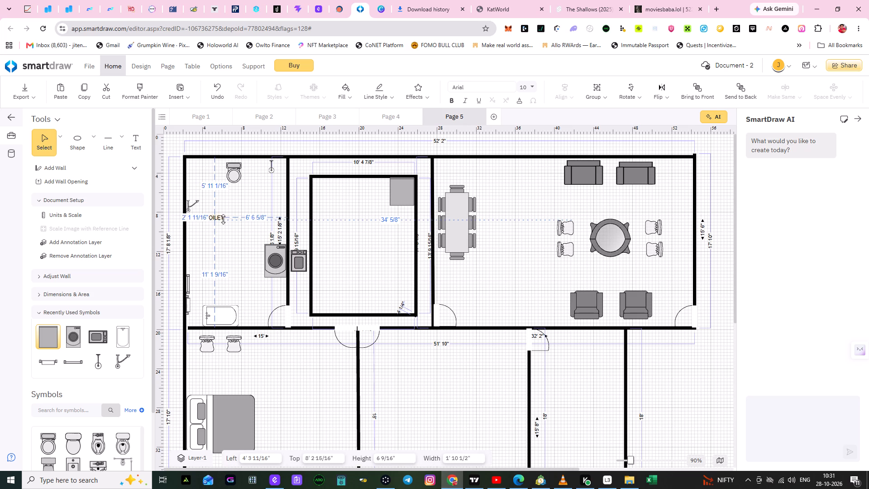
left_click_drag(223, 219, 223, 219)
left_click(215, 240)
left_click(205, 218)
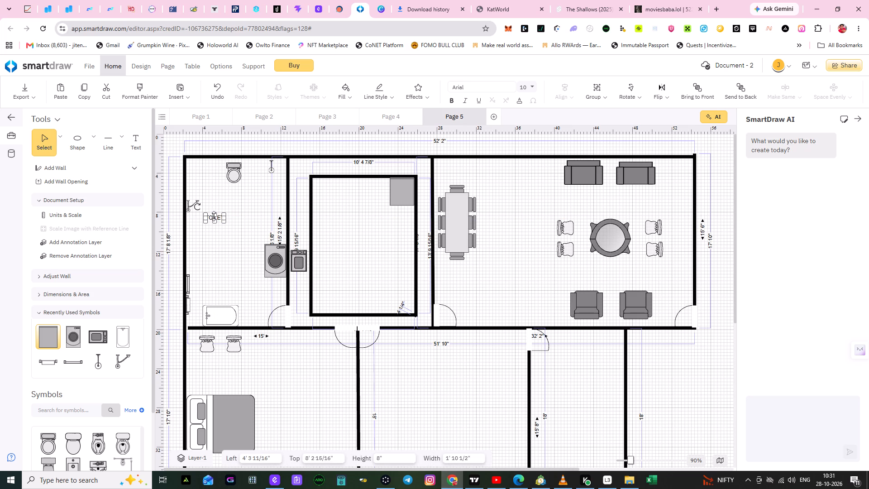
left_click(216, 217)
left_click_drag(219, 218, 235, 218)
left_click(224, 249)
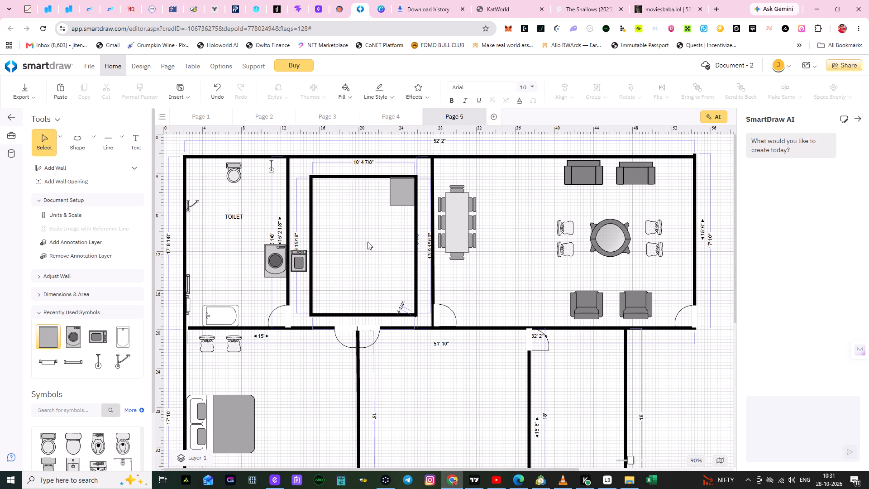
Add the text label KITCHEN inside the inner room, at about left 17' 10", top 8' 7".
left_click(339, 244)
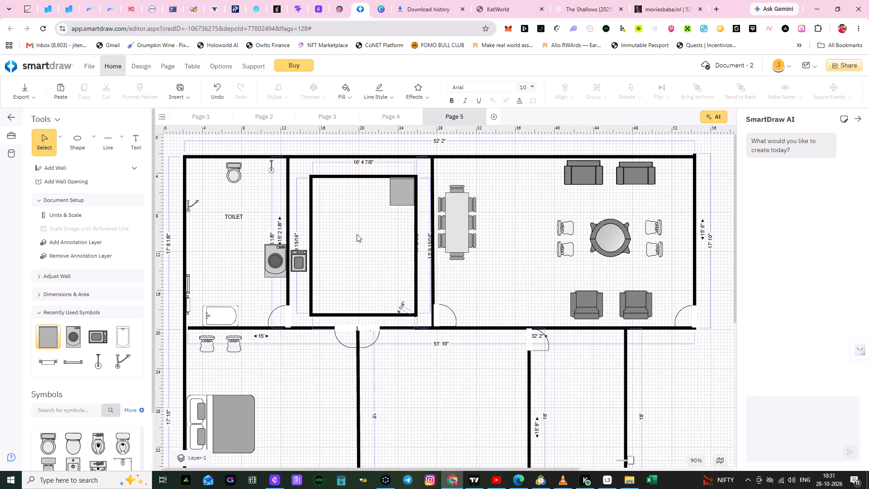
left_click(131, 144)
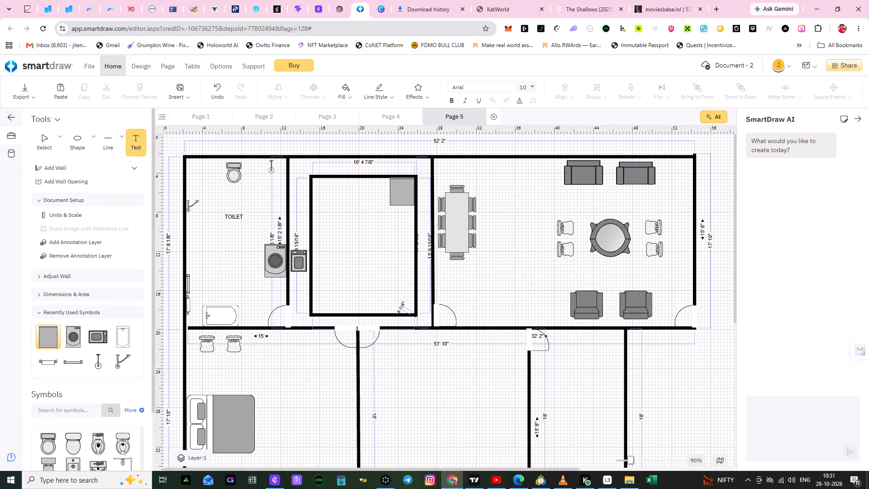
left_click(338, 226)
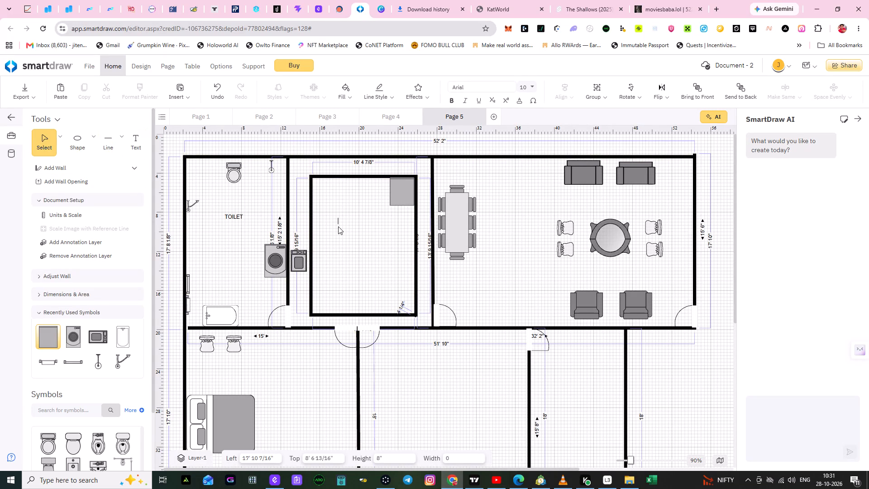
type("KI")
type("TC")
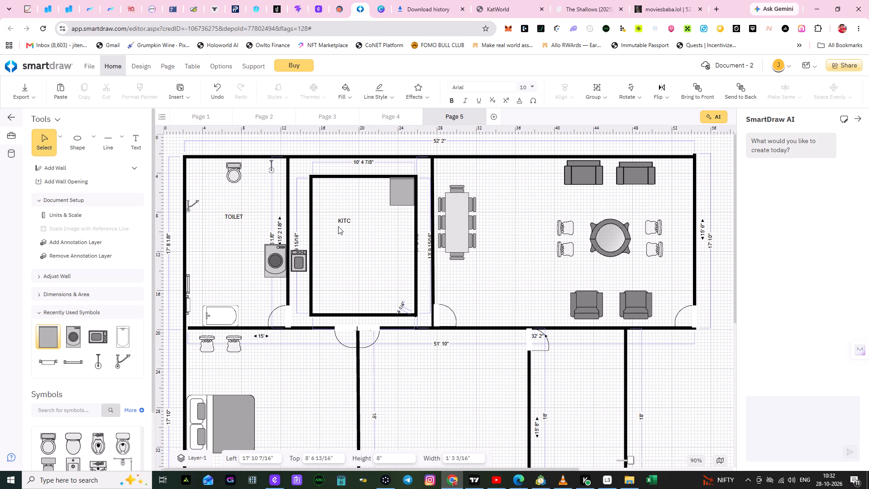
key("h")
type("EN")
left_click(491, 280)
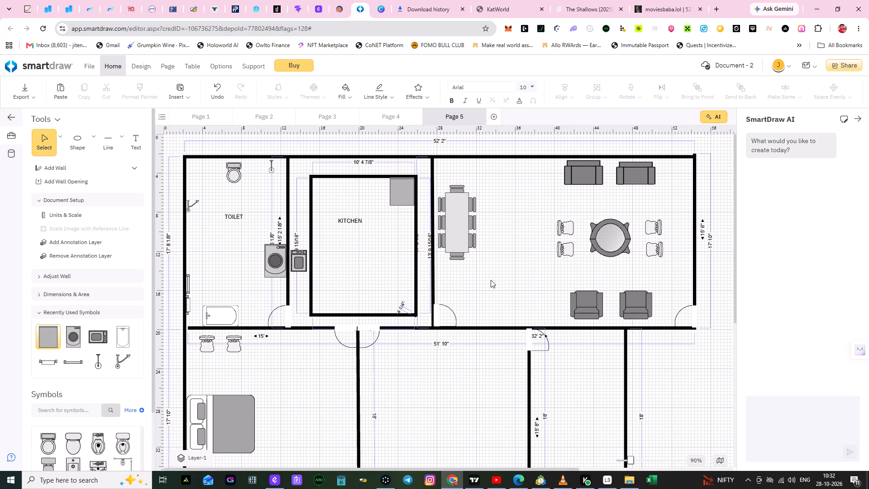
Add the text label HALL between the dining table and the armchairs, at about left 33' 3", top 14' 0".
left_click(521, 239)
left_click(140, 140)
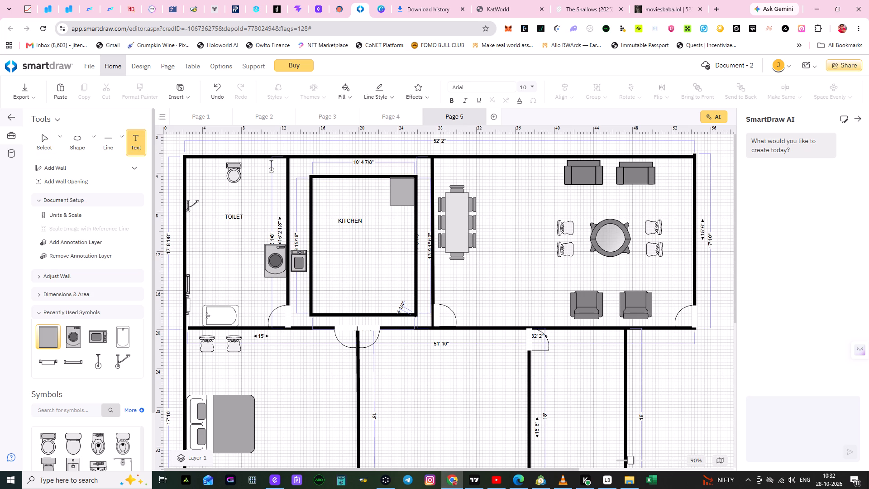
left_click(489, 280)
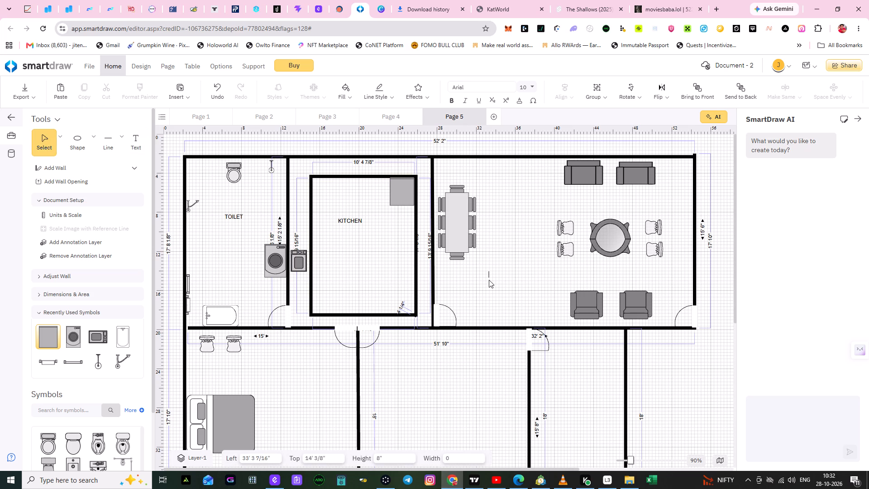
type("HALL")
left_click(425, 427)
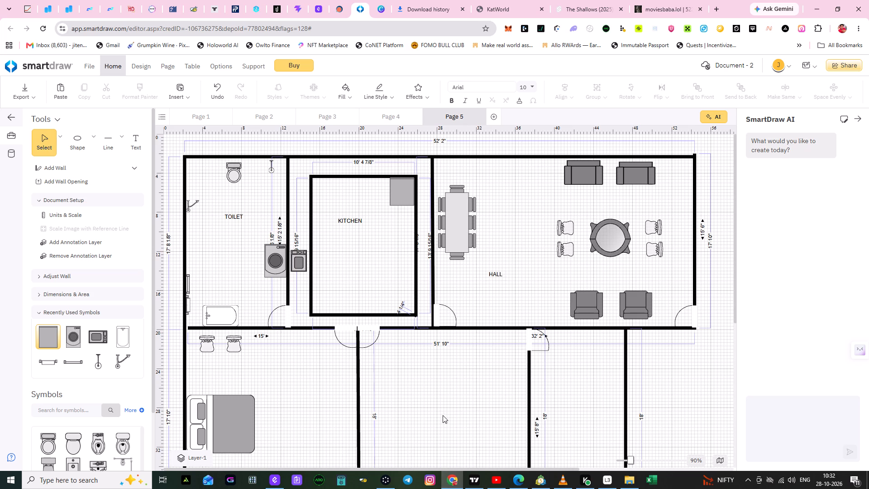
Add the text label MASTER BED ROOM above and beside the bed, at about left 11' 7", top 24' 11 1/2".
scroll(448, 405, "down", 3)
left_click(299, 279)
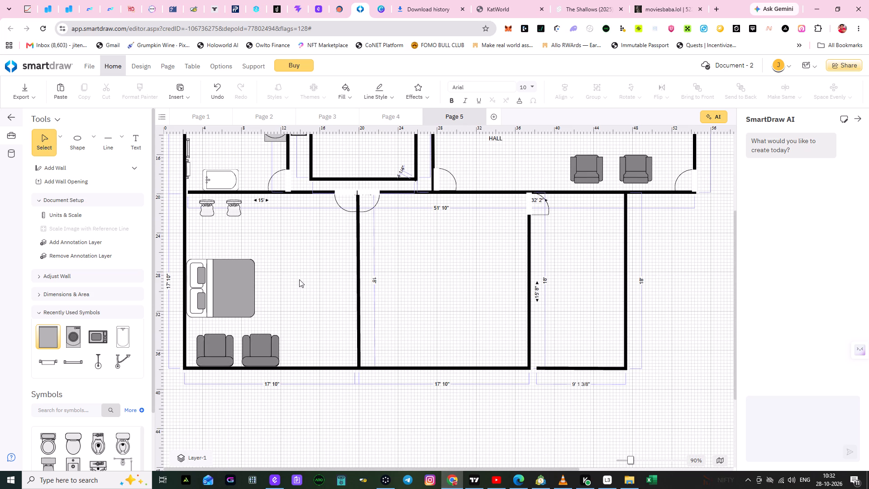
left_click(134, 139)
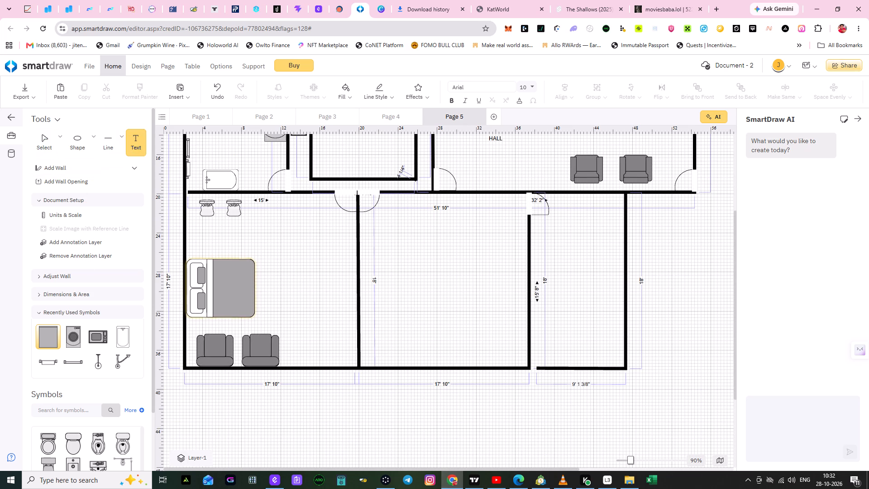
left_click(277, 251)
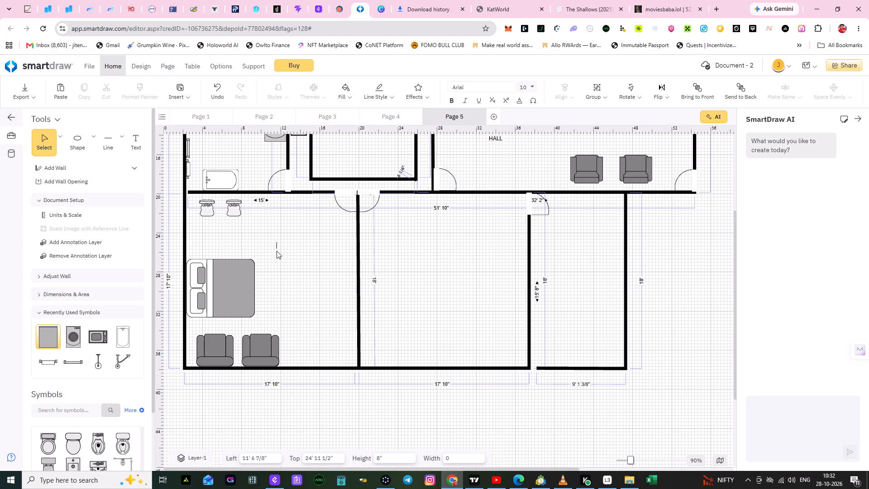
type("MA")
type("STWE")
key("BackSpace")
key("BackSpace")
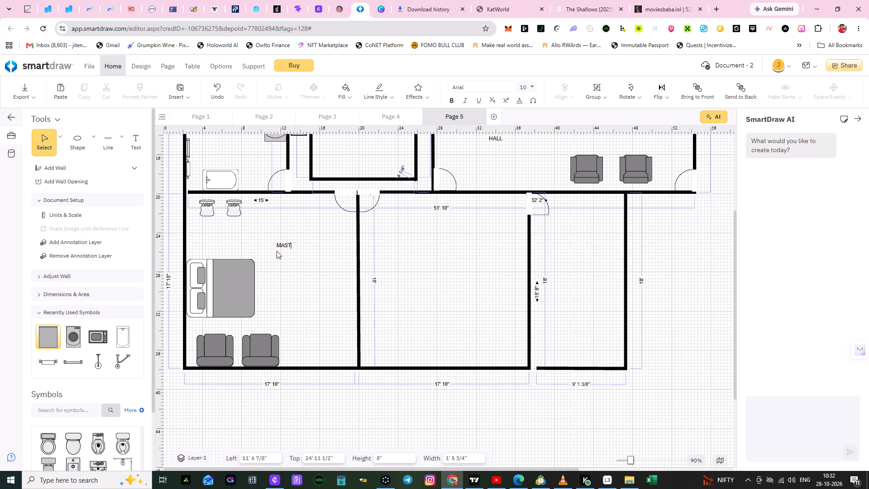
type("ER")
key("space")
type("BED")
key("space")
type("ROOM")
left_click(401, 274)
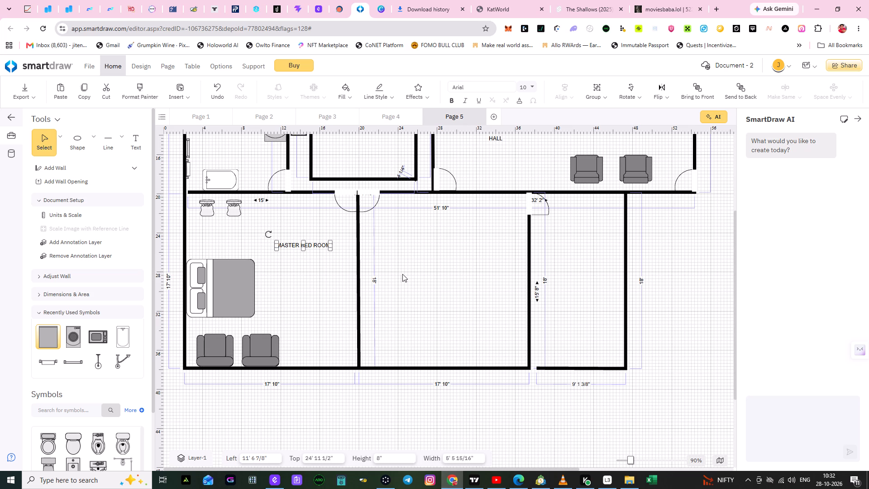
Add the text label MASTER BAD ROOM in the empty room beside the master bedroom, at about left 24' 4", top 29' 11 1/2".
scroll(432, 299, "up", 2)
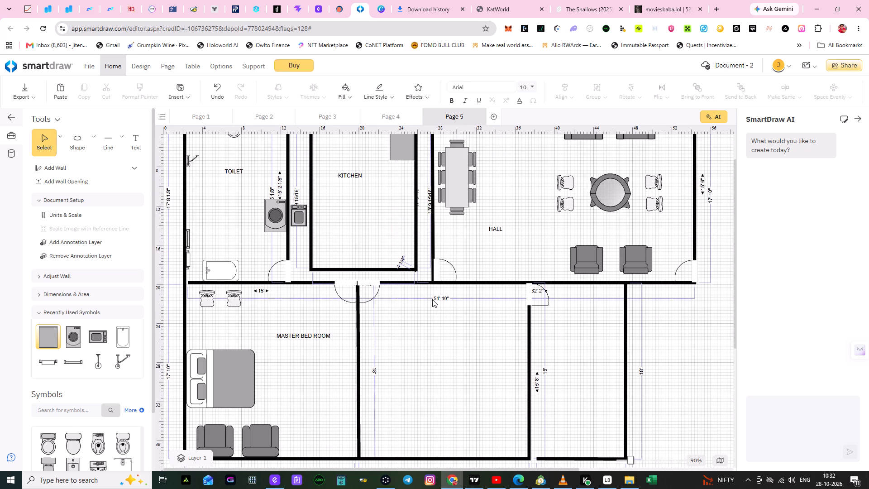
scroll(432, 299, "up", 2)
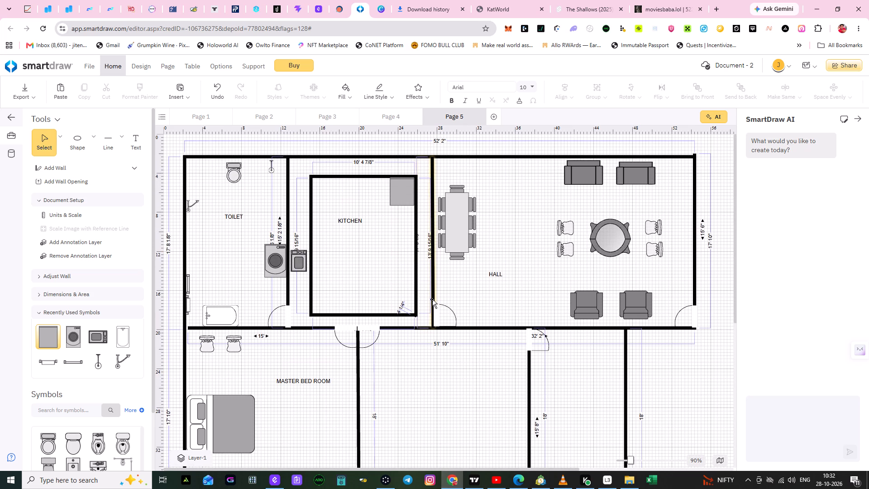
scroll(432, 299, "down", 4)
left_click(405, 245)
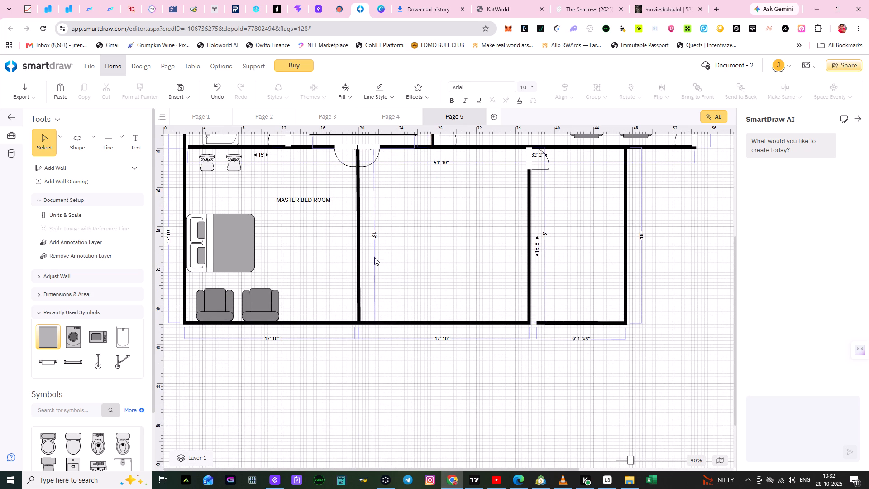
left_click(132, 144)
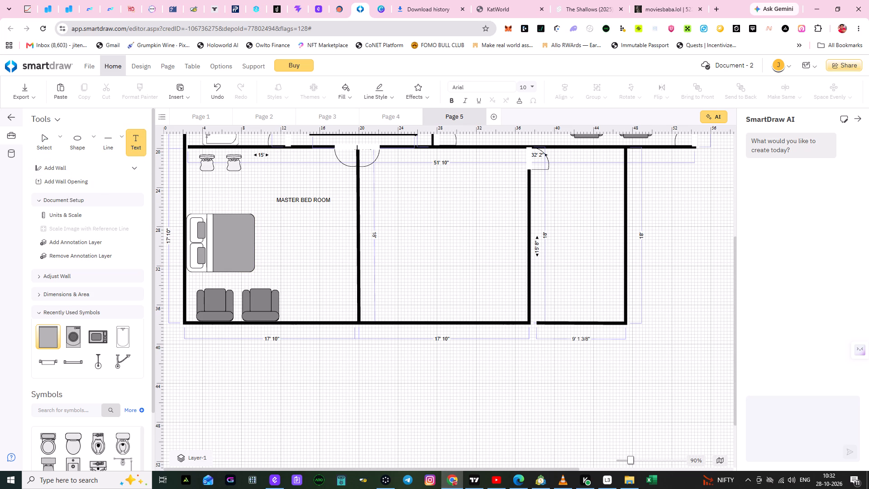
left_click(401, 254)
key("m")
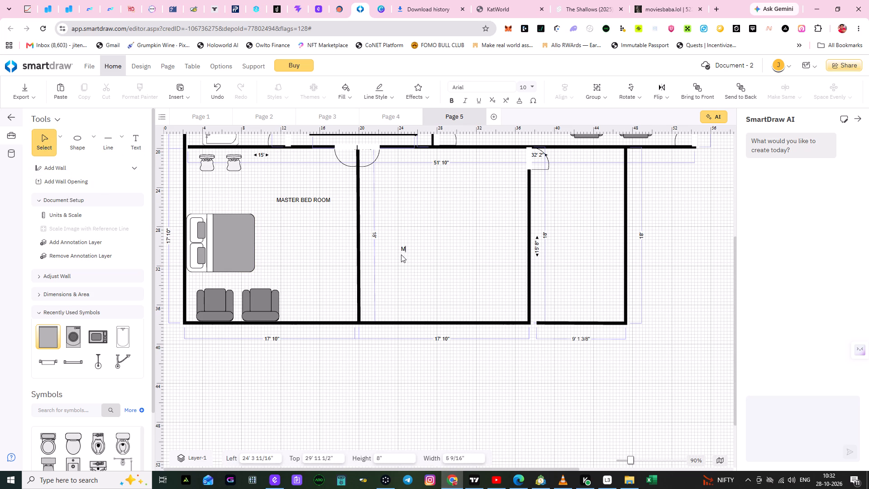
type("ASTER")
key("space")
type("BAD ROOM")
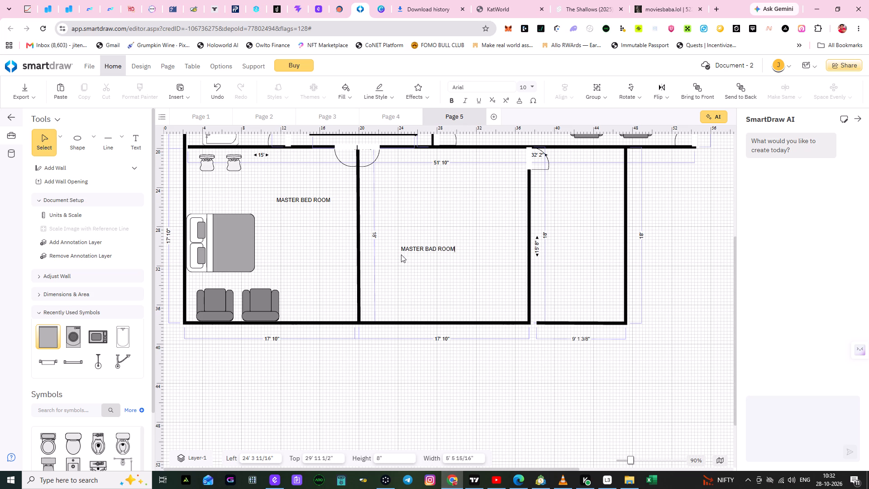
left_click(446, 298)
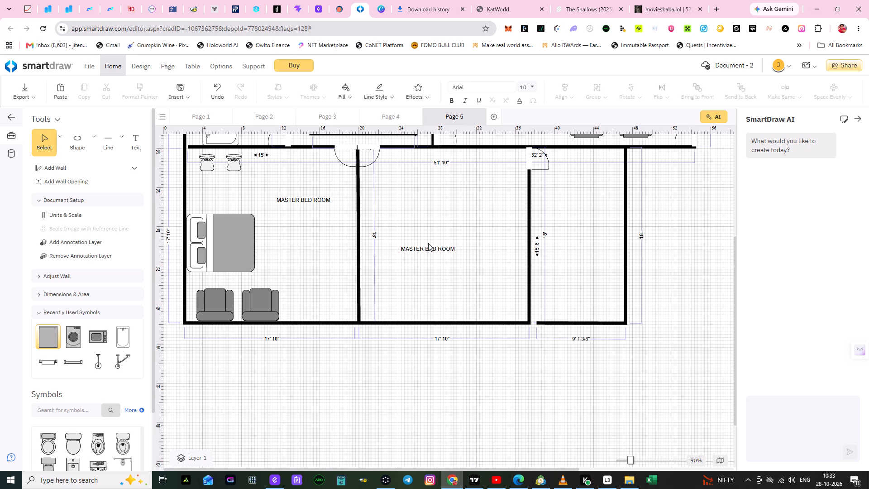
Move the MASTER BAD ROOM label level with the MASTER BED ROOM label, to about left 27' 3", top 24' 11 1/2".
left_click_drag(434, 249, 464, 199)
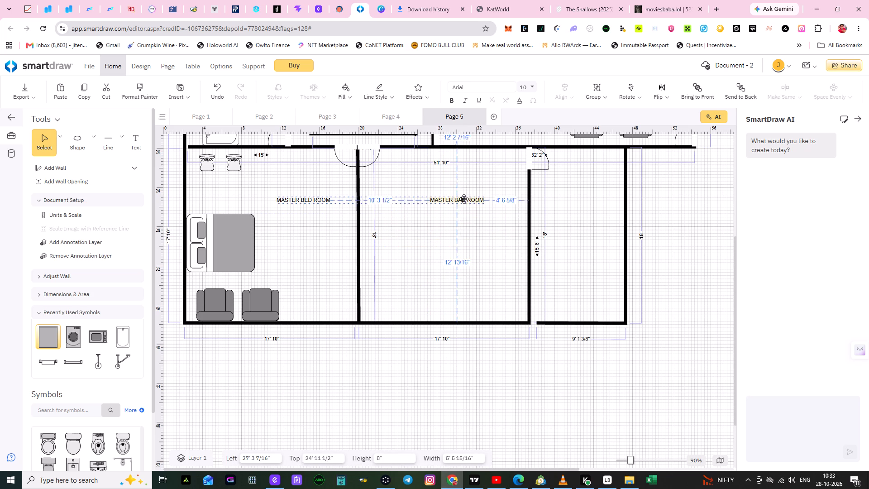
Move the MASTER BAD ROOM label up to about left 27' 9 1/2", top 23' 8".
left_click_drag(464, 199, 468, 187)
left_click(475, 223)
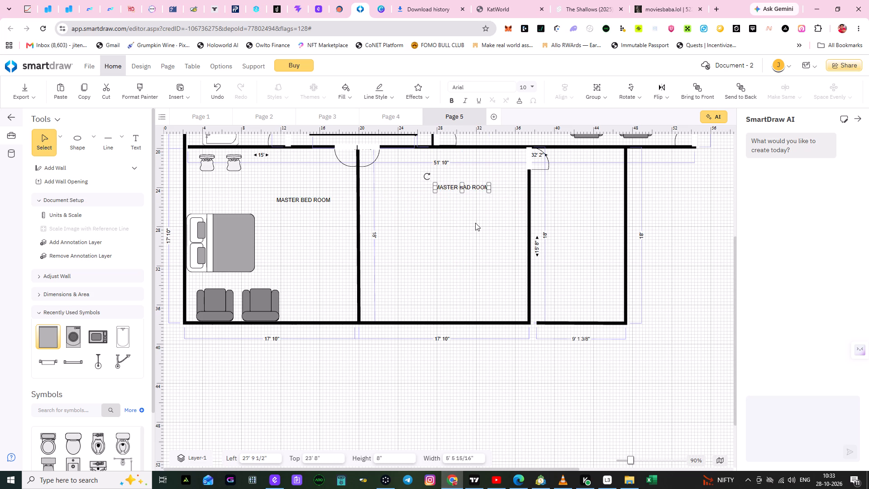
Move the MASTER BED ROOM label up to about left 12', top 23' 4".
left_click_drag(308, 200, 312, 184)
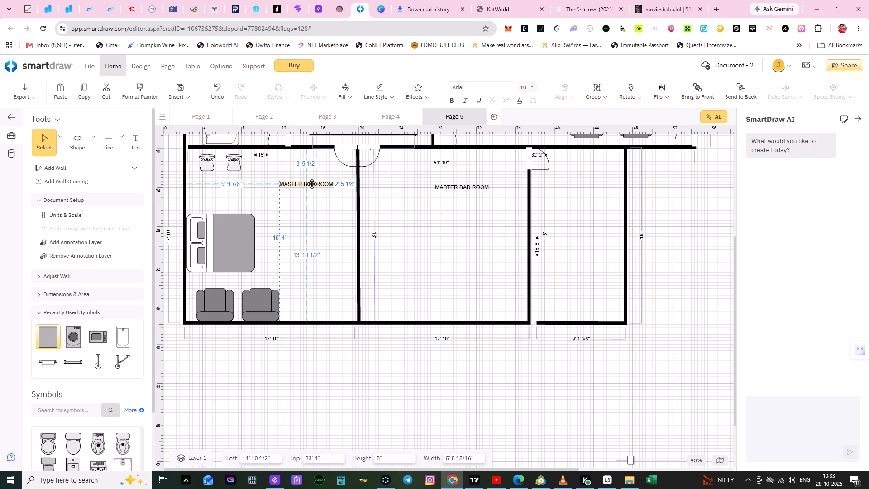
left_click_drag(312, 184, 313, 185)
left_click(304, 228)
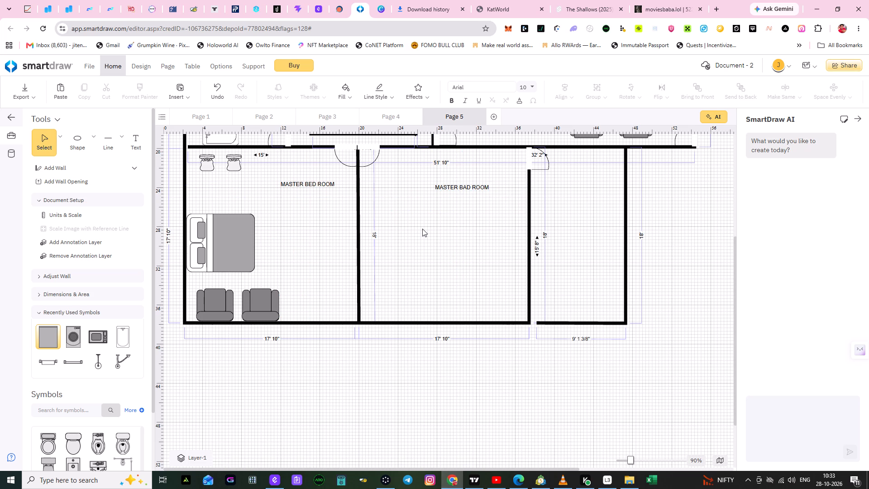
left_click(425, 229)
Place a 6' by 7' double bed in the MASTER BAD ROOM beside the dividing wall, at about left 20' 4", top 28'.
scroll(106, 397, "up", 1)
scroll(110, 391, "down", 2)
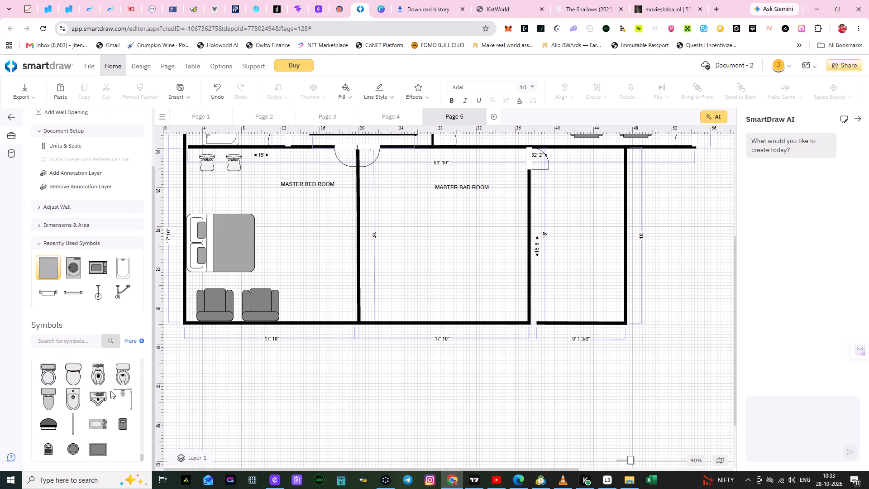
scroll(110, 391, "down", 8)
scroll(115, 411, "up", 4)
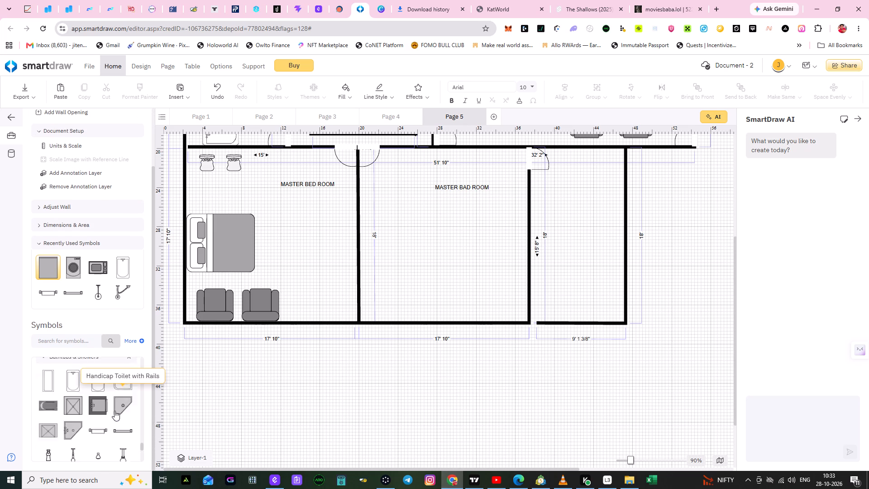
scroll(115, 411, "up", 7)
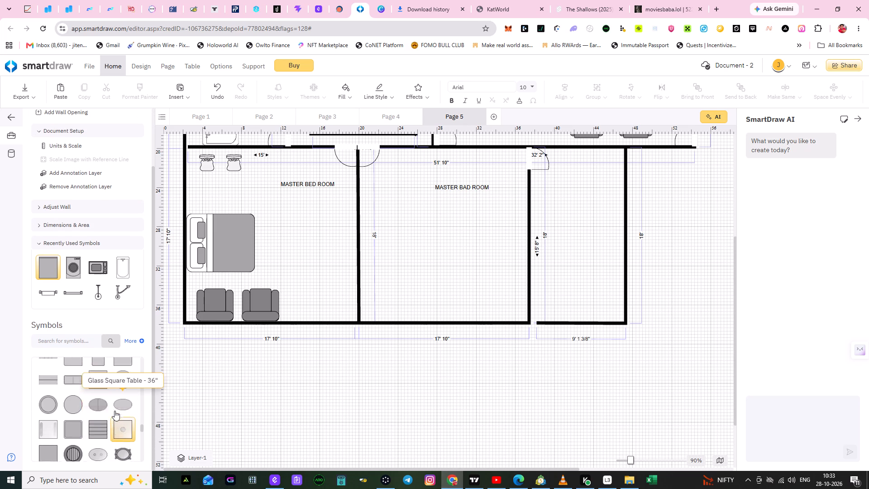
scroll(115, 410, "up", 4)
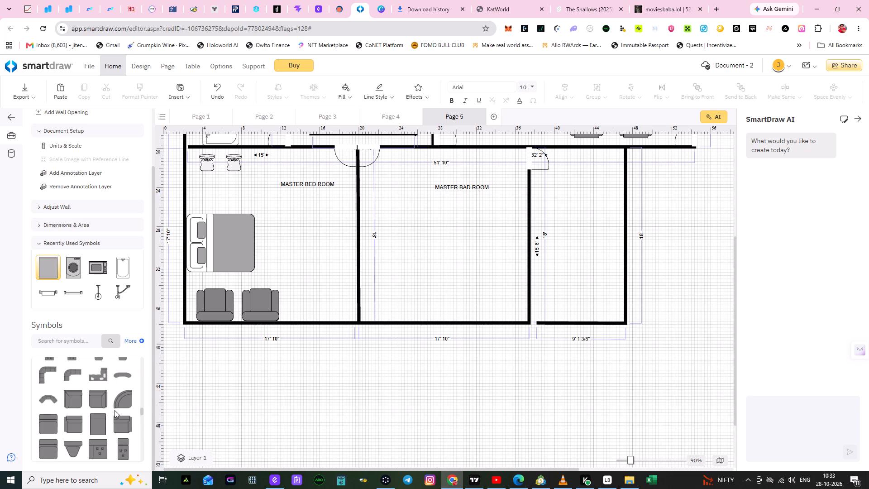
scroll(115, 410, "up", 6)
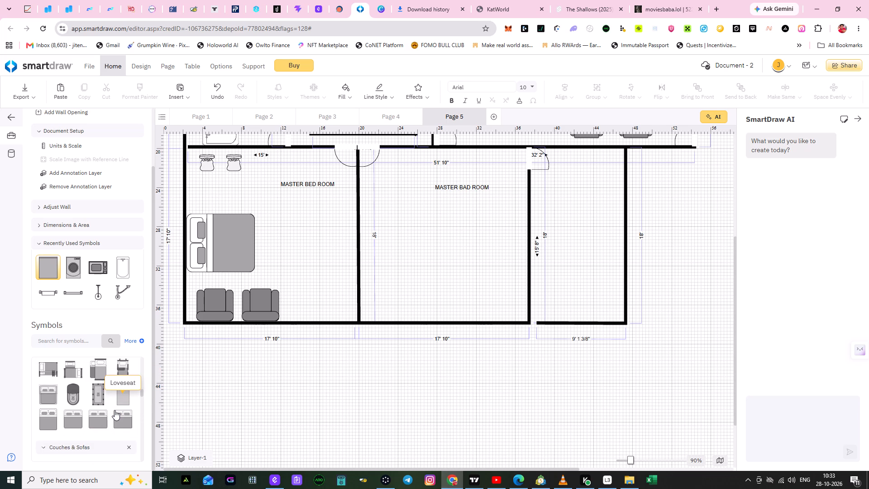
scroll(115, 410, "up", 2)
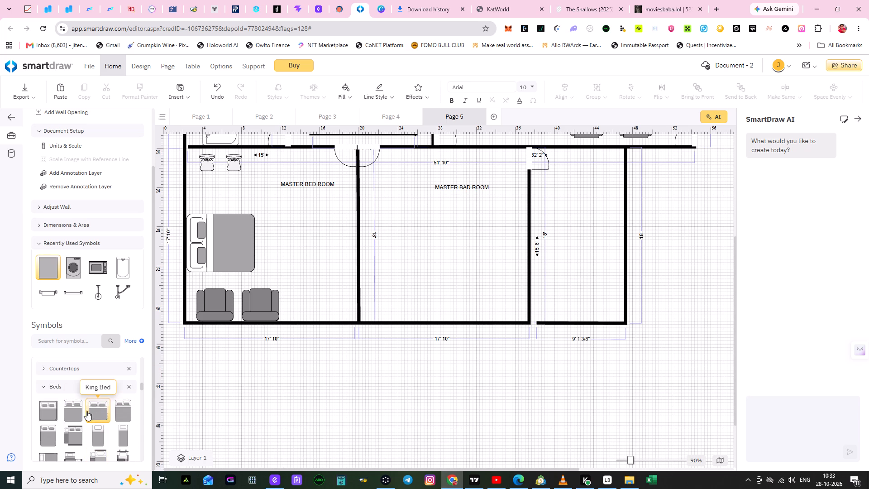
left_click_drag(74, 409, 391, 261)
left_click(471, 282)
left_click(410, 276)
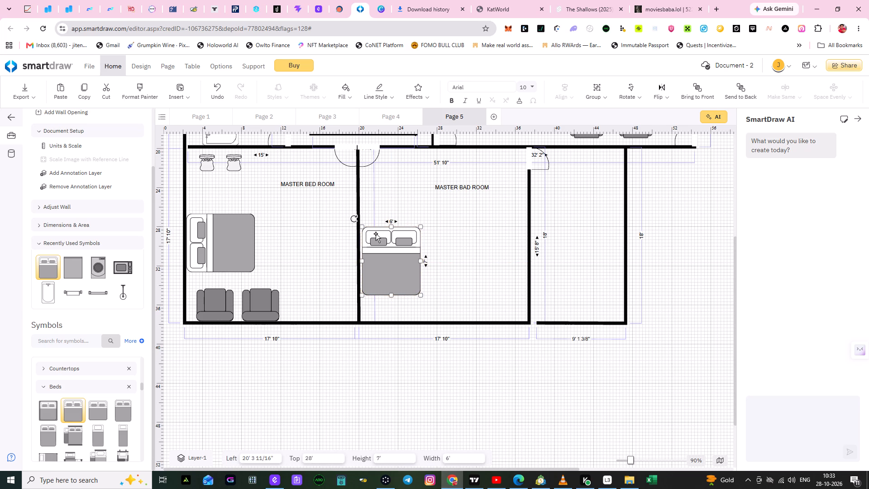
Move the new bed to about left 28' 8", top 28', and rotate it to about 265° with its pillows toward the far side wall.
left_click_drag(386, 254, 467, 250)
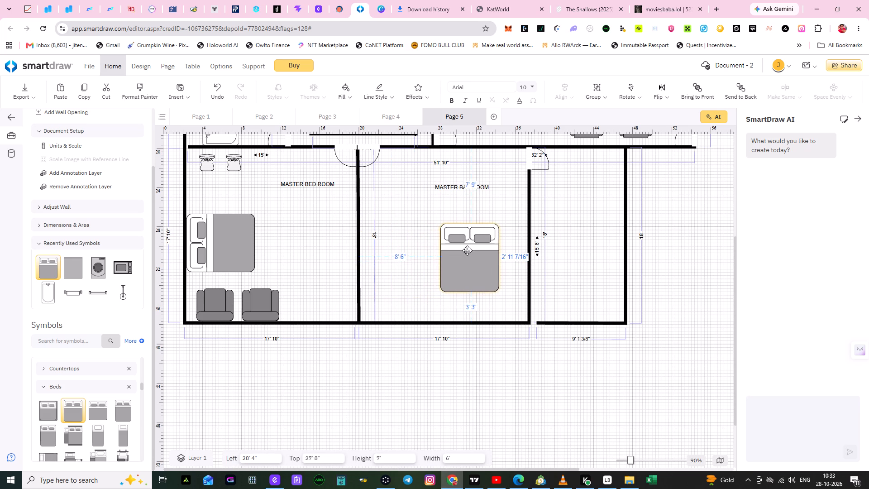
left_click_drag(467, 250, 468, 254)
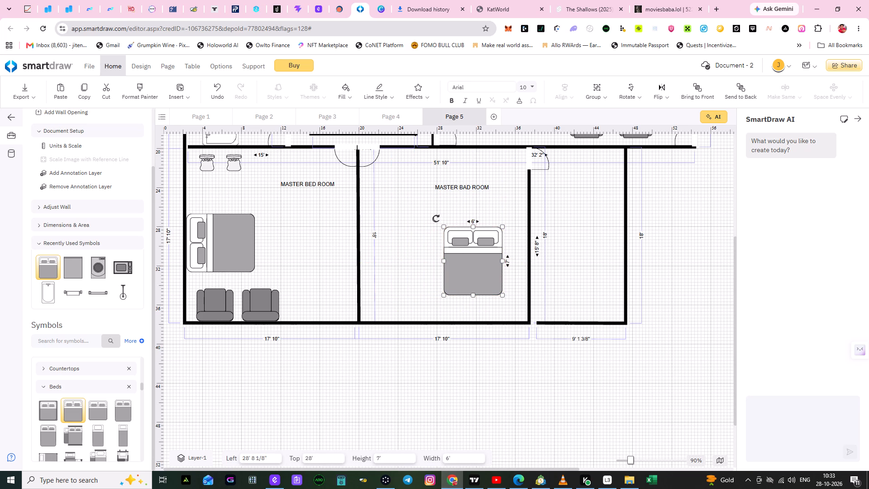
left_click_drag(436, 218, 502, 237)
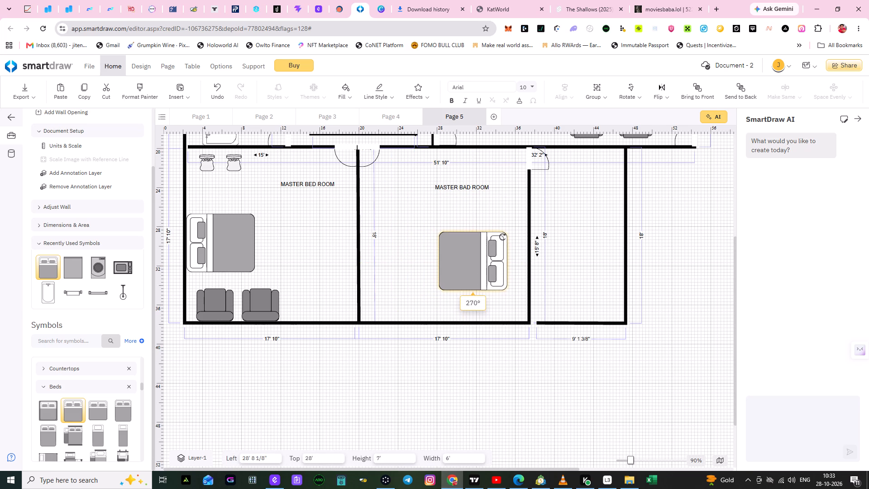
left_click_drag(502, 237, 503, 237)
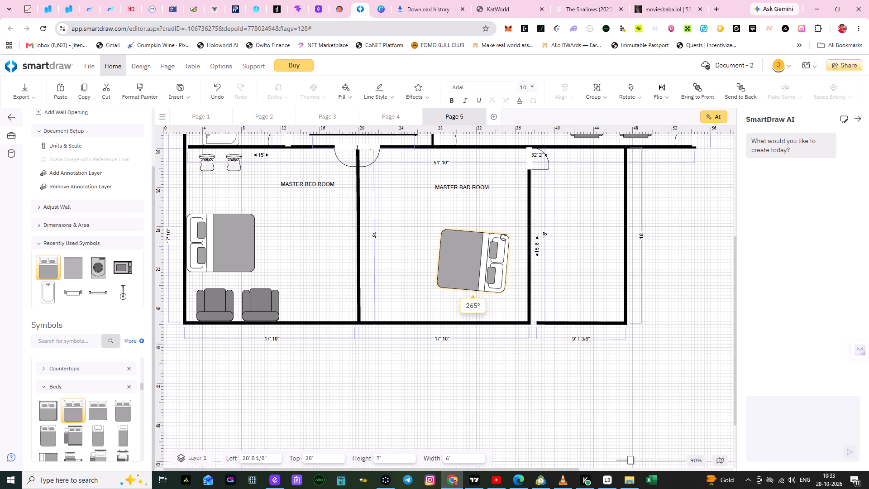
left_click_drag(503, 237, 503, 238)
left_click(488, 202)
Move the bed against the far side wall at about left 30' 5", top 27' 10", and rotate it square to that wall.
left_click_drag(465, 269, 491, 268)
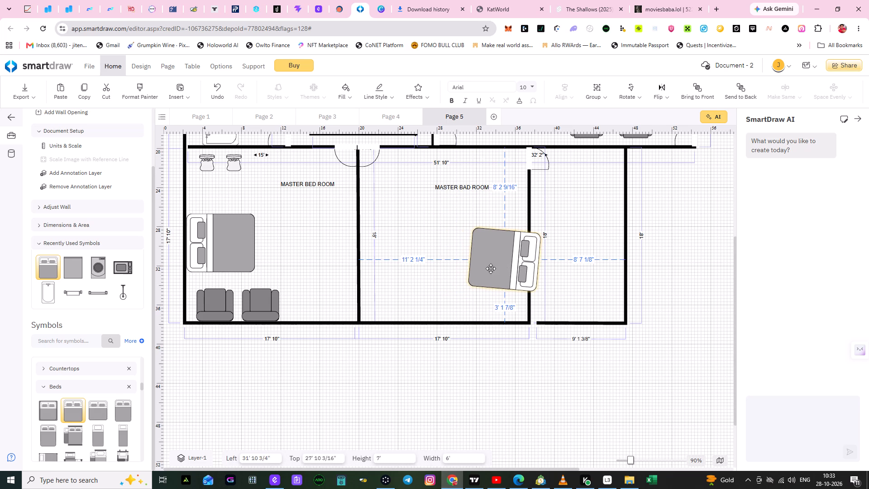
left_click_drag(491, 268, 483, 268)
left_click(483, 268)
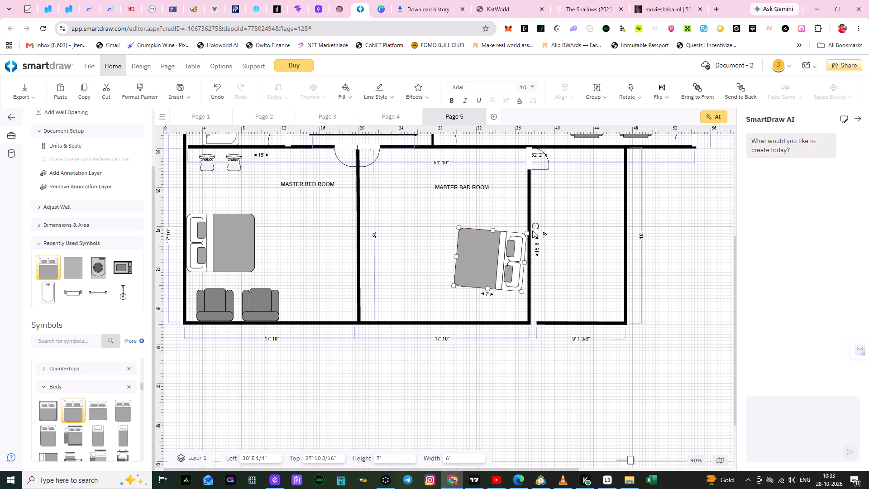
left_click_drag(535, 225, 529, 221)
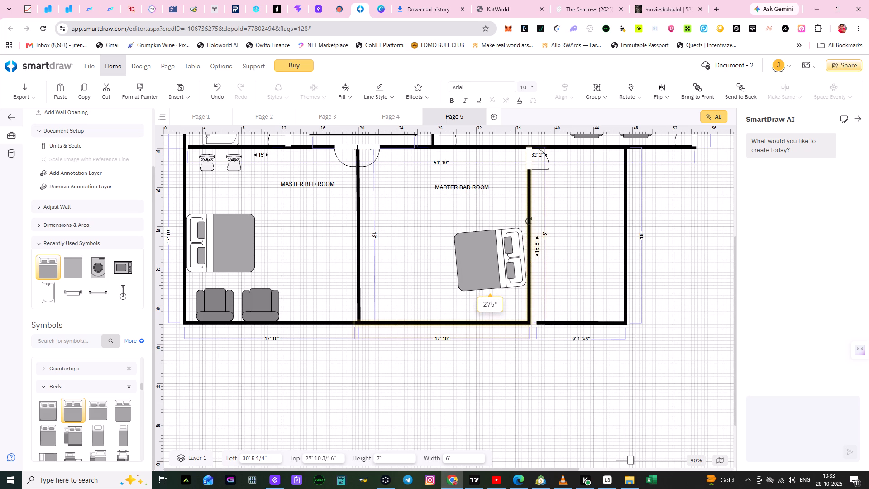
left_click_drag(529, 221, 531, 224)
left_click(458, 216)
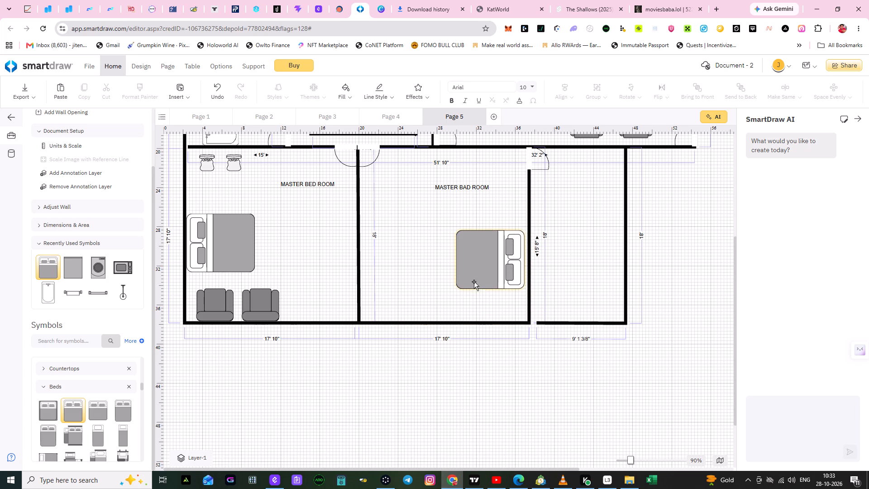
Move the bed down into the lower corner of the MASTER BAD ROOM, at about left 30' 6", top 30' 10".
left_click_drag(478, 280, 480, 298)
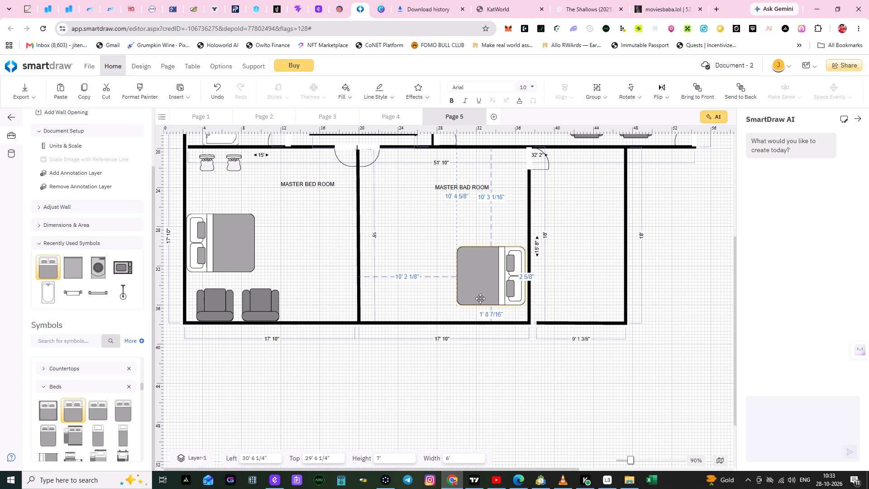
left_click_drag(480, 298, 482, 310)
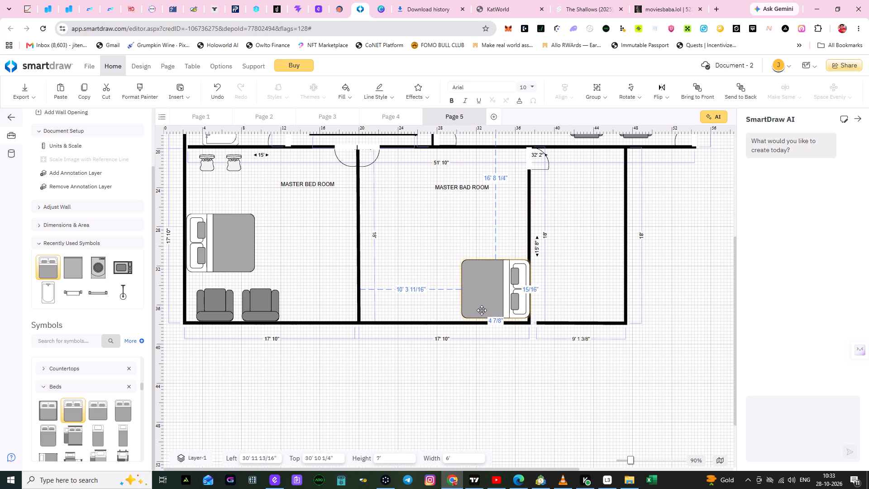
left_click_drag(482, 310, 481, 308)
left_click(398, 197)
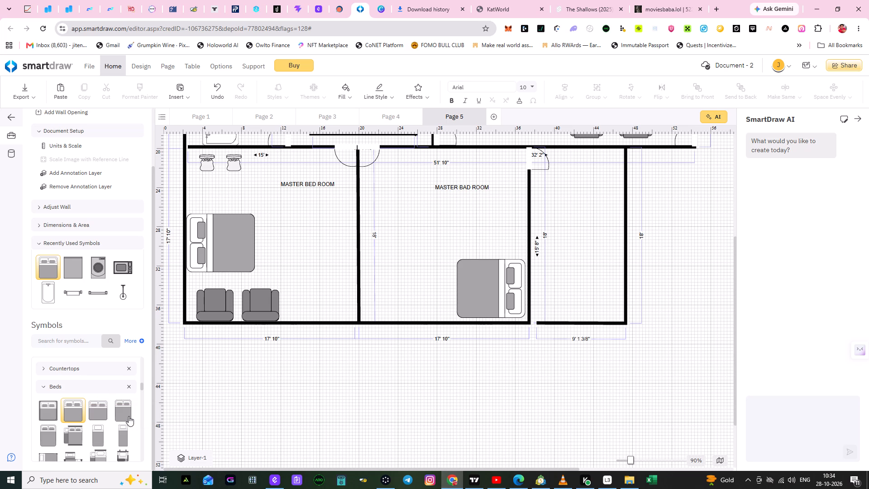
Add two Arm Chair symbols to the MASTER BAD ROOM, at about left 22' 4", top 30' and left 28' 1", top 27' 1".
scroll(129, 416, "down", 1)
scroll(130, 414, "up", 2)
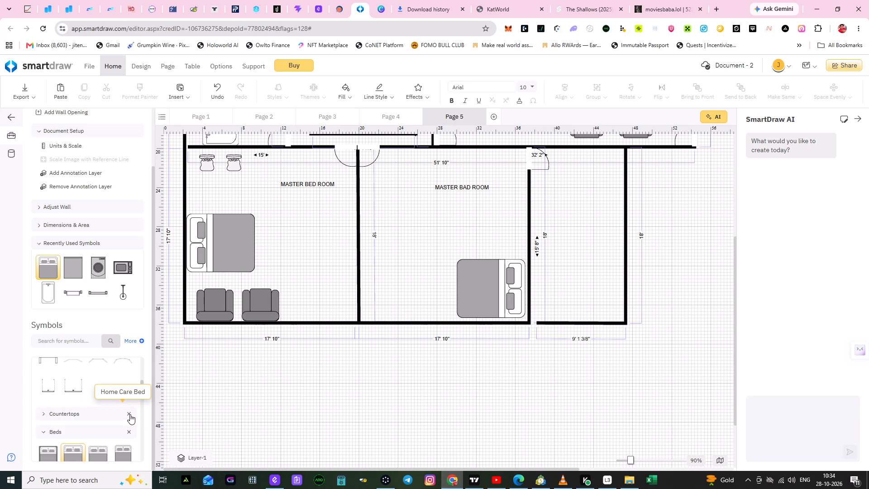
scroll(130, 414, "up", 9)
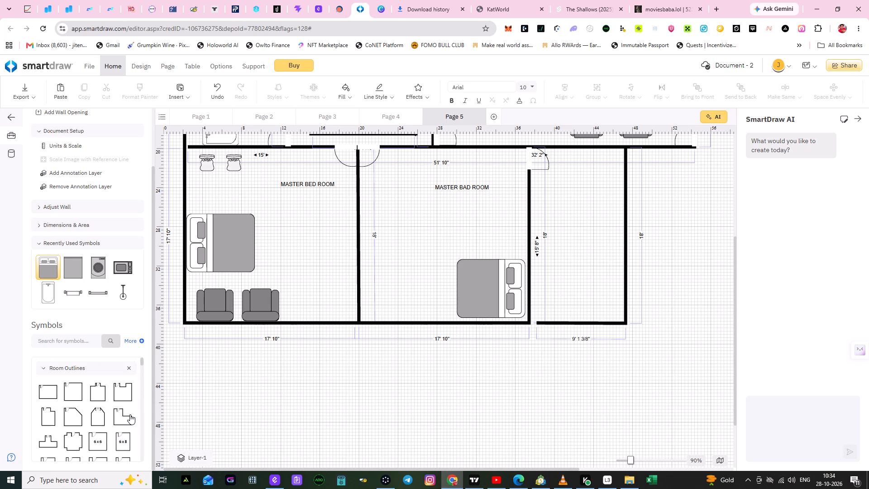
scroll(130, 414, "up", 3)
scroll(130, 414, "down", 10)
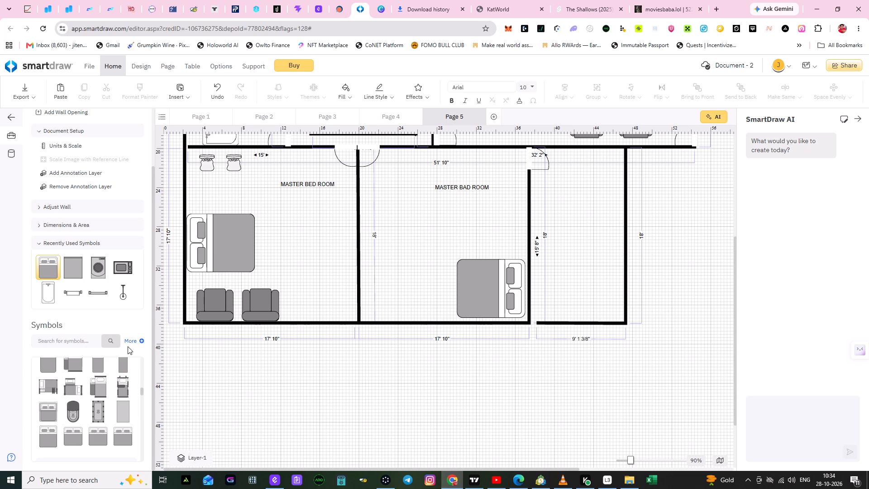
scroll(84, 415, "down", 3)
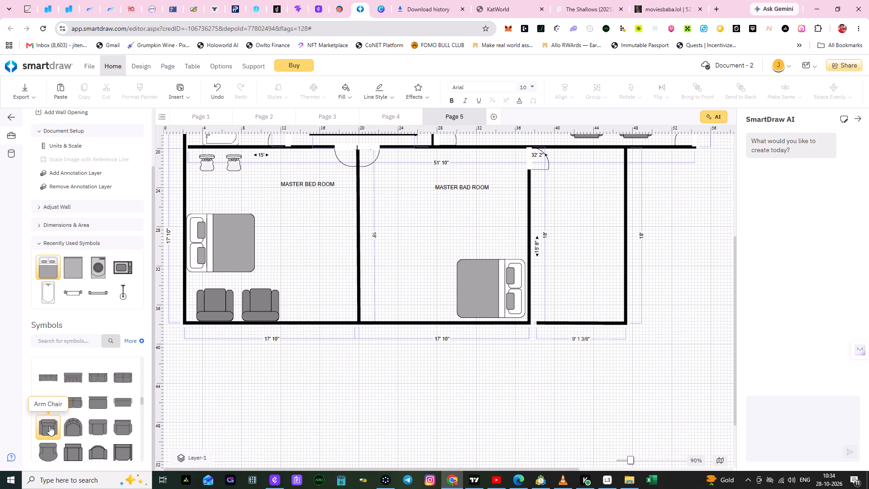
left_click_drag(49, 426, 400, 261)
left_click_drag(52, 425, 152, 376)
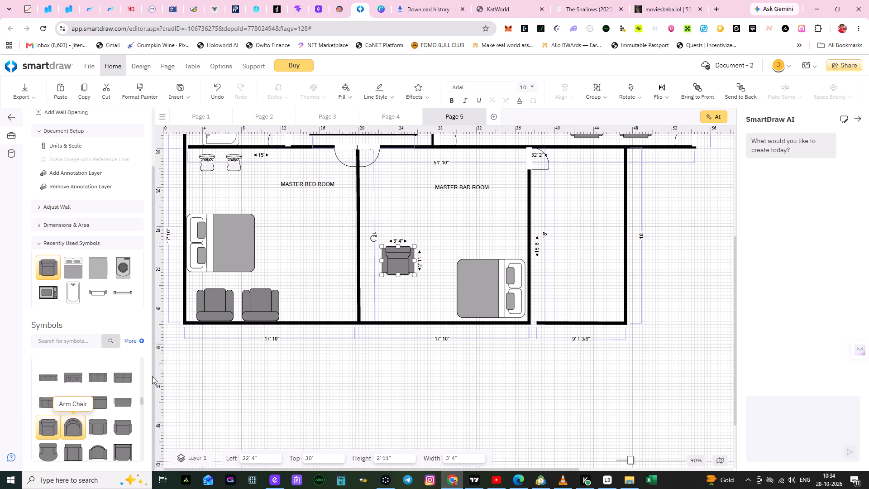
left_click_drag(152, 376, 455, 230)
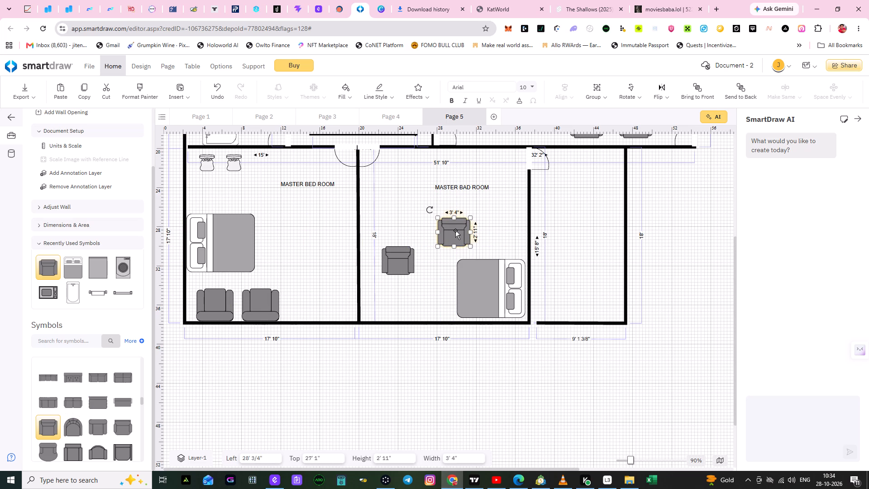
Move the two new armchairs side by side against the wall above the MASTER BAD ROOM label, at about left 33' and 29', top 20'.
left_click_drag(464, 229, 509, 162)
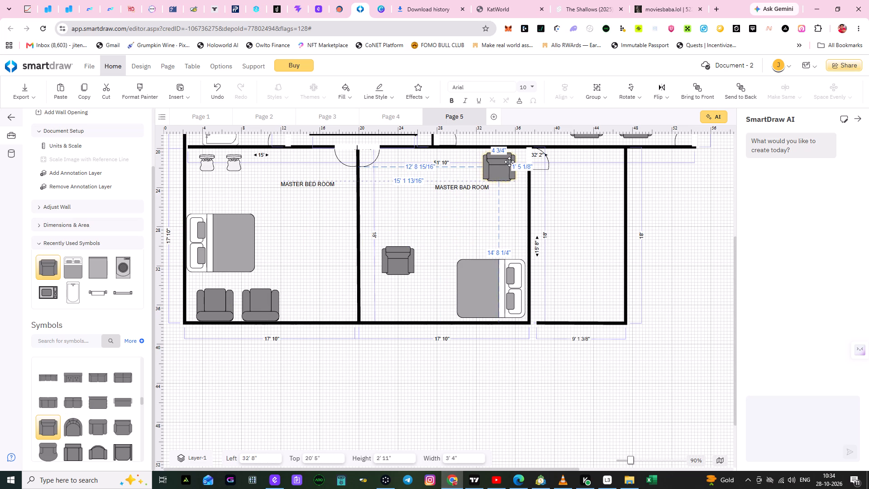
left_click_drag(509, 162, 512, 160)
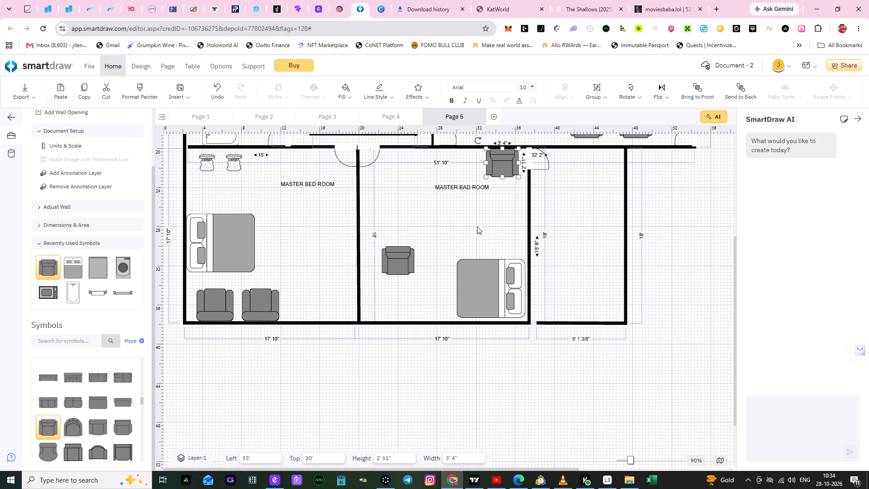
left_click(477, 228)
left_click_drag(400, 260, 464, 192)
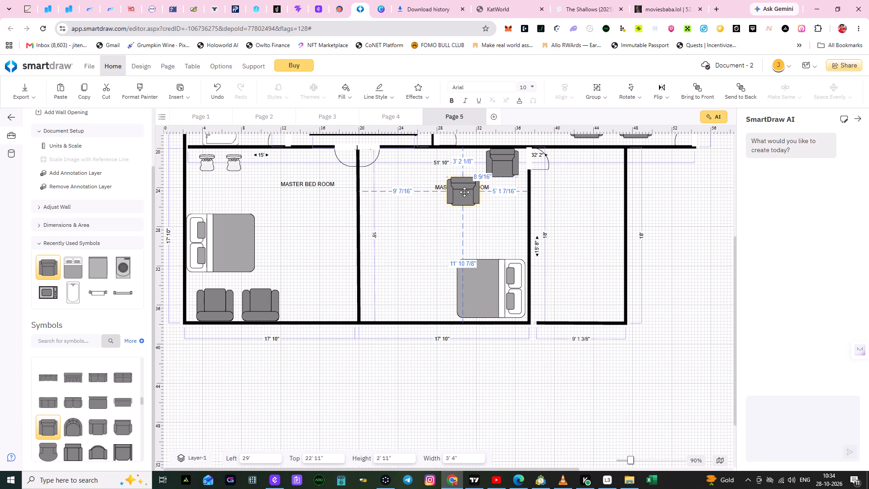
left_click_drag(464, 192, 464, 163)
left_click(446, 253)
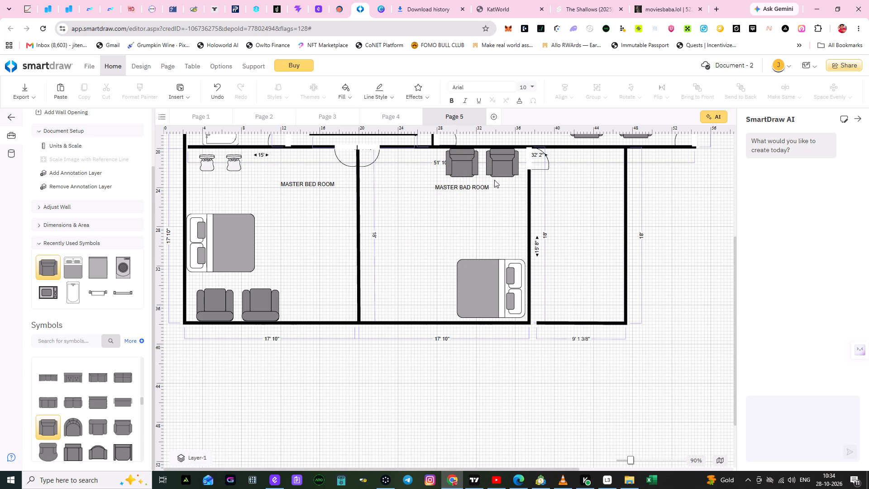
Shift the armchair nearest the 32' 2" door away from its neighbour, to about left 33' 3", top 20'.
left_click(503, 162)
left_click(501, 163)
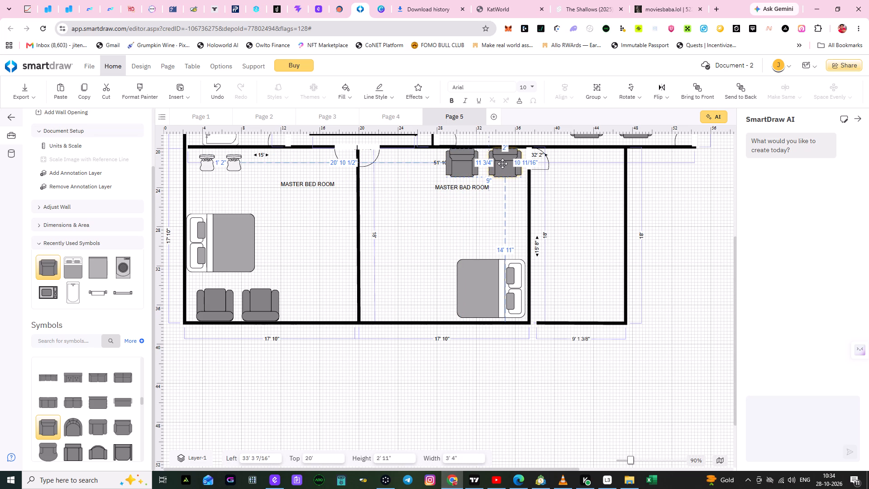
left_click(411, 237)
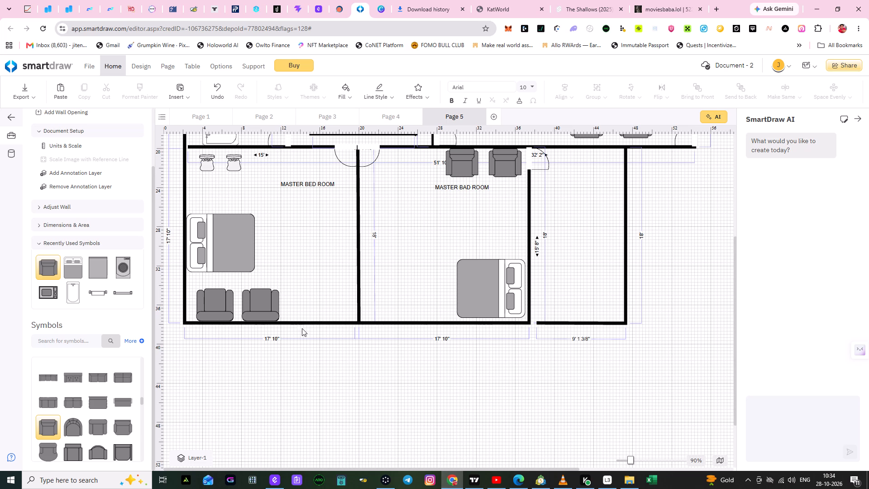
Search the symbol library for LED, look through the matching symbols, and clear the search.
left_click(69, 339)
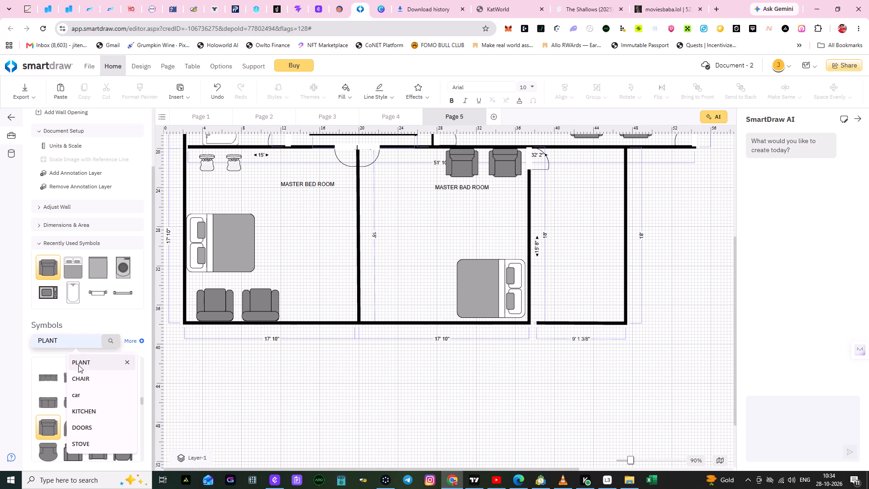
left_click(62, 343)
type("TV")
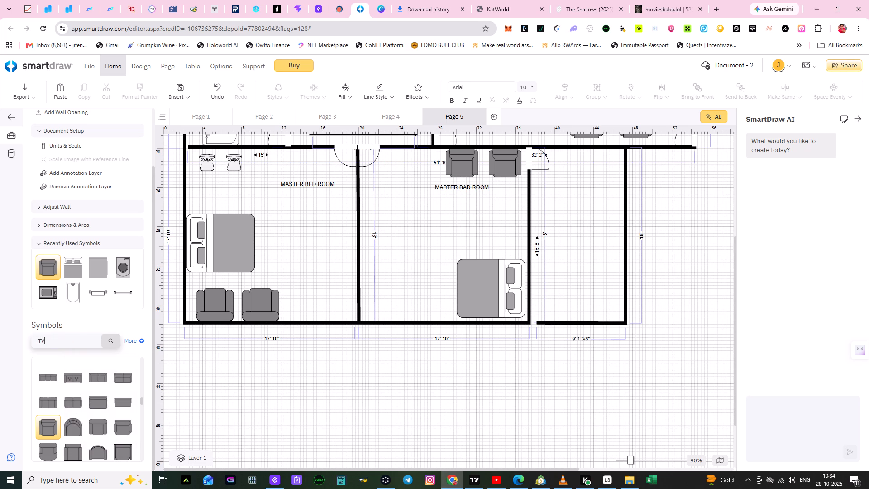
key("BackSpace")
key("BackSpace")
key("BackSpace")
type("LED")
left_click(115, 341)
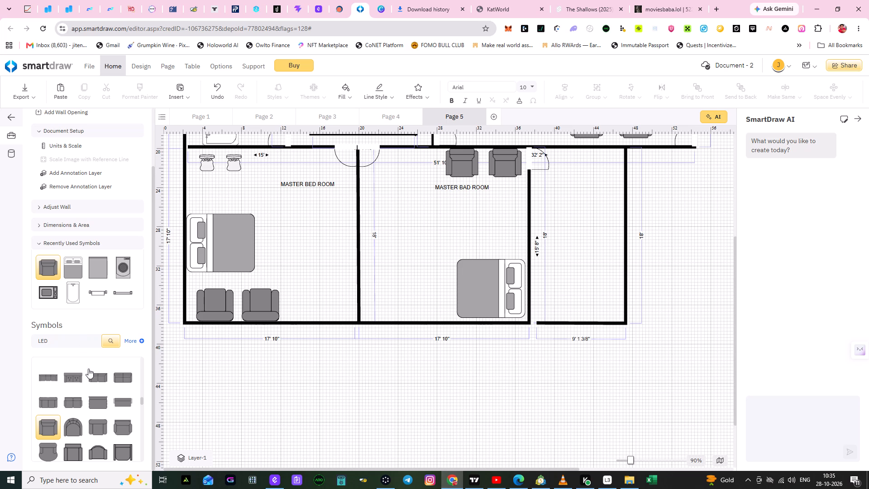
scroll(111, 373, "down", 1)
scroll(111, 370, "up", 1)
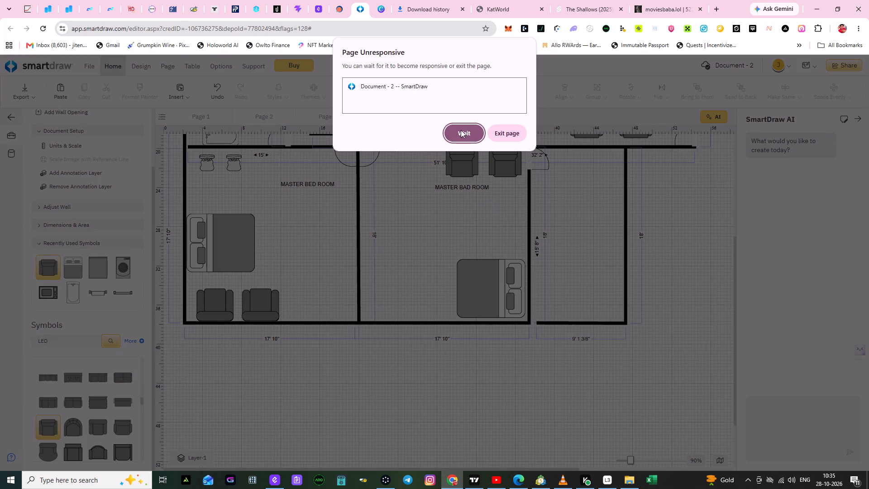
left_click(461, 130)
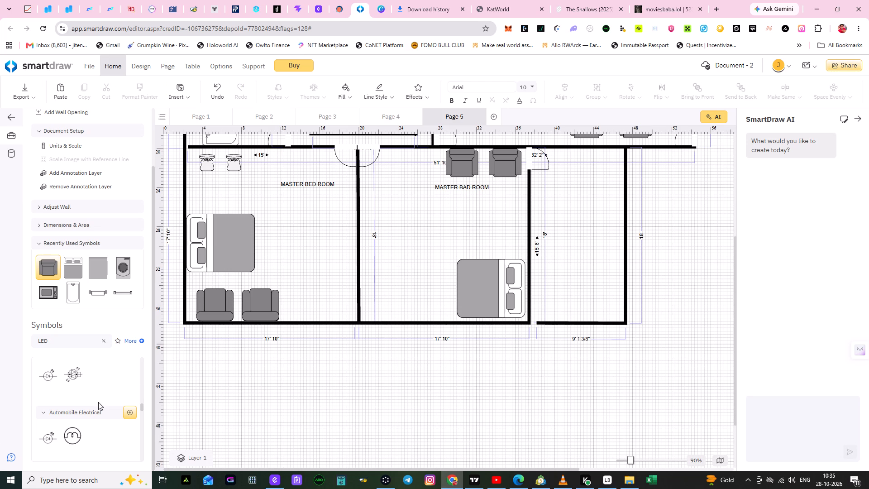
scroll(111, 383, "up", 2)
scroll(111, 383, "down", 1)
scroll(111, 383, "up", 5)
left_click(103, 340)
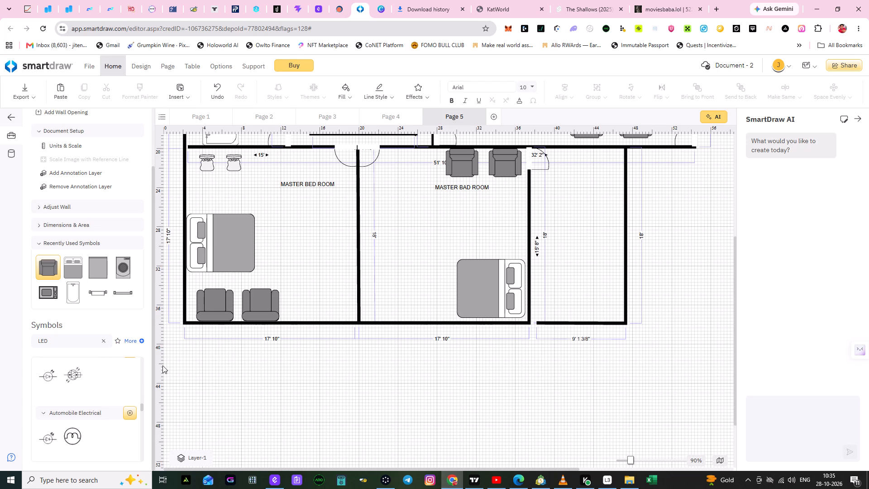
left_click(295, 383)
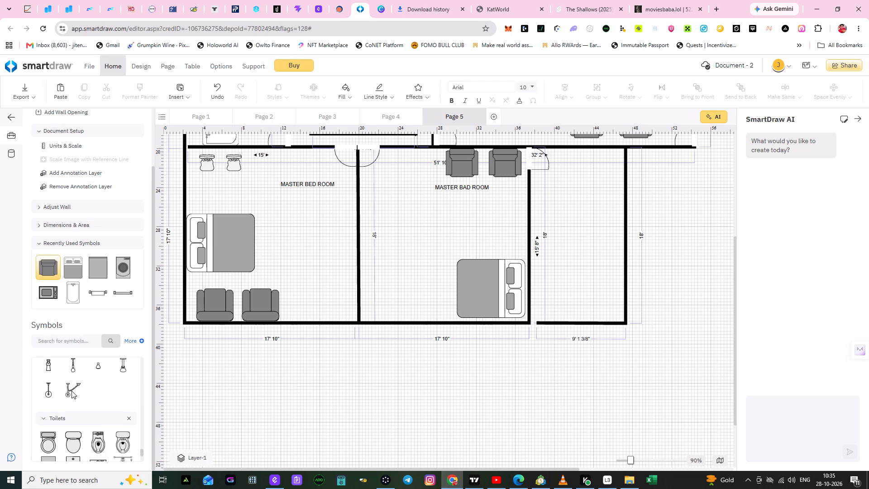
Look over the floor plan, from the TOILET, KITCHEN and HALL down to the two master rooms.
scroll(95, 388, "up", 3)
scroll(108, 316, "up", 2)
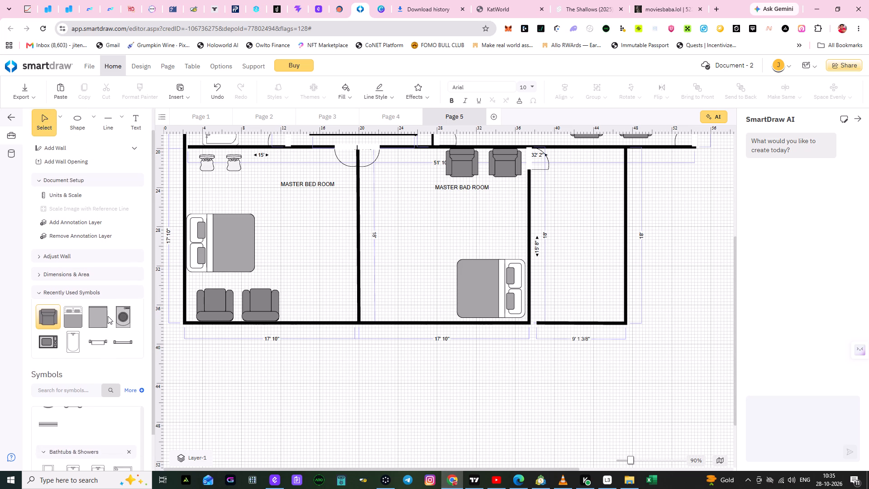
scroll(108, 316, "up", 1)
scroll(366, 414, "up", 1)
scroll(366, 414, "down", 1)
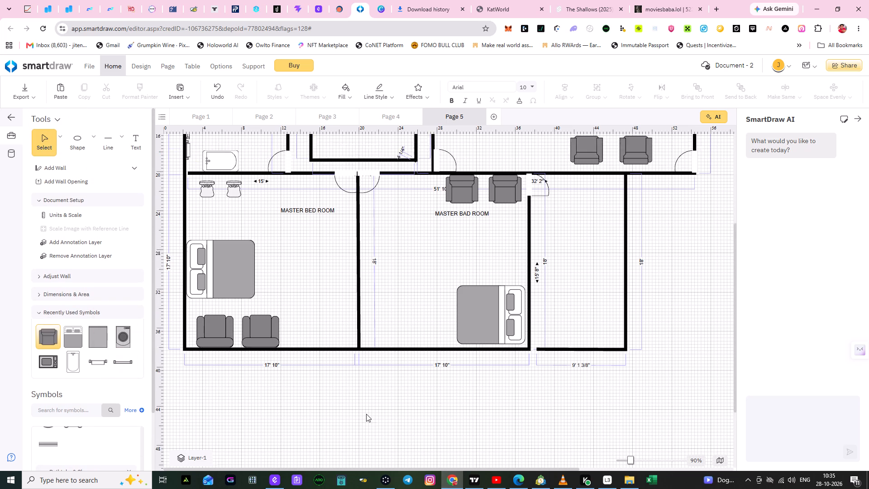
scroll(366, 414, "up", 3)
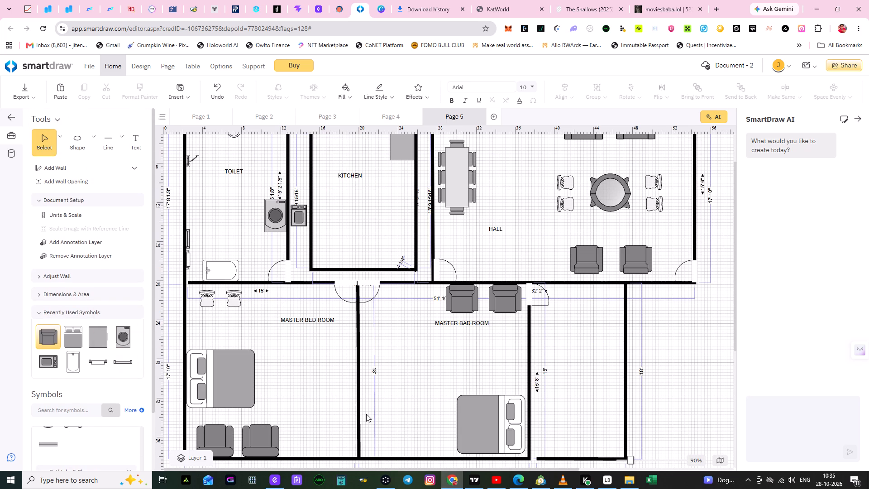
scroll(358, 370, "down", 1)
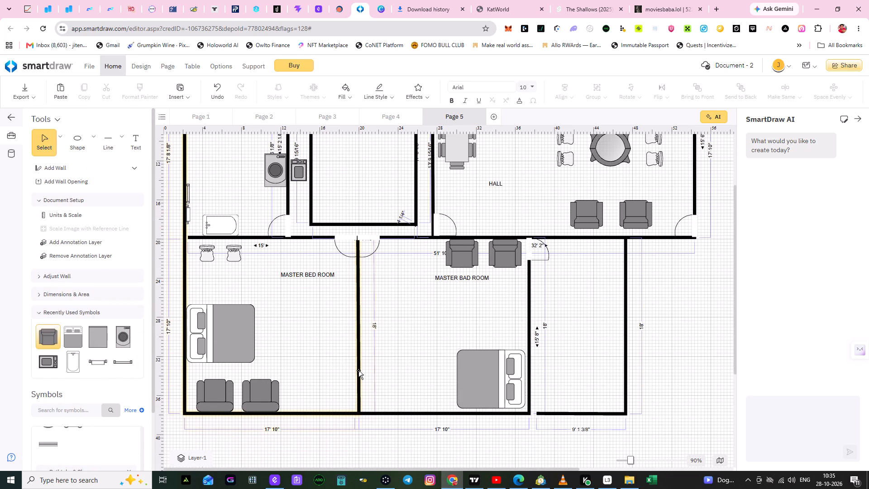
scroll(358, 370, "up", 6)
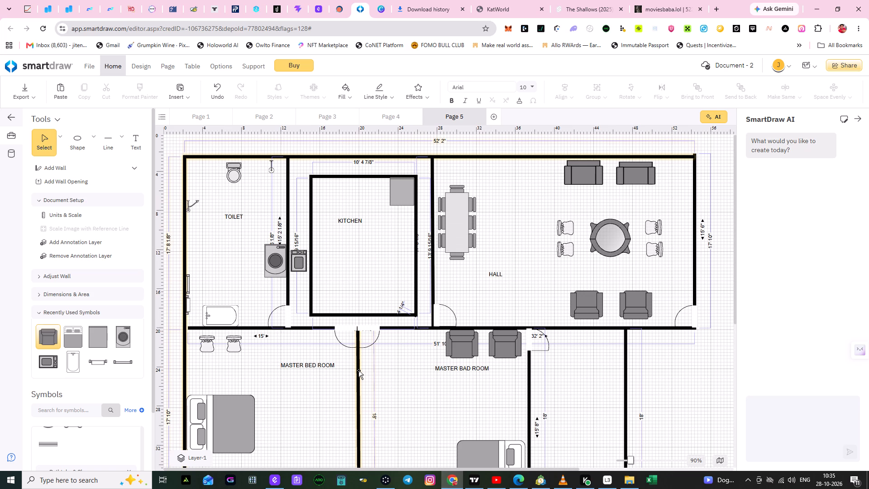
scroll(358, 370, "up", 1)
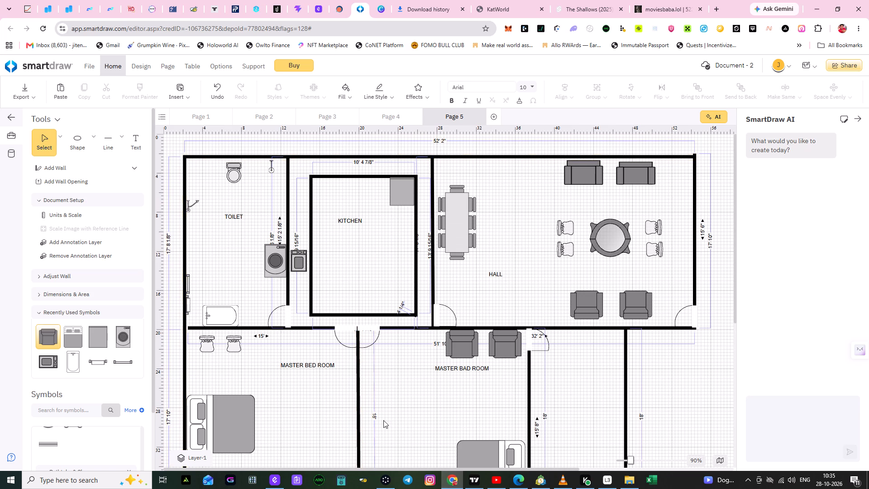
scroll(391, 426, "up", 1)
scroll(391, 426, "down", 2)
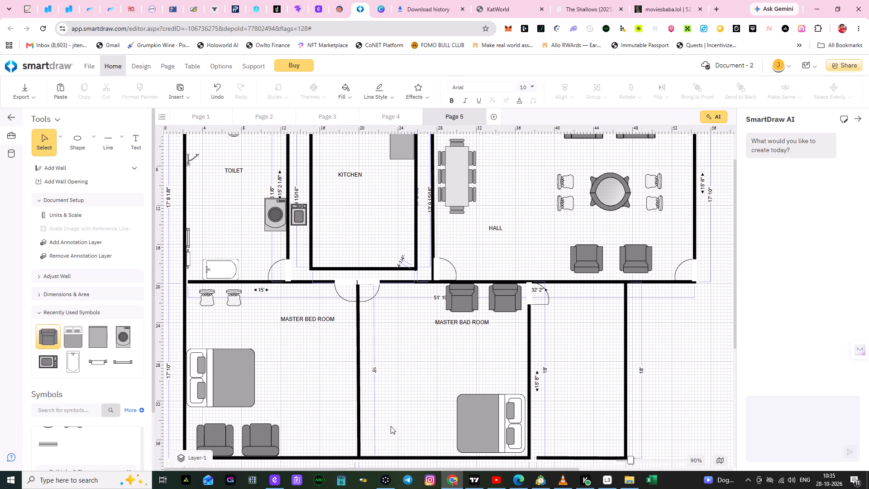
scroll(391, 426, "down", 2)
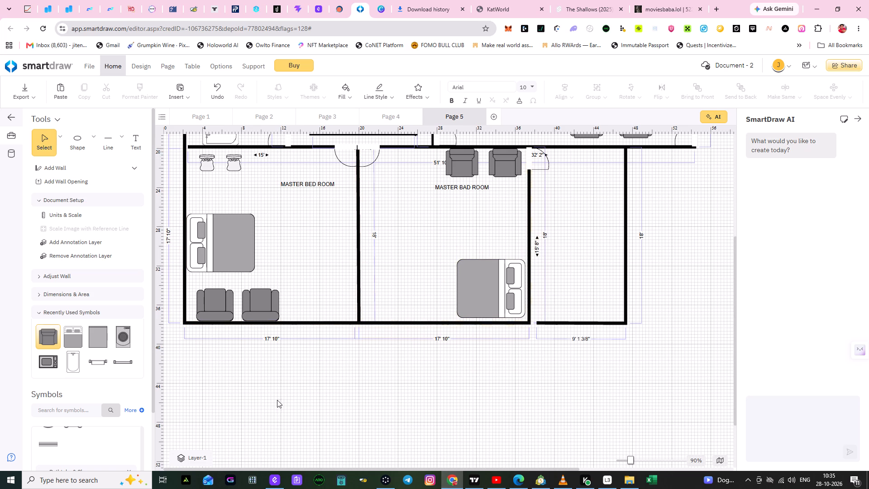
Add a Round Table for 4 with Chairs to the MASTER BAD ROOM between the armchairs and bed, at about left 29', top 24'.
left_click_drag(154, 379, 145, 417)
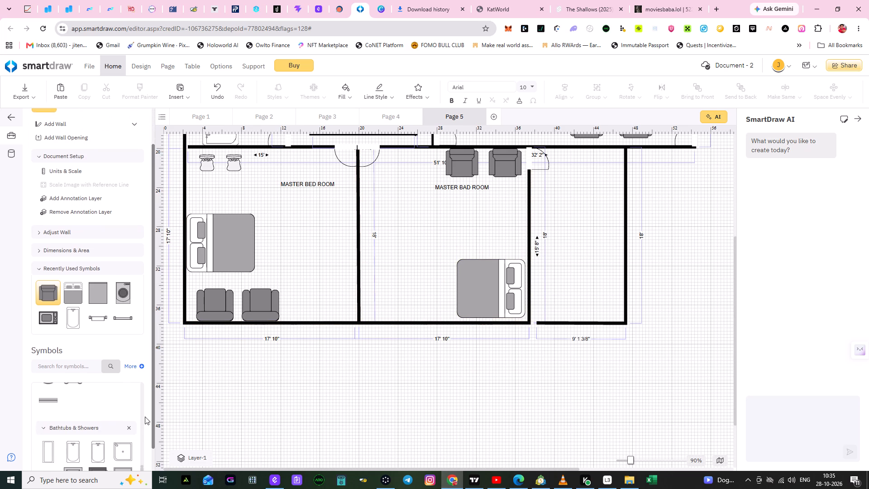
left_click_drag(145, 417, 137, 463)
scroll(101, 375, "down", 3)
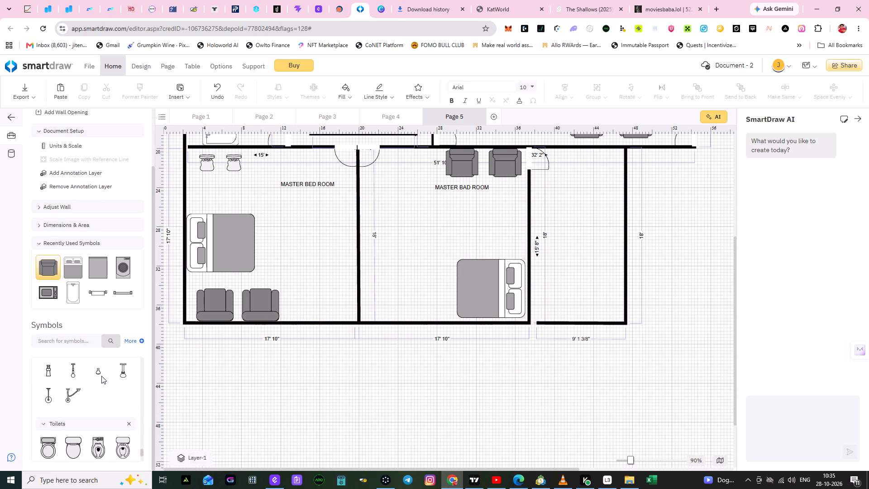
scroll(101, 376, "down", 5)
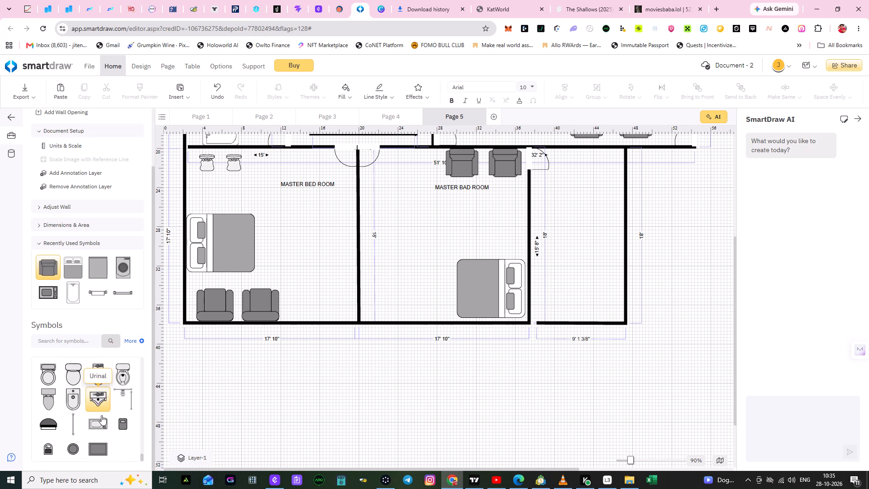
scroll(114, 421, "up", 3)
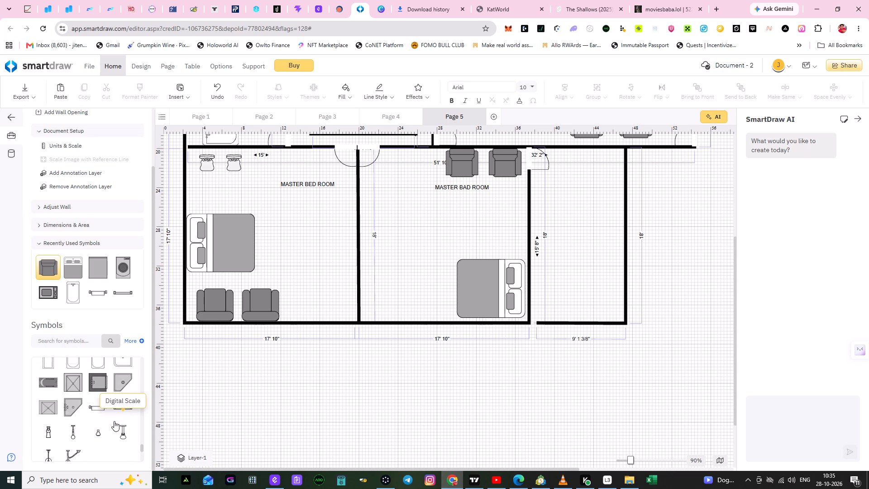
scroll(114, 421, "up", 8)
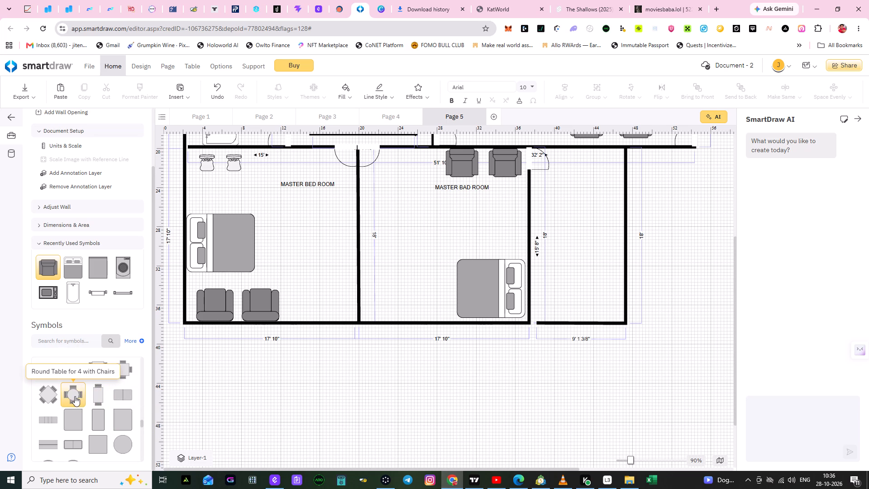
left_click_drag(74, 397, 204, 354)
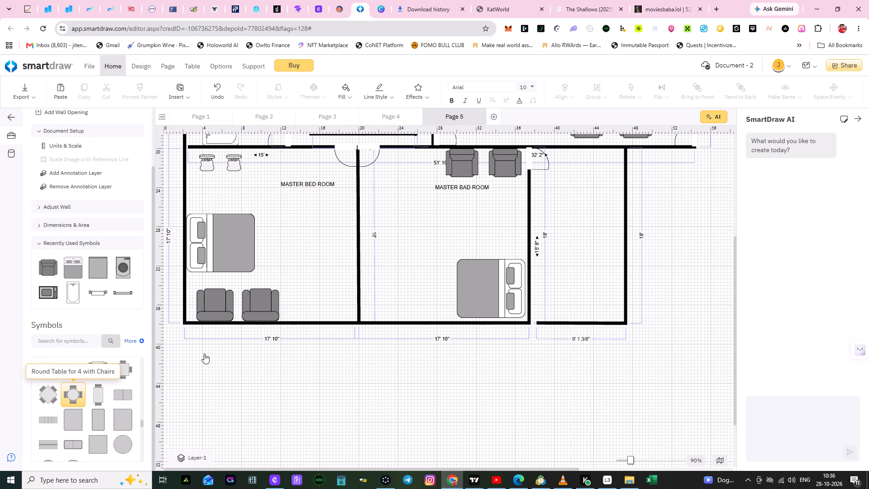
left_click_drag(204, 354, 474, 212)
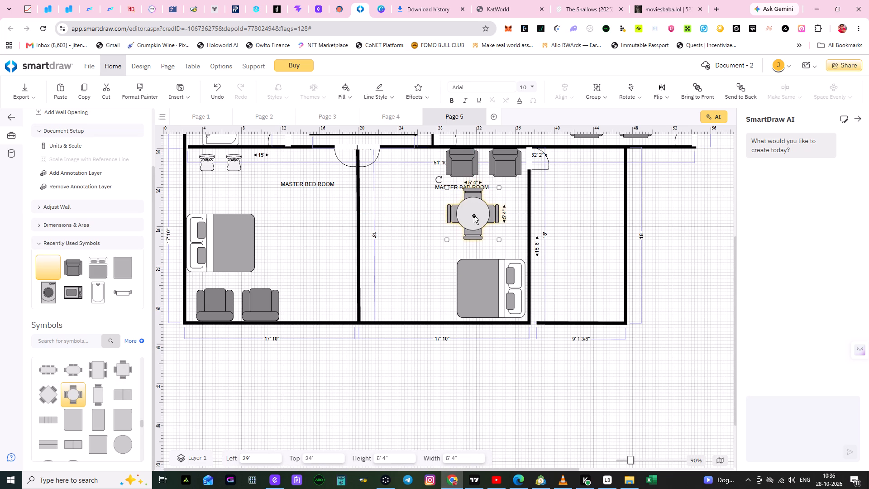
Shrink the round table to about 3' 8" by 3' 8" and shift it to about left 31', top 24' 4".
left_click(470, 224)
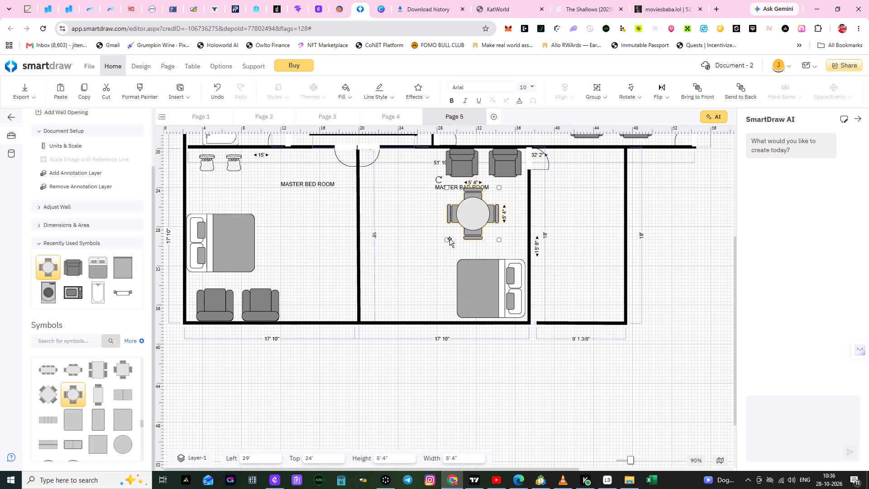
left_click_drag(445, 240, 462, 219)
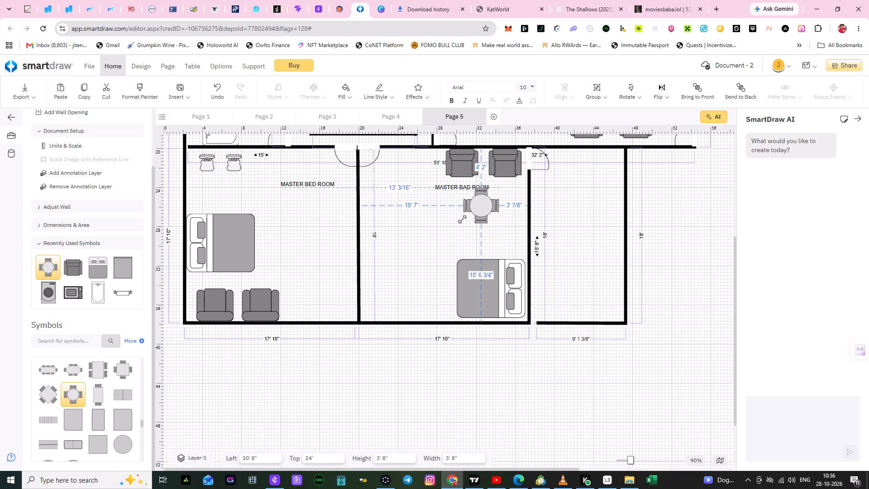
left_click_drag(462, 219, 463, 219)
left_click(445, 238)
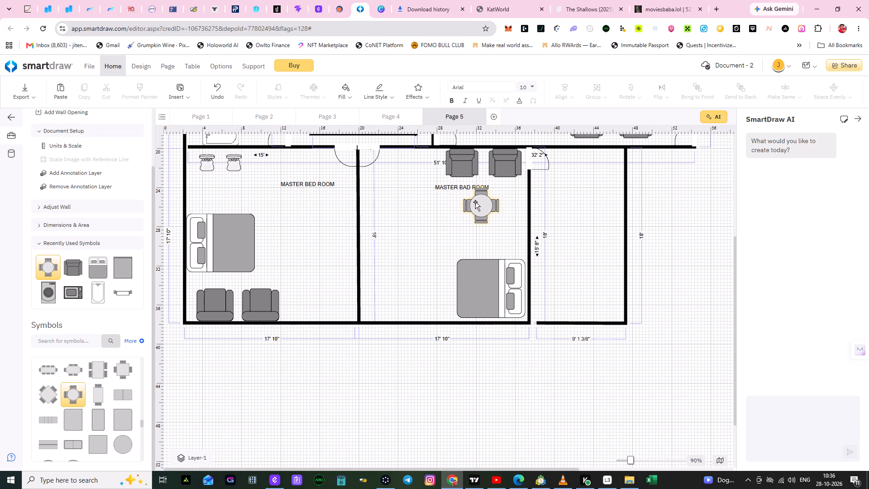
left_click_drag(475, 202, 480, 206)
left_click(429, 238)
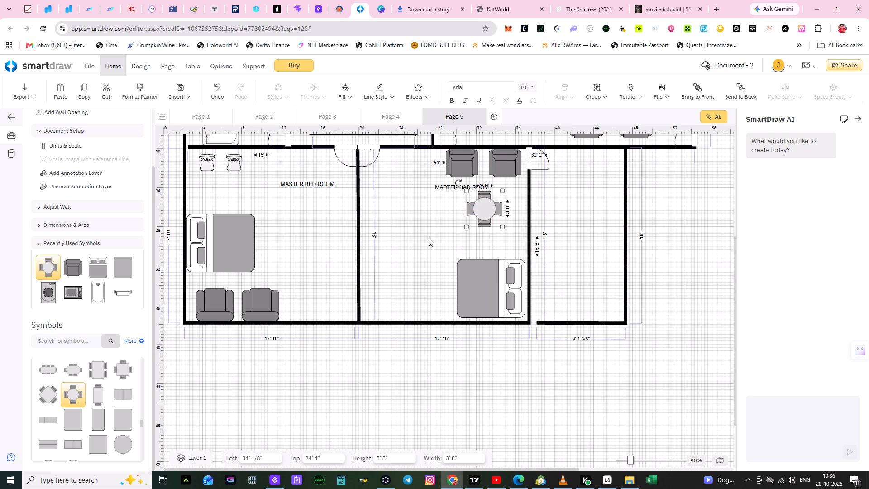
Move the MASTER BAD ROOM label toward the wall shared with the MASTER BED ROOM, level with that room's label.
left_click_drag(444, 185, 391, 186)
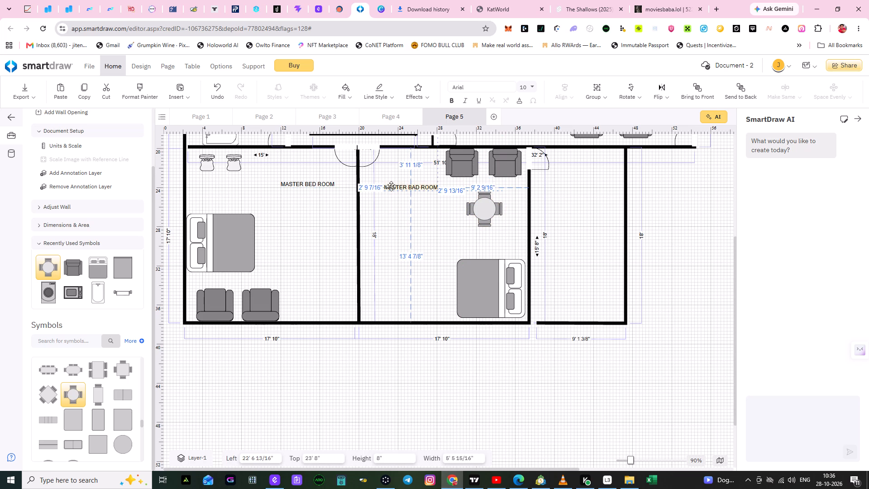
left_click_drag(391, 186, 386, 182)
left_click(404, 223)
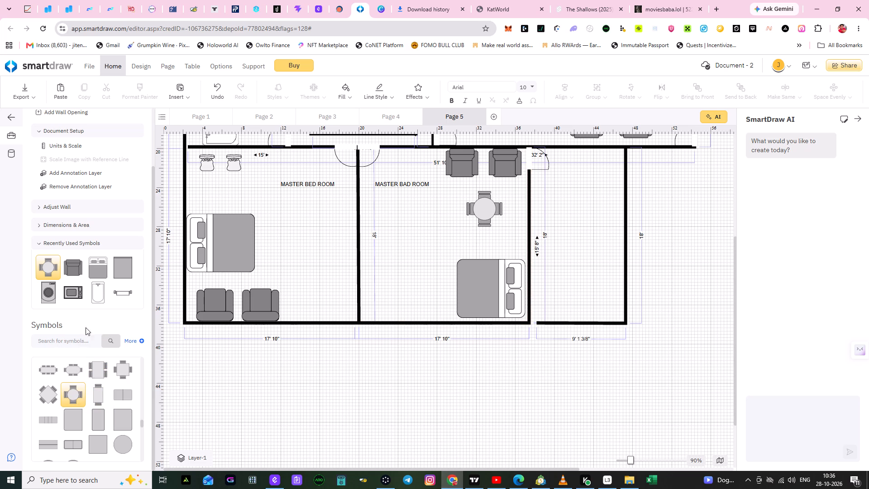
Look through the symbol library's categories for more furnishings, down to Toilets and back up to Room Outlines.
left_click_drag(141, 424, 141, 441)
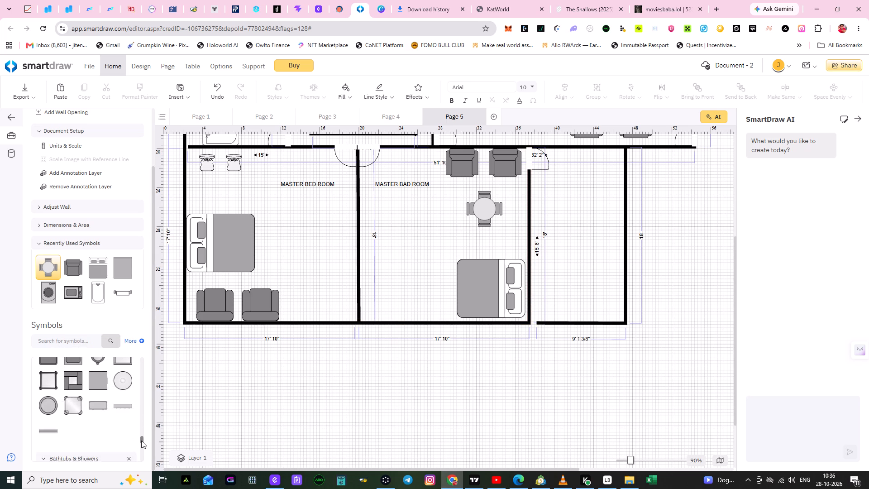
left_click_drag(141, 441, 141, 460)
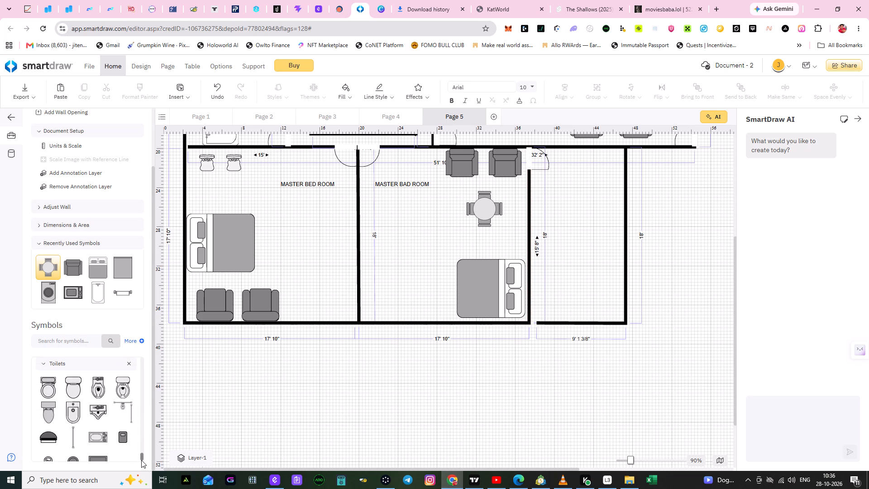
left_click_drag(141, 460, 143, 409)
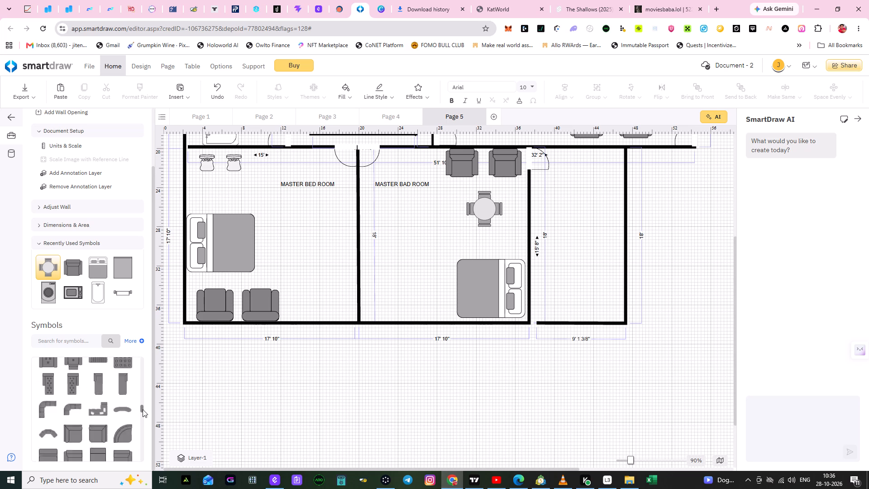
left_click_drag(143, 409, 143, 388)
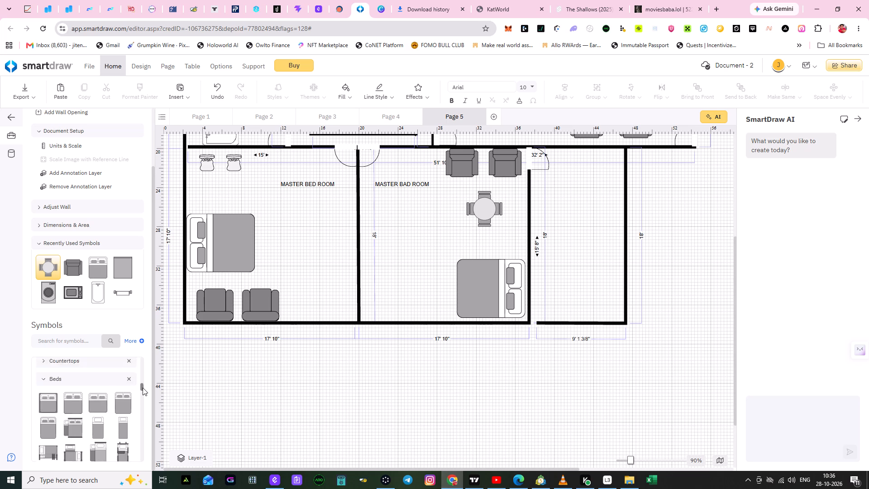
left_click_drag(143, 388, 144, 370)
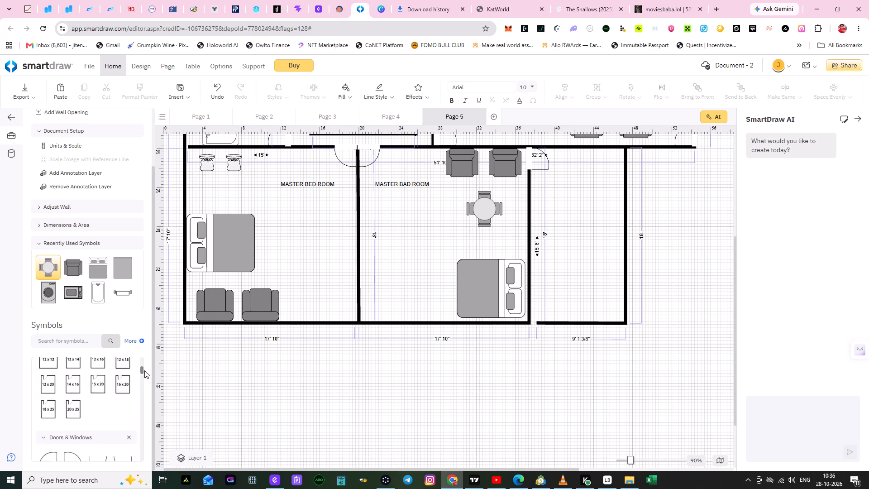
left_click_drag(144, 370, 148, 350)
Search the symbol library for CHAIR.
left_click(75, 341)
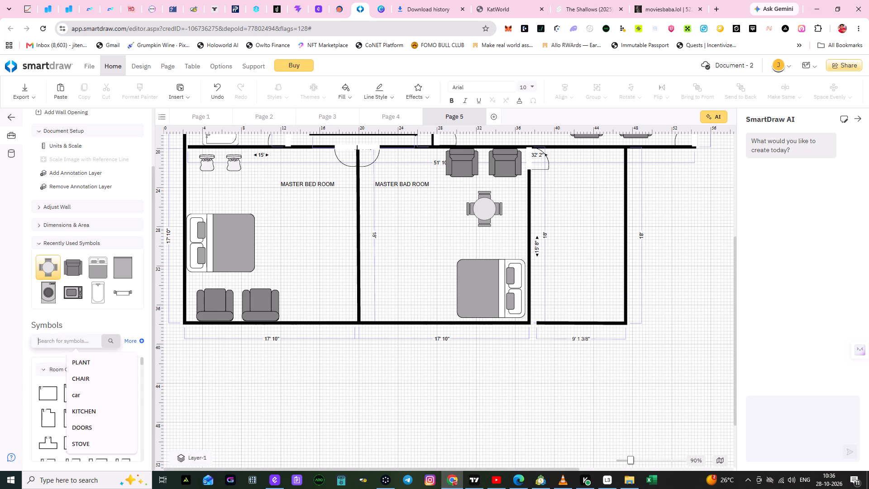
left_click(80, 381)
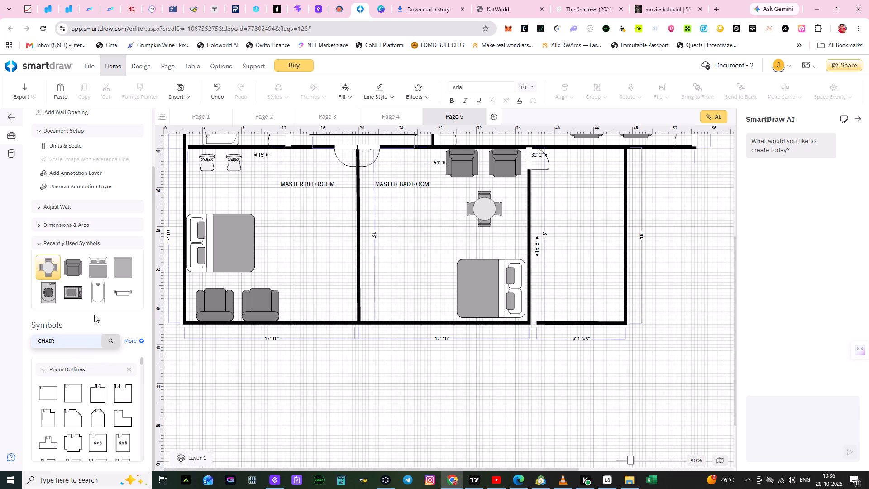
scroll(94, 315, "down", 2)
scroll(94, 315, "up", 3)
scroll(94, 315, "down", 4)
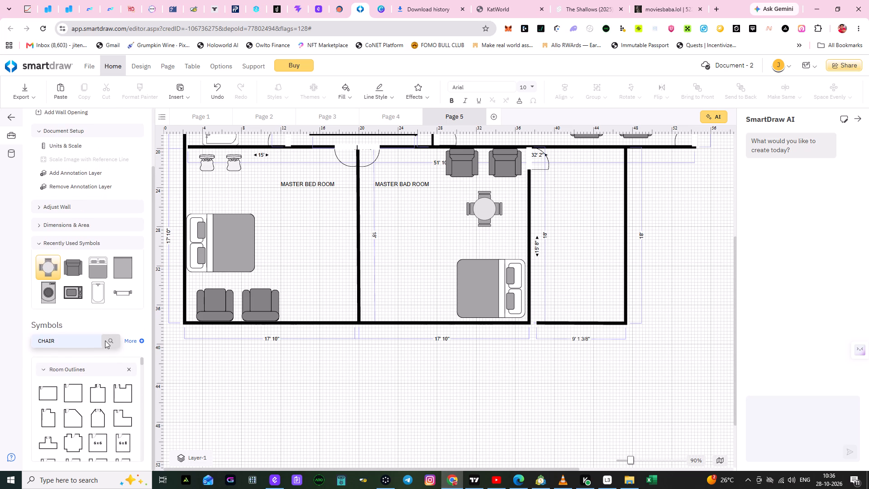
left_click(109, 340)
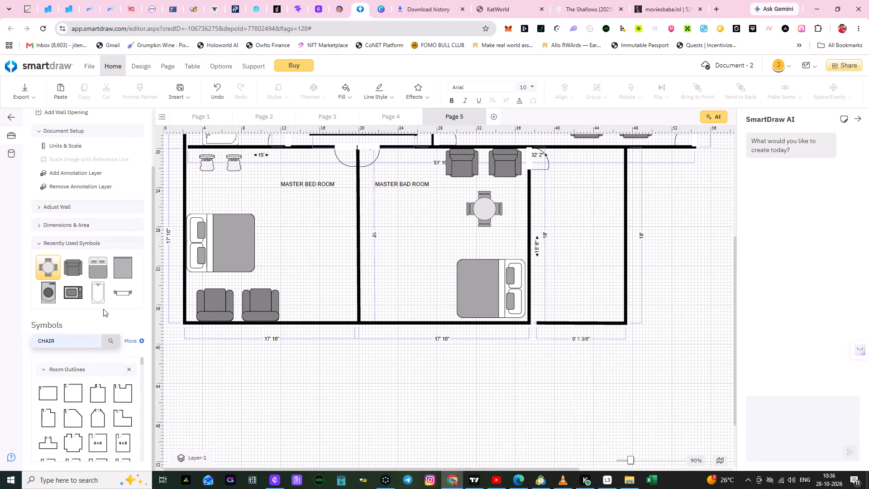
scroll(94, 360, "down", 1)
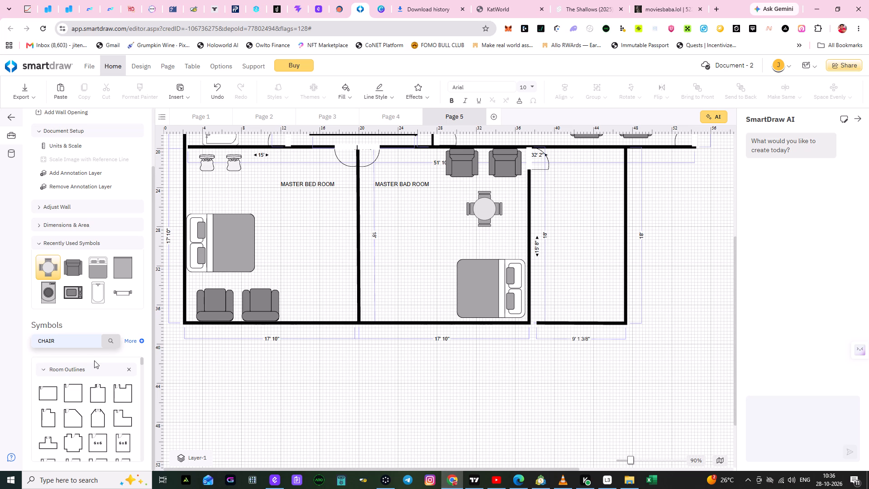
scroll(94, 360, "down", 2)
left_click(459, 132)
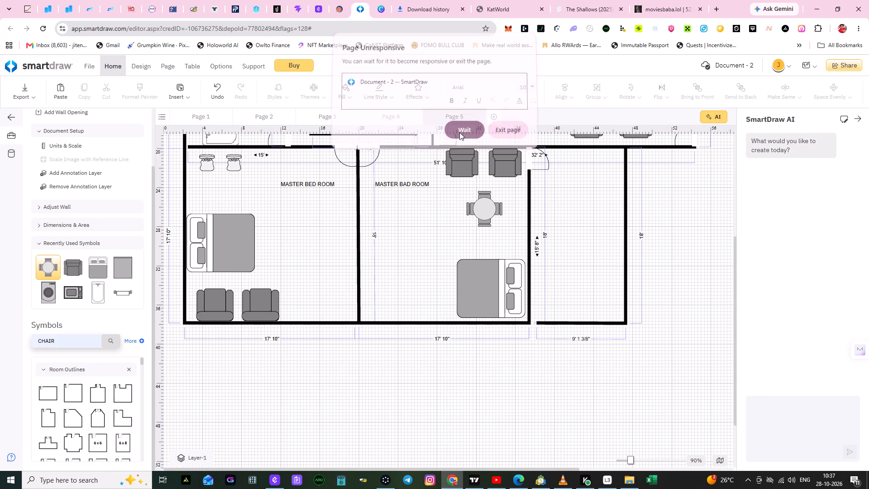
left_click(347, 388)
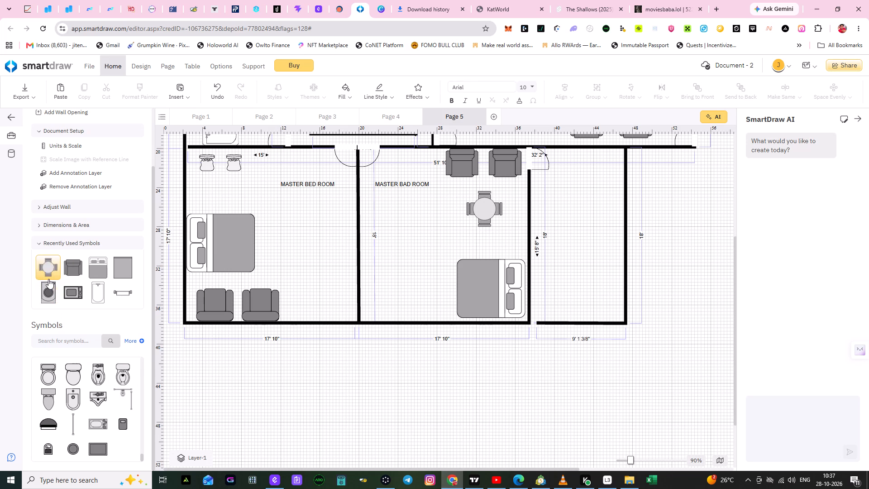
Search the symbol library for CHAIR again.
left_click(71, 338)
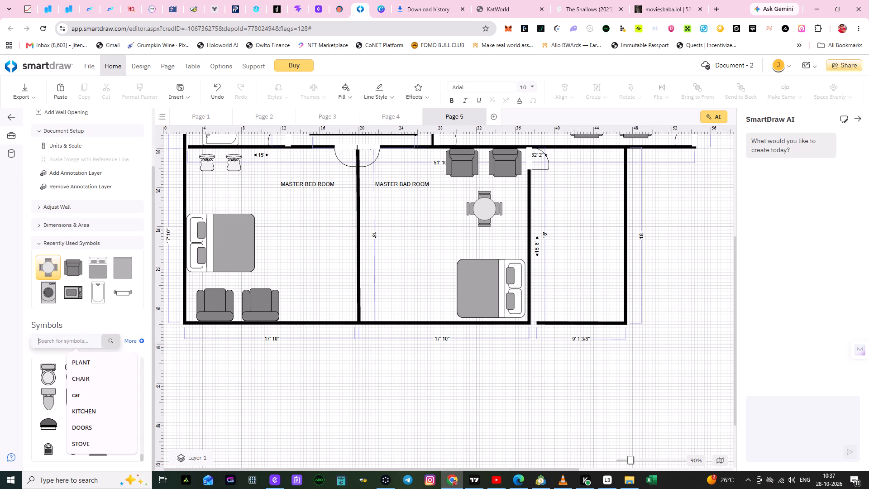
left_click(85, 377)
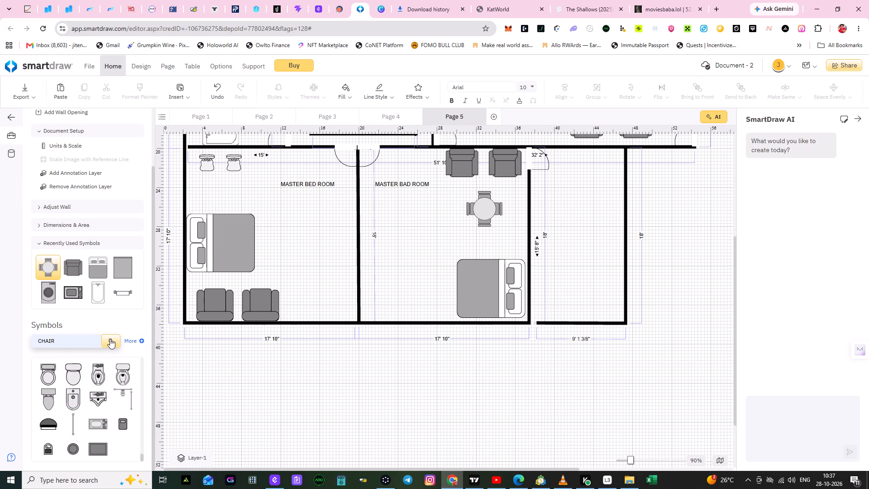
left_click(110, 339)
left_click(245, 352)
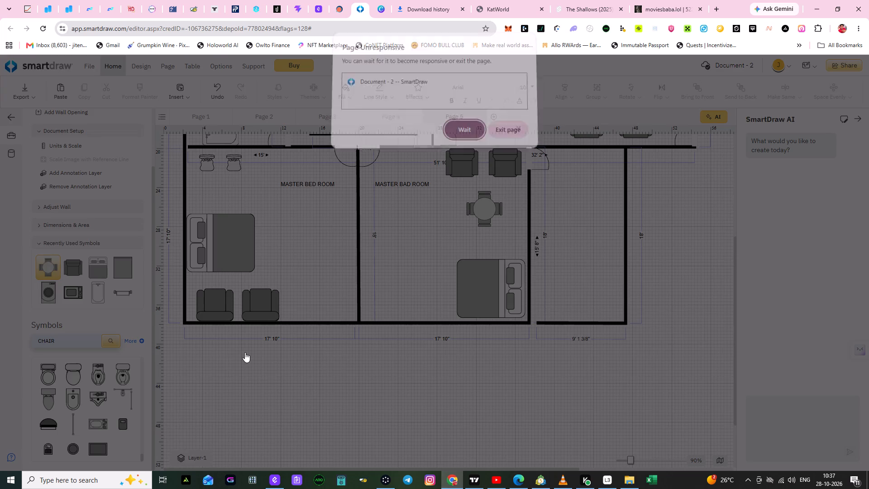
left_click(466, 134)
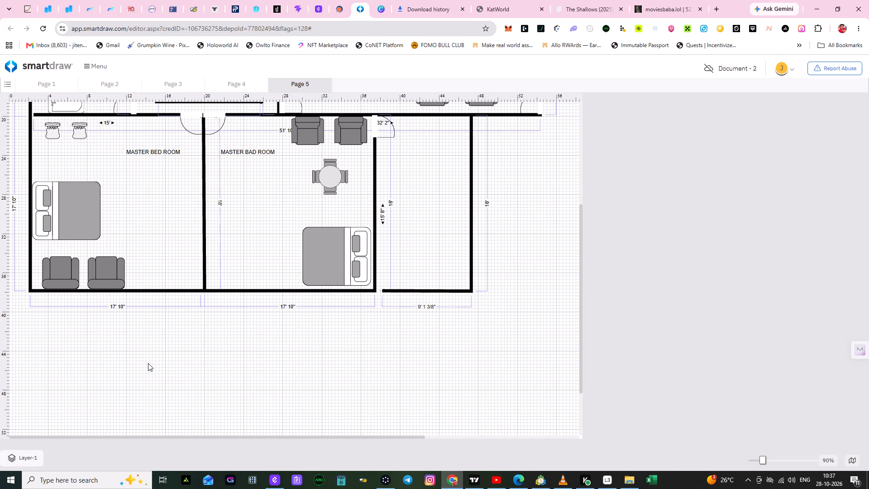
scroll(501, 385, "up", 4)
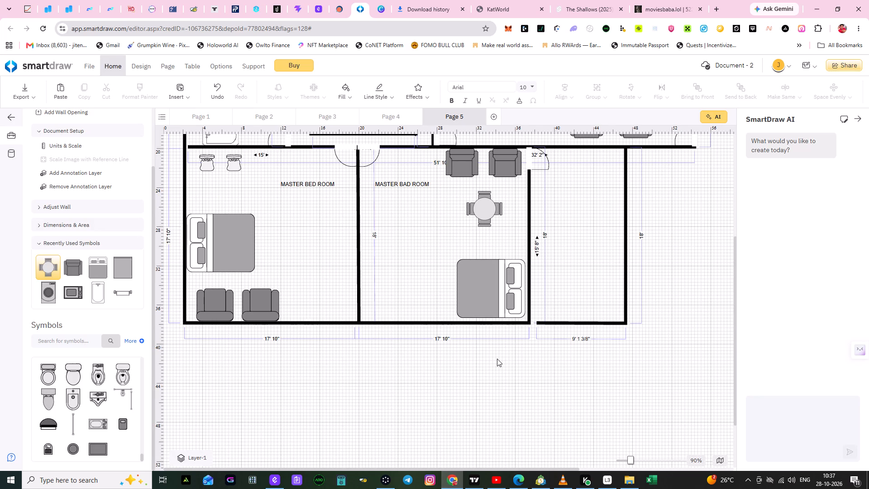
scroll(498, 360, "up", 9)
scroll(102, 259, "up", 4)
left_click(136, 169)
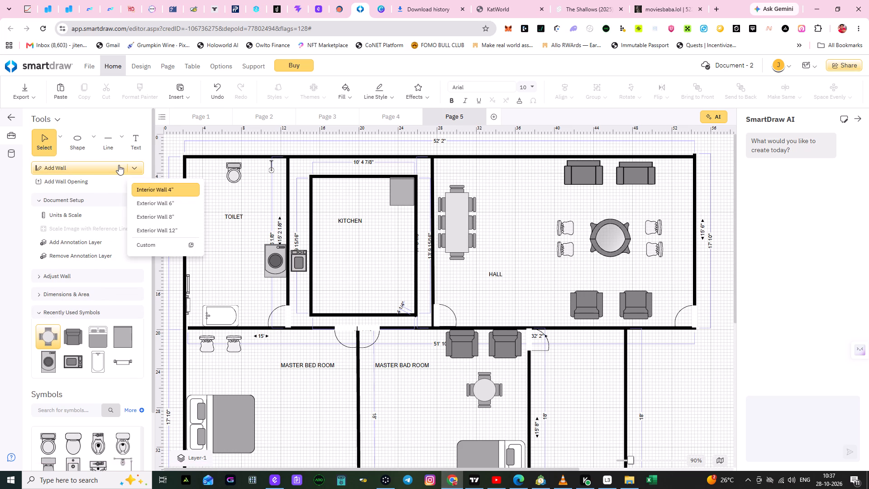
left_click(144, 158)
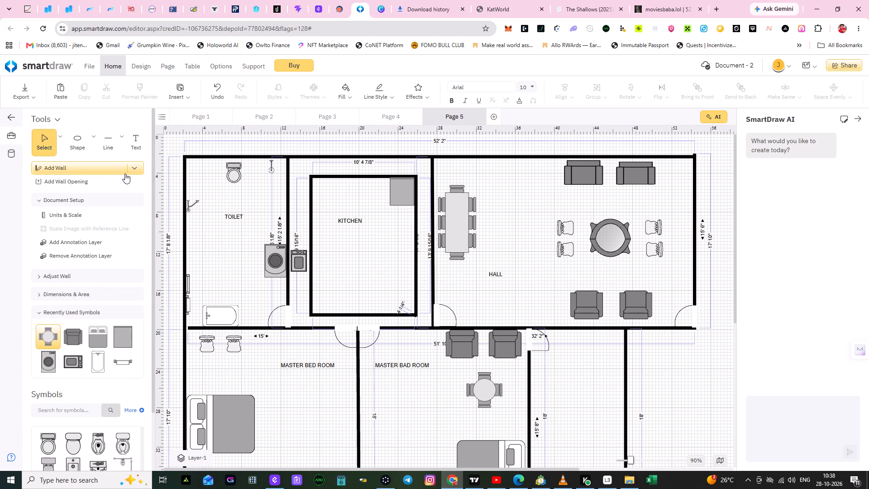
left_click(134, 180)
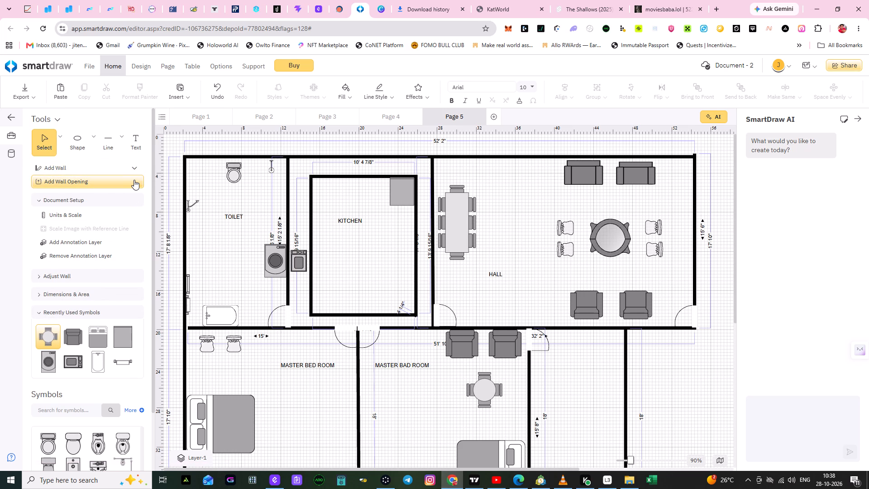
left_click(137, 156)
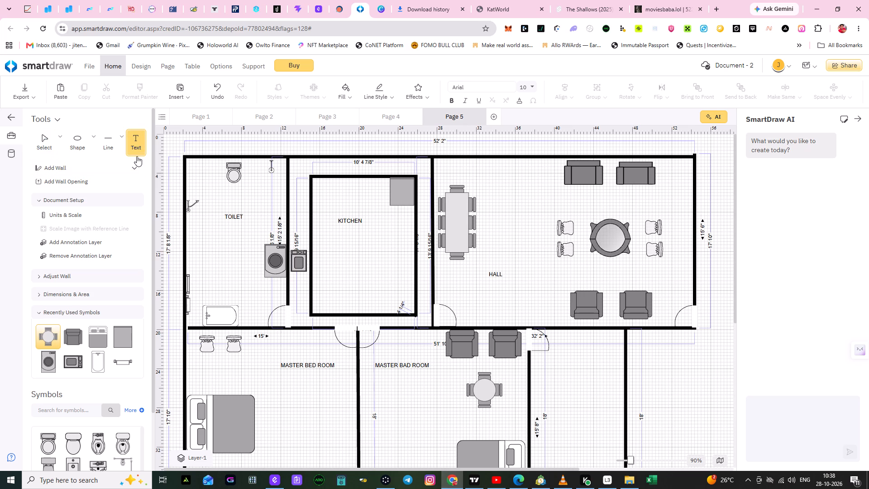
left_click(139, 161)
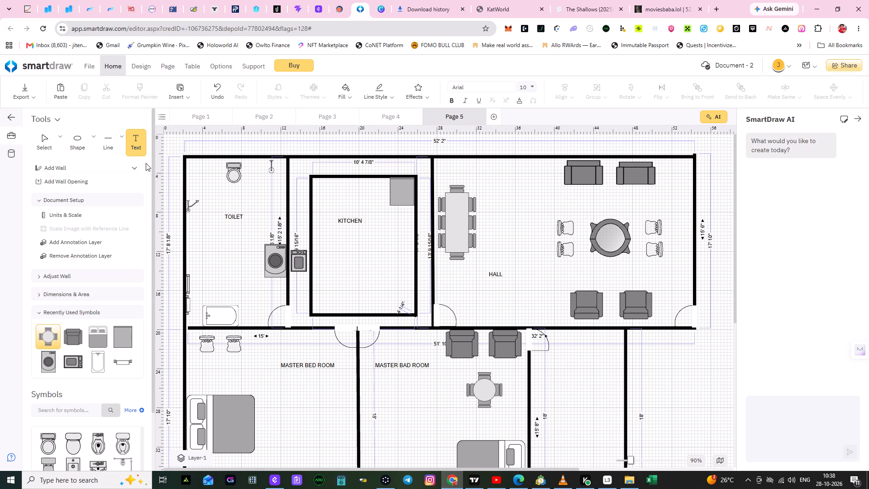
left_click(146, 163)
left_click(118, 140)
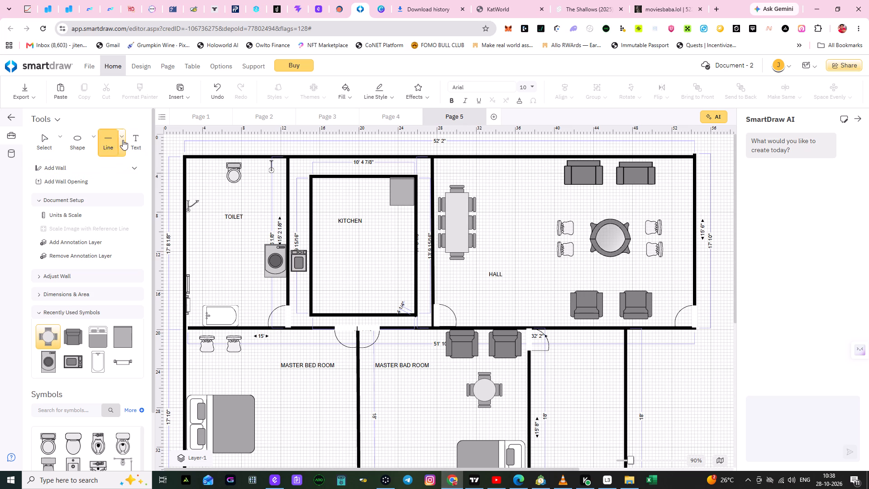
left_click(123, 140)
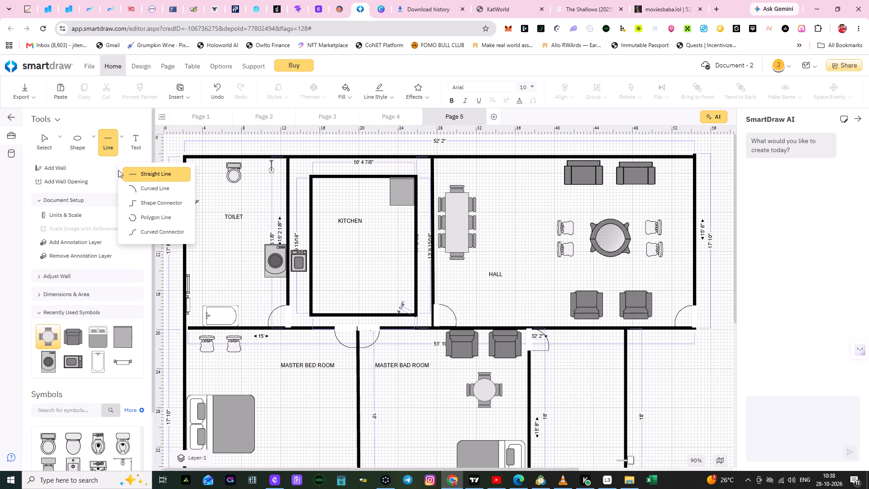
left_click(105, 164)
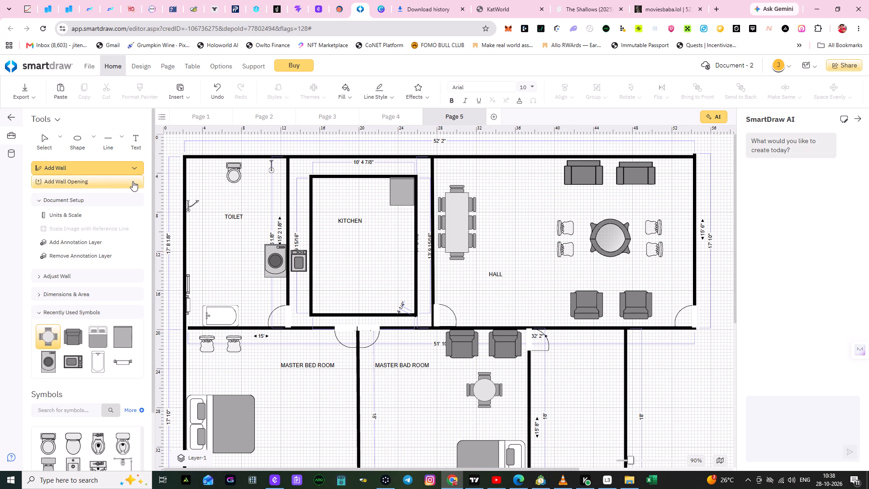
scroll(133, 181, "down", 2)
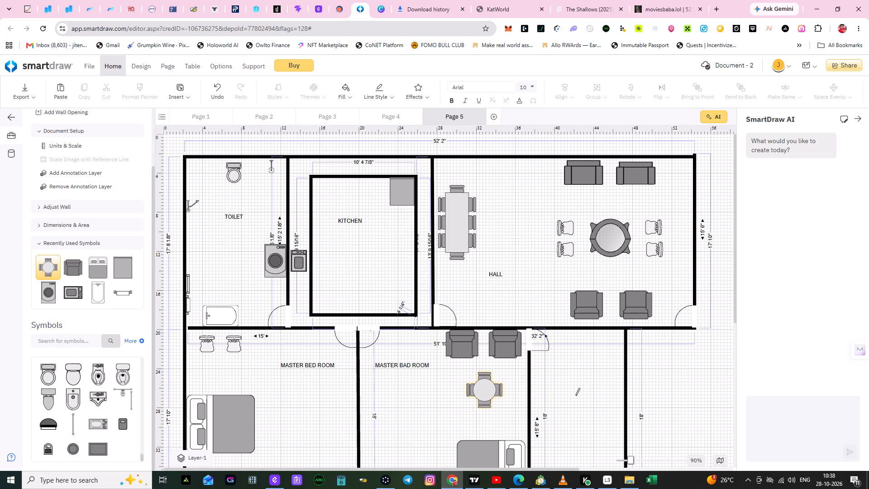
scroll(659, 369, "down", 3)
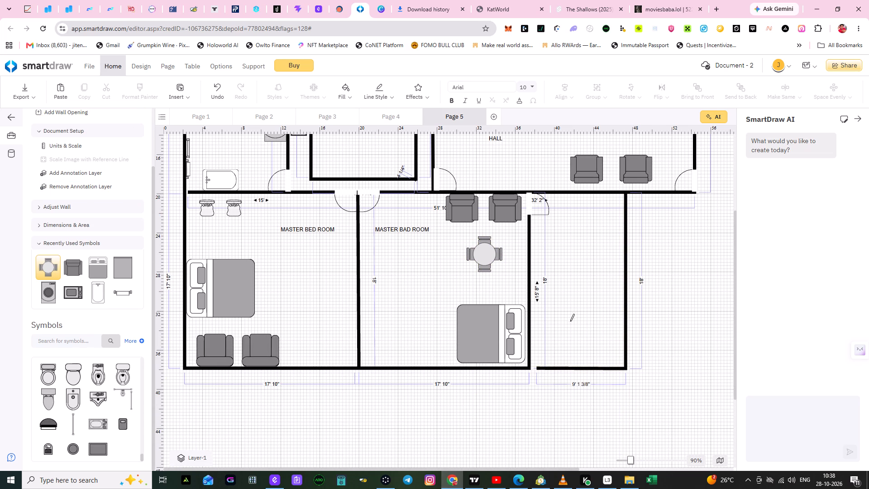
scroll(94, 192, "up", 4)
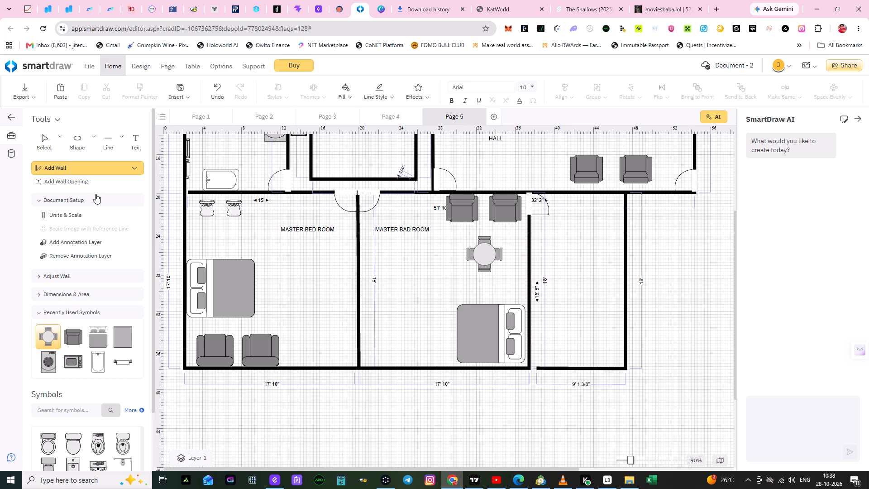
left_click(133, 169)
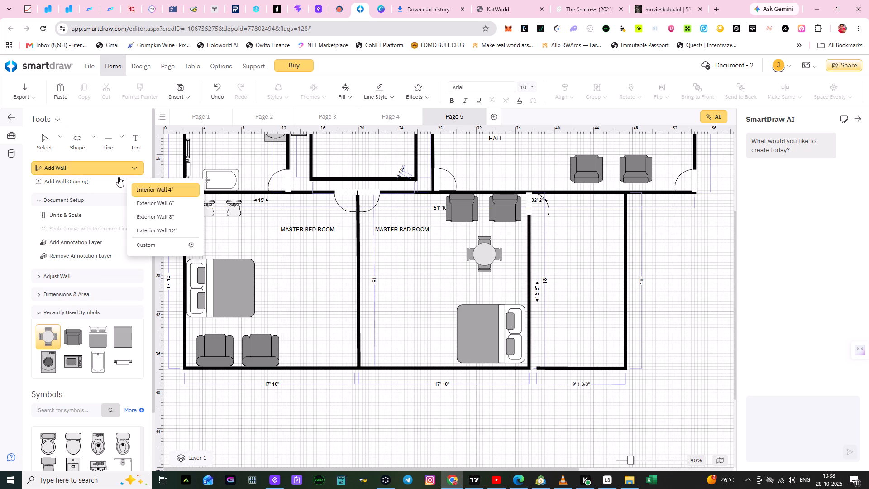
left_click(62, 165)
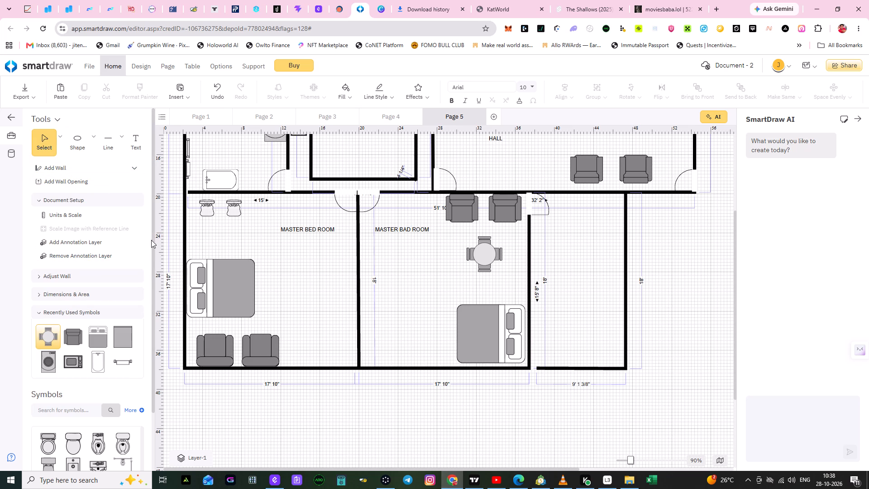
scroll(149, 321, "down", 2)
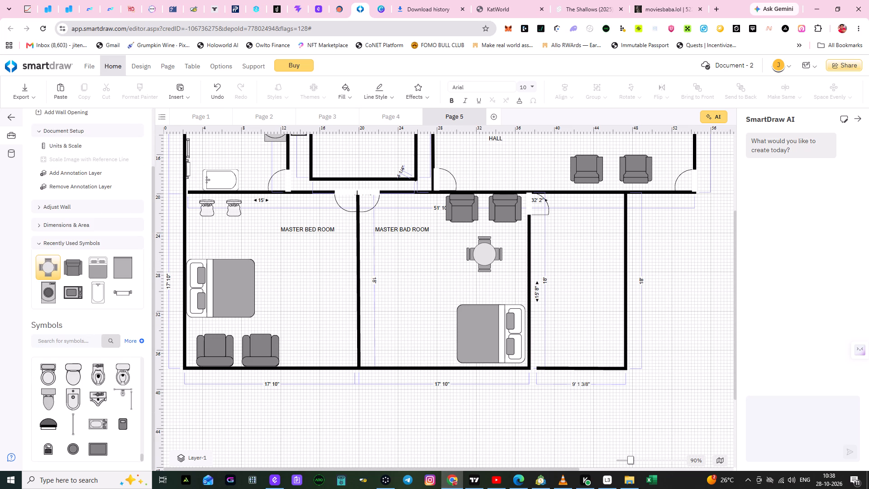
Place a 6' wide by 3' high rectangle outside the HALL's outer end wall, starting at the wall's upper corner.
scroll(489, 379, "down", 2)
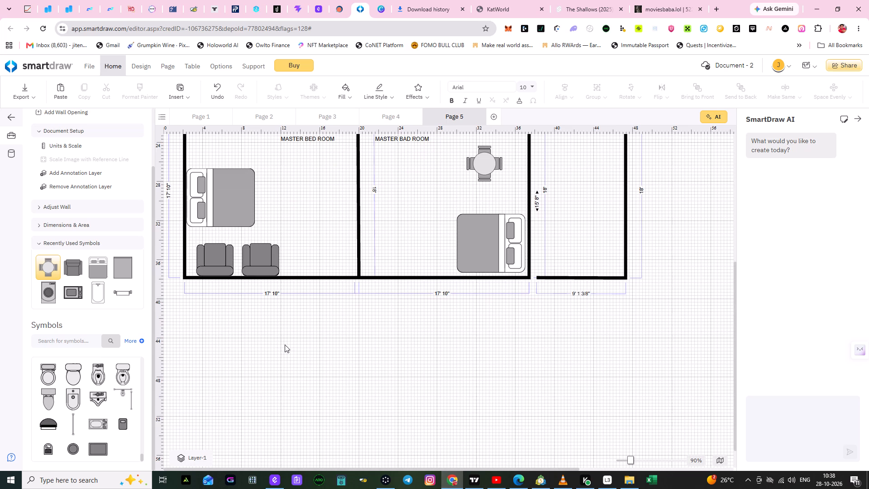
scroll(515, 345, "up", 4)
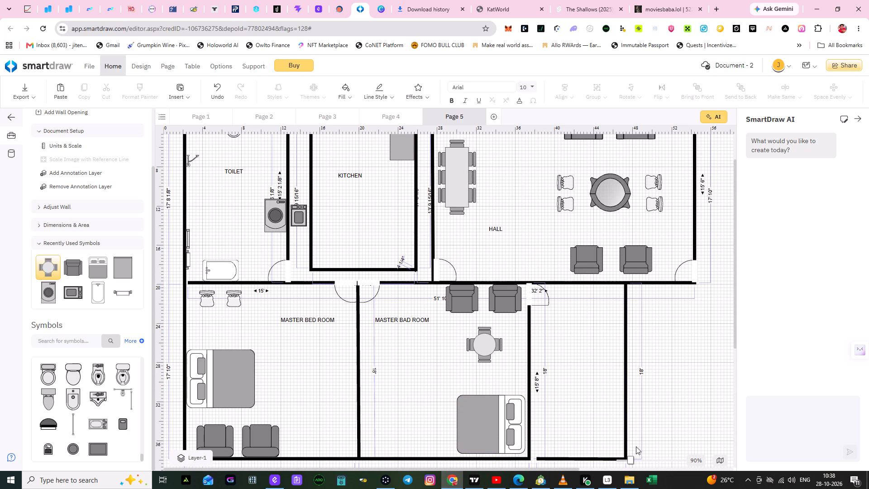
left_click_drag(511, 469, 587, 464)
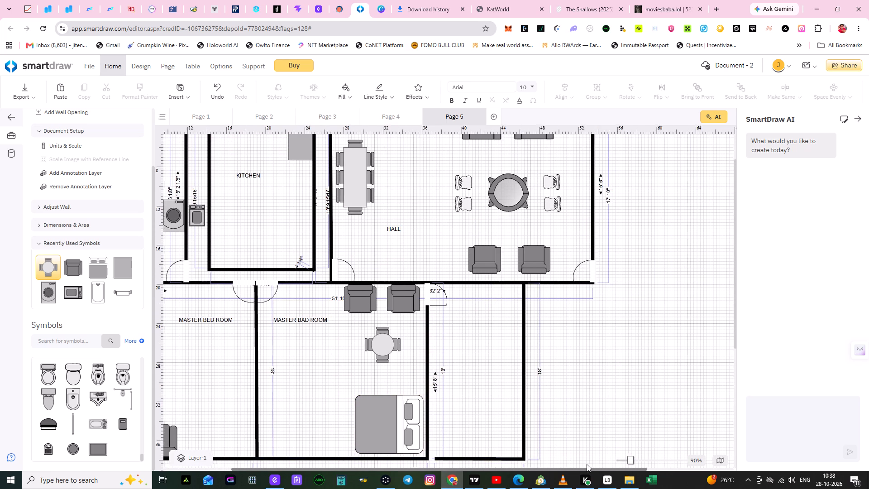
left_click_drag(587, 464, 616, 459)
scroll(609, 372, "down", 2)
scroll(609, 372, "up", 7)
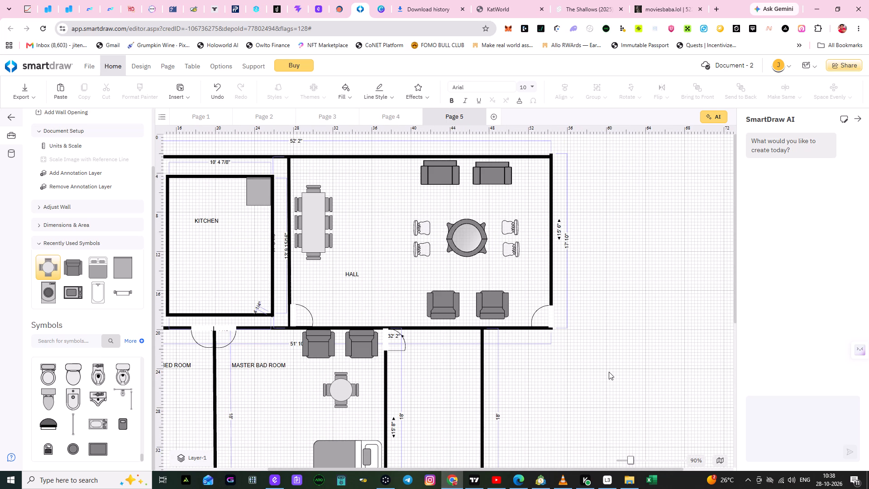
scroll(609, 372, "up", 1)
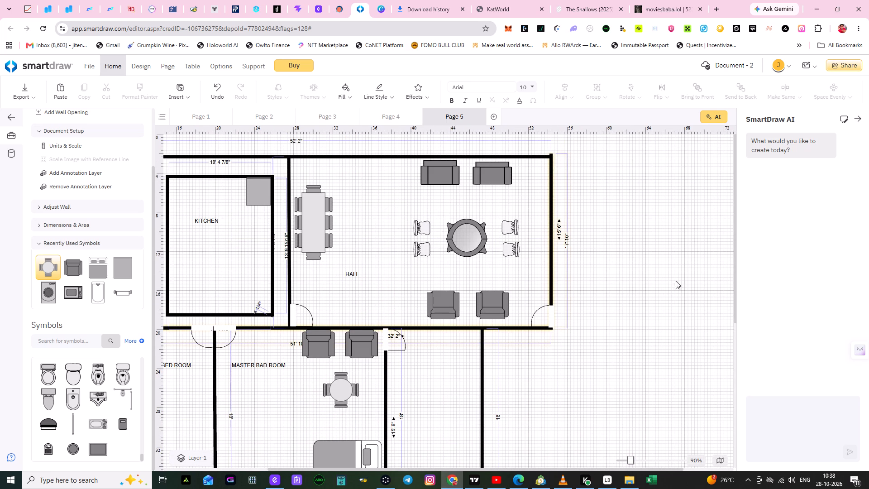
scroll(93, 182, "up", 3)
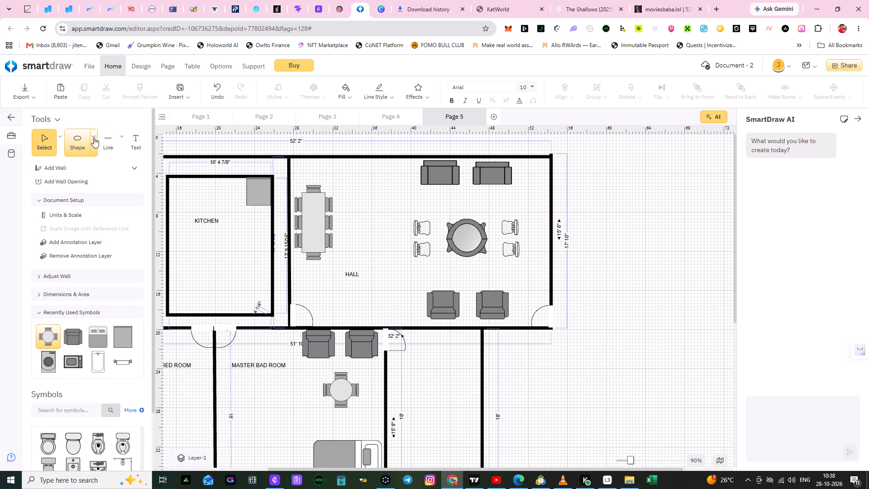
left_click(94, 138)
left_click(105, 177)
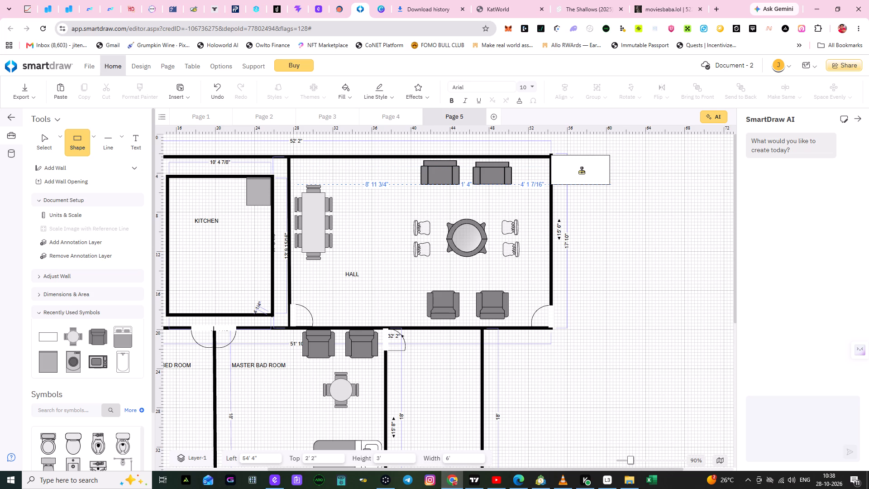
left_click(582, 171)
left_click_drag(607, 182, 616, 209)
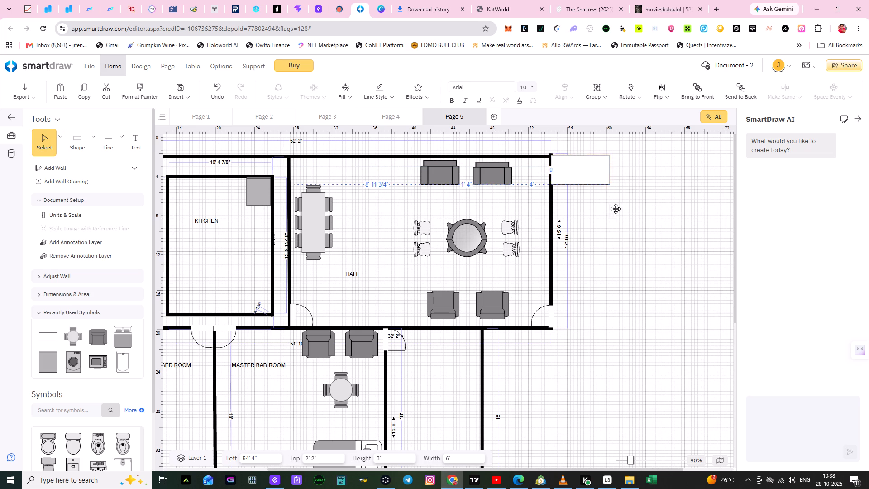
left_click_drag(616, 209, 609, 186)
left_click(609, 186)
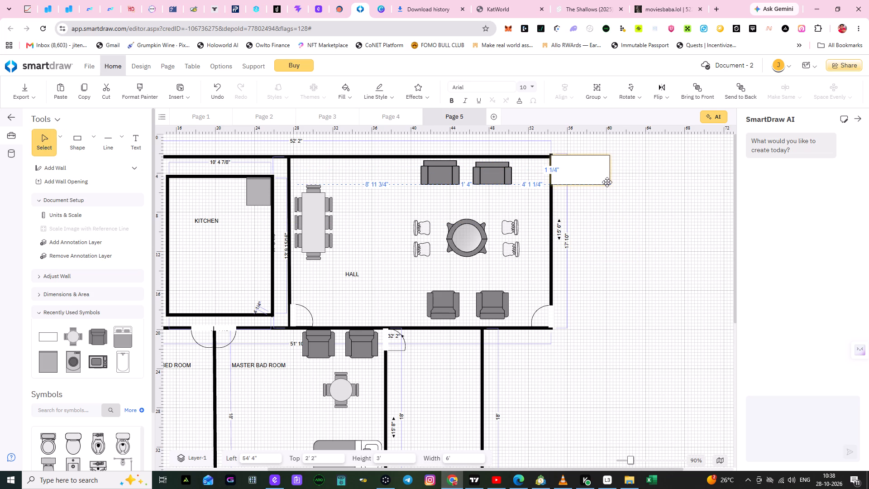
Enlarge the rectangle beside the HALL to a height of 17' 10" and a width of 16' 4".
left_click_drag(581, 186, 589, 257)
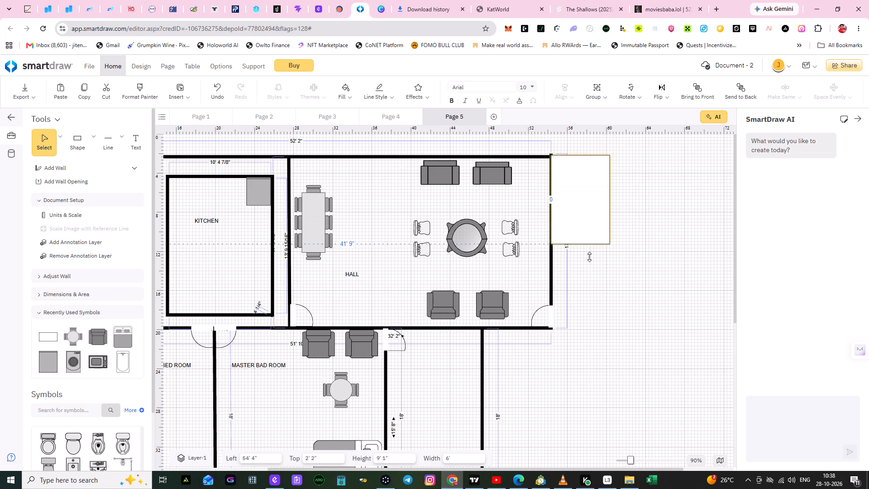
left_click_drag(589, 257, 589, 328)
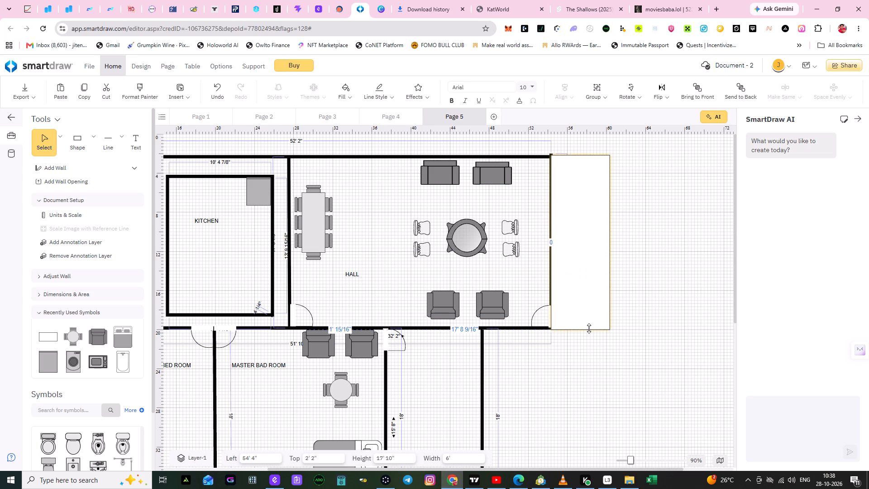
left_click_drag(589, 328, 589, 328)
left_click(592, 263)
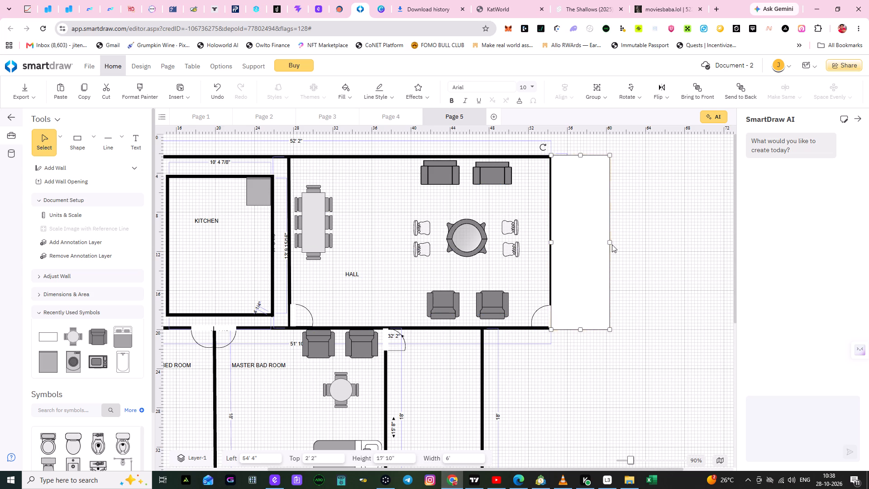
left_click_drag(609, 243, 684, 237)
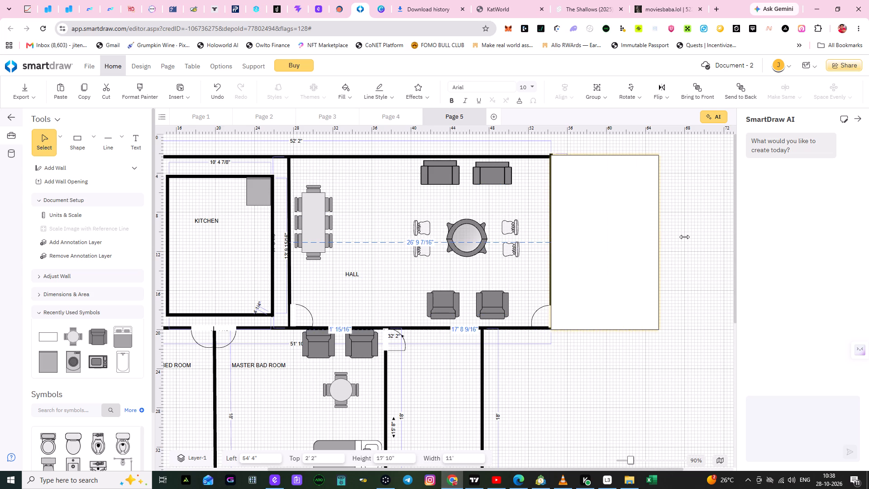
left_click_drag(684, 237, 711, 236)
left_click(655, 248)
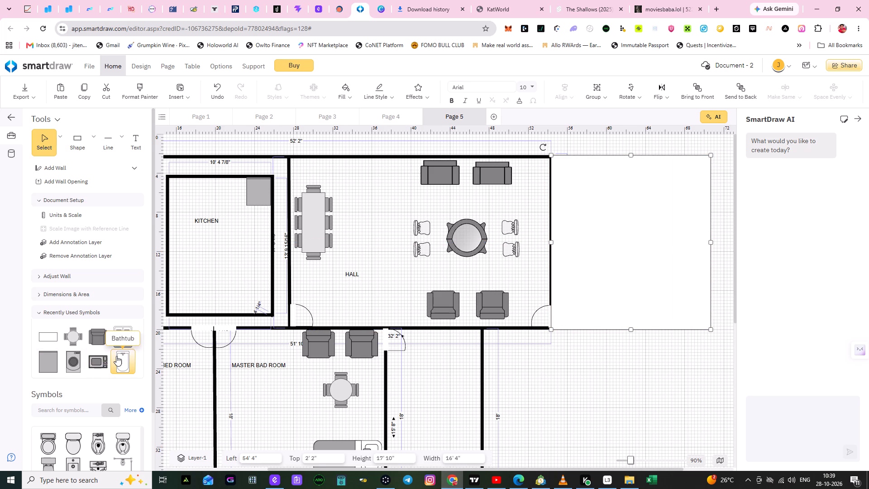
Search the symbol library for PLANT.
scroll(117, 355, "down", 4)
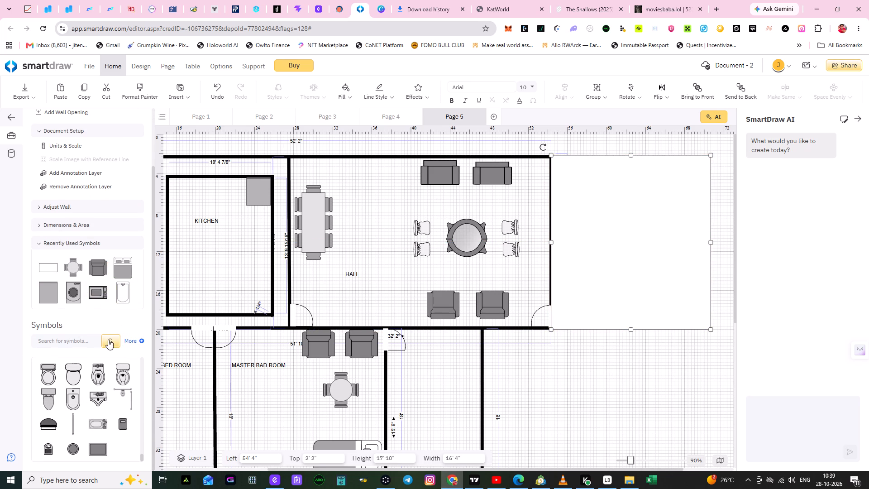
left_click(64, 342)
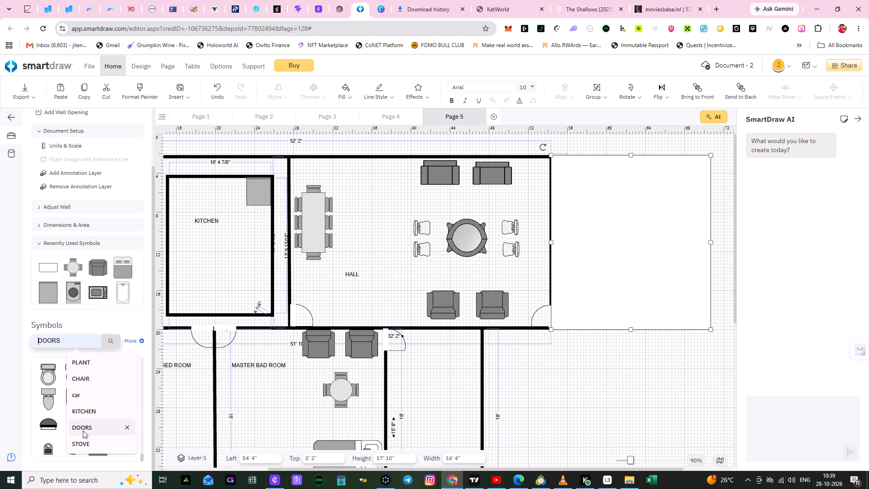
scroll(86, 412, "down", 2)
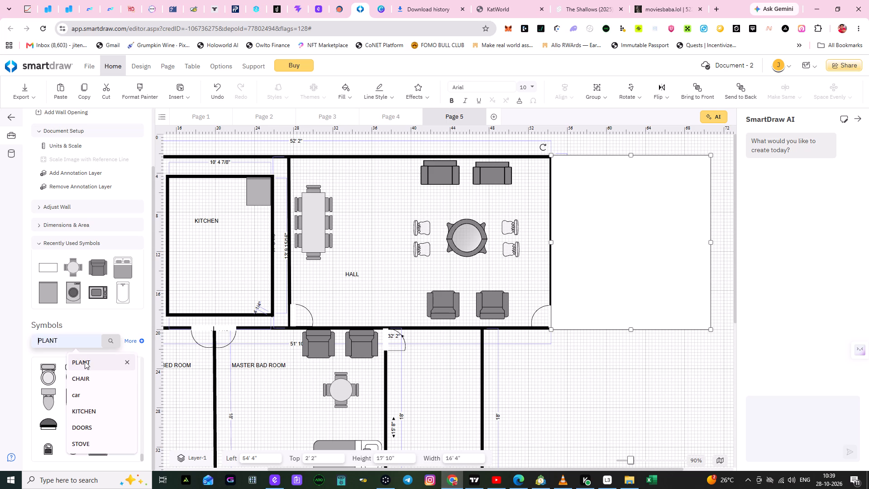
left_click(85, 361)
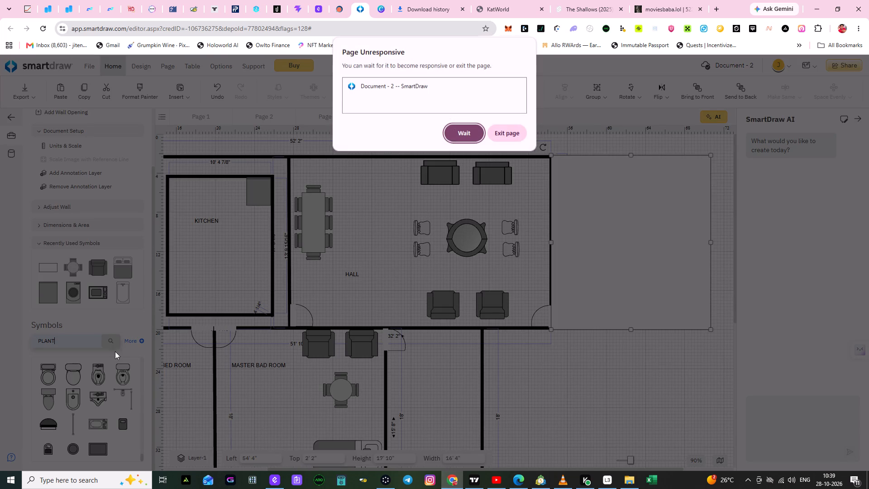
left_click(461, 134)
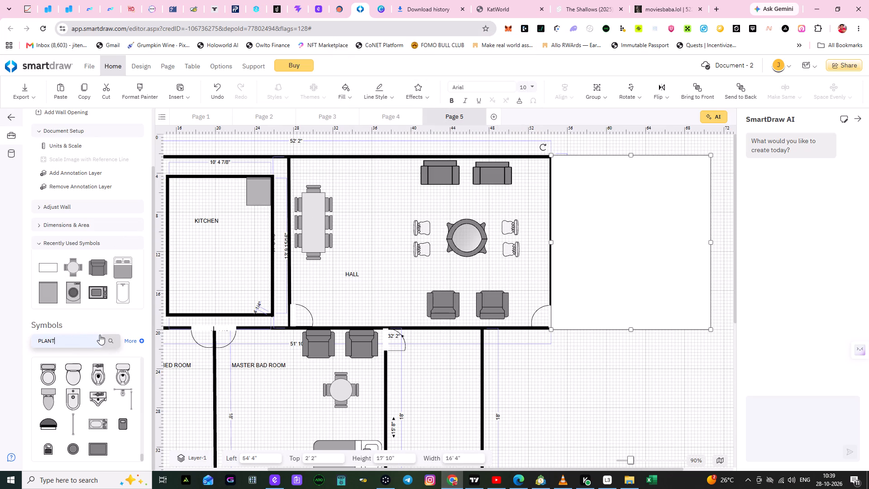
Place two 2' Plant symbols from Landscape Features side by side along the rectangle's upper edge, starting near the HALL corner.
scroll(100, 335, "down", 3)
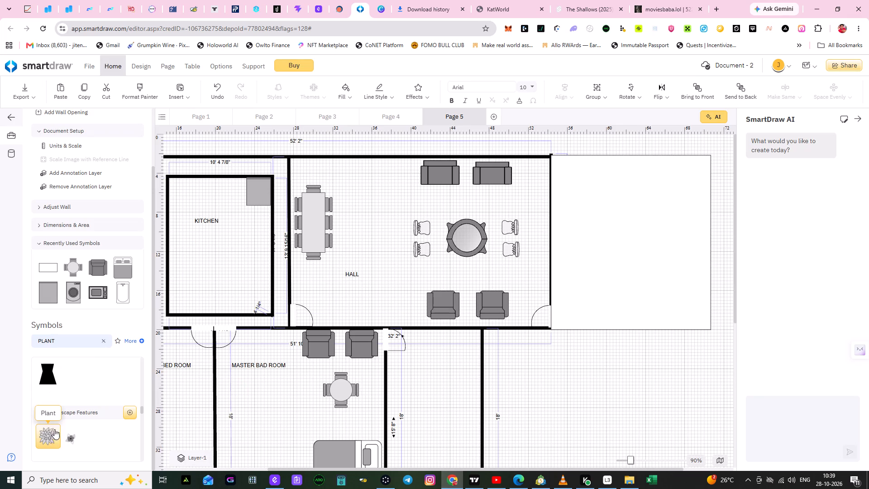
left_click_drag(52, 439, 596, 168)
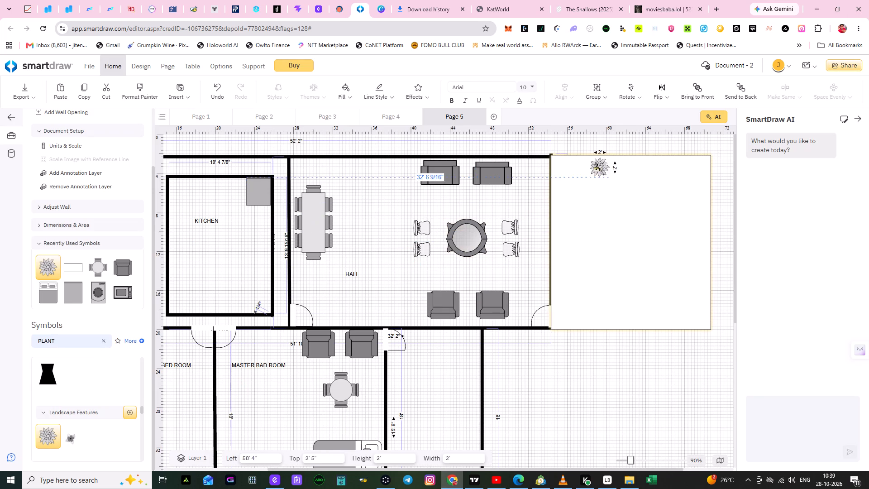
left_click_drag(596, 168, 567, 169)
left_click(601, 240)
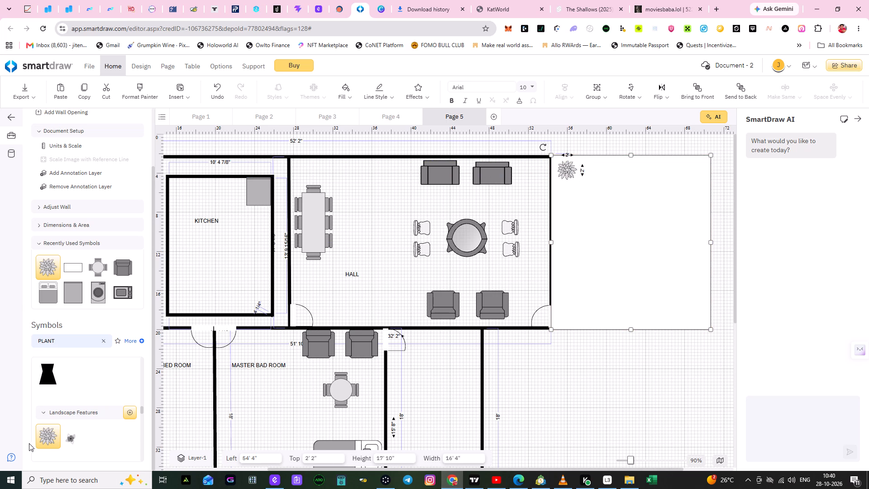
left_click_drag(42, 441, 612, 188)
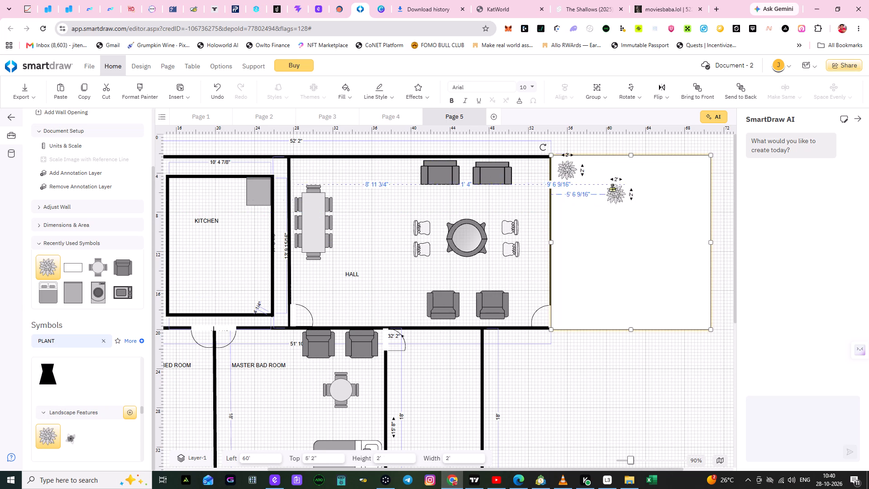
left_click_drag(612, 188, 607, 168)
left_click(617, 219)
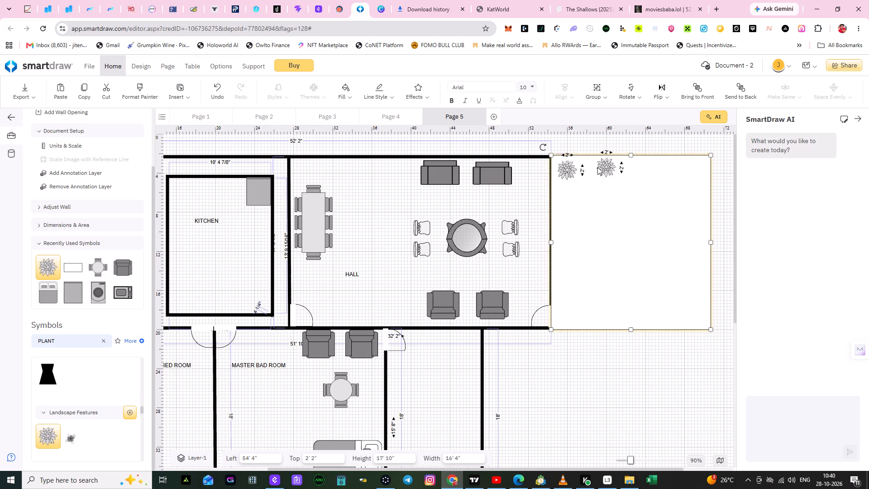
left_click(603, 167)
left_click(624, 205)
Add three more Plant symbols in a column inside the rectangle, along the HALL's outer wall below the corner plant.
left_click_drag(45, 437, 526, 231)
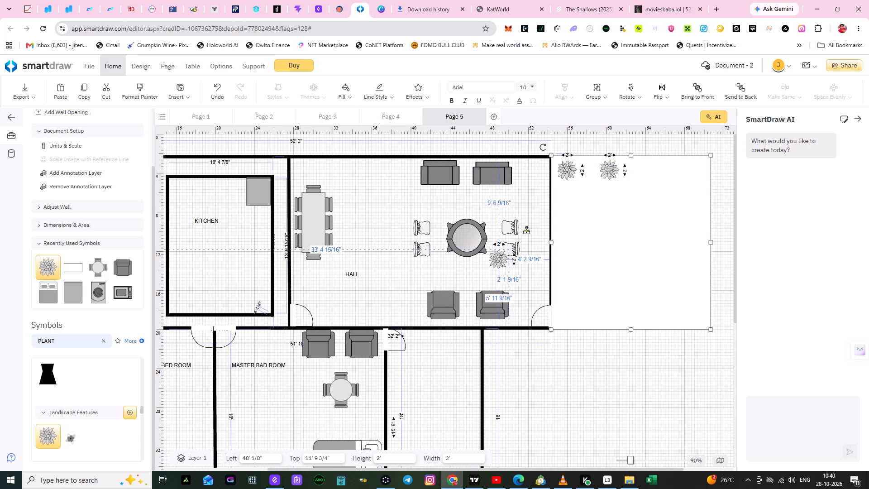
left_click_drag(526, 231, 565, 211)
left_click(583, 259)
left_click_drag(39, 433, 432, 311)
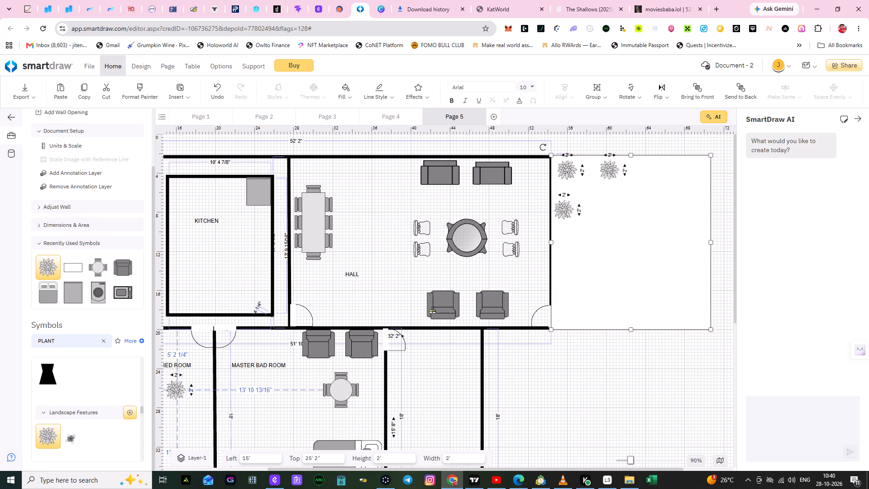
left_click_drag(432, 311, 563, 247)
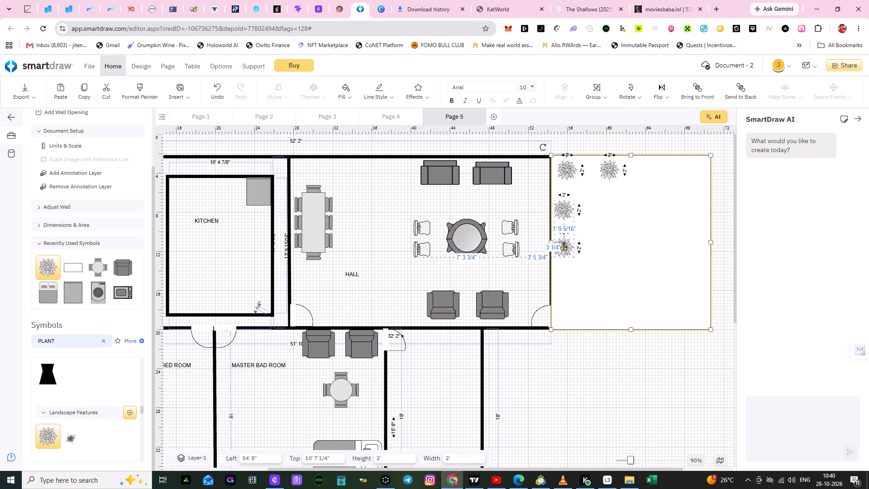
left_click_drag(563, 247, 564, 247)
left_click(575, 292)
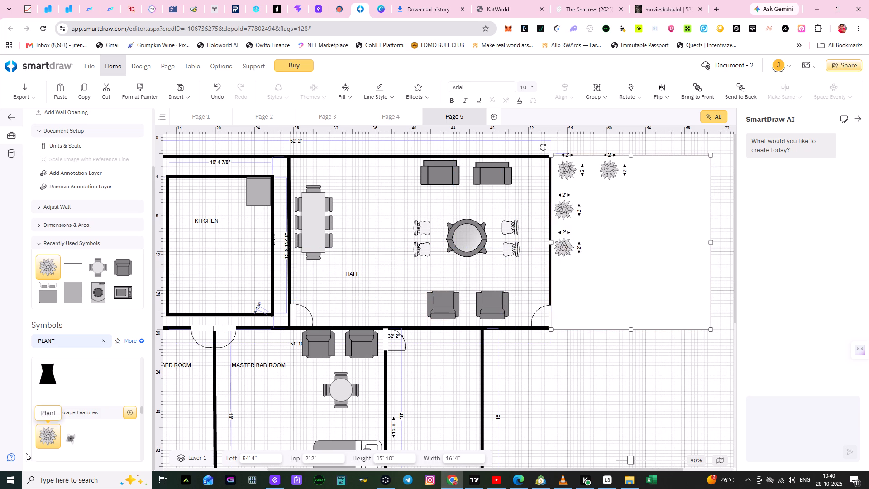
left_click_drag(40, 436, 242, 395)
left_click_drag(242, 395, 562, 294)
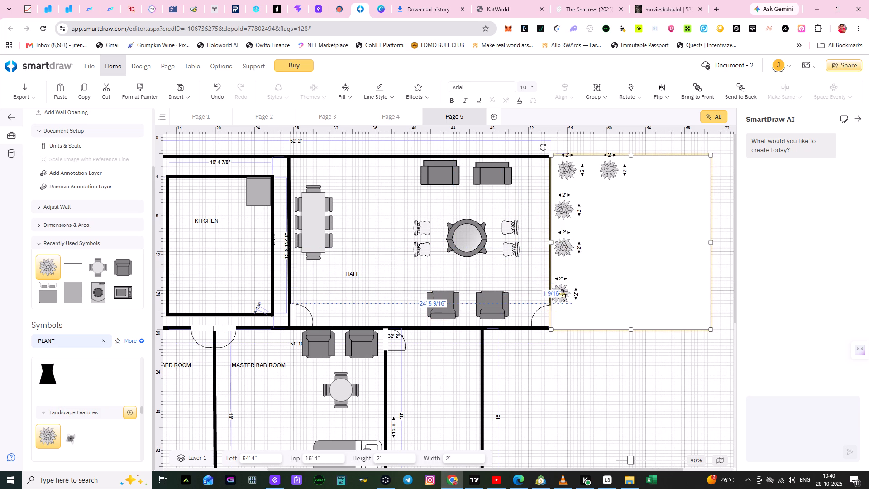
left_click_drag(562, 294, 563, 297)
left_click(602, 282)
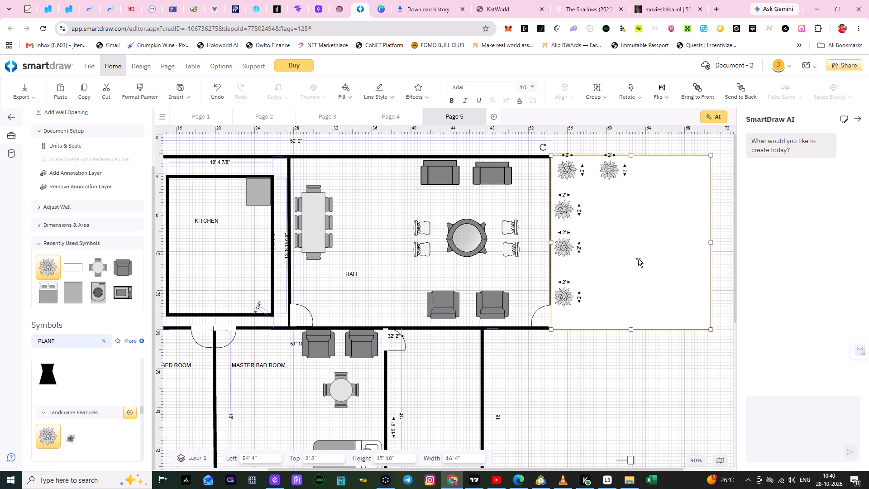
Add a Plant symbol near the rectangle's far upper corner, level with the two plants along the upper edge.
left_click_drag(51, 436, 630, 195)
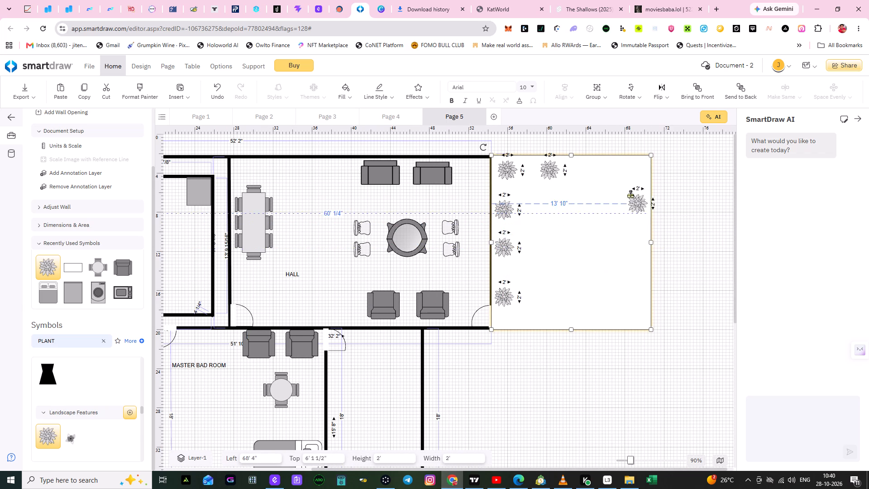
left_click_drag(630, 195, 630, 169)
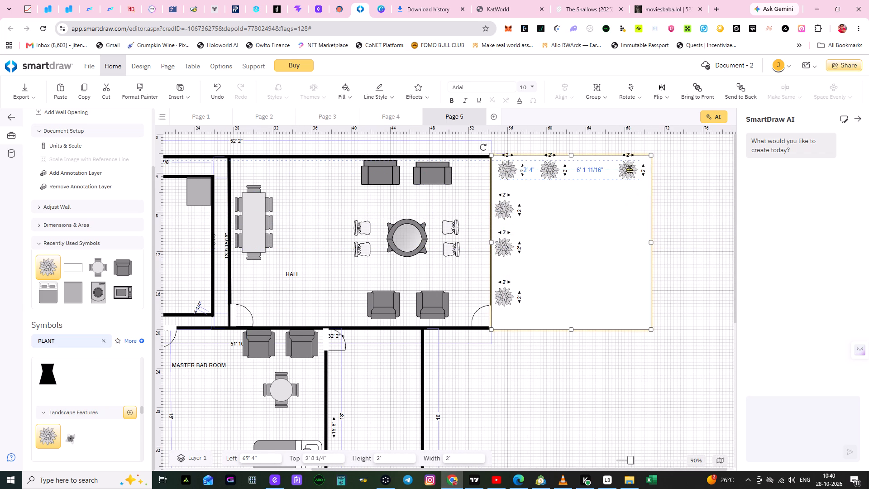
left_click_drag(630, 169, 632, 170)
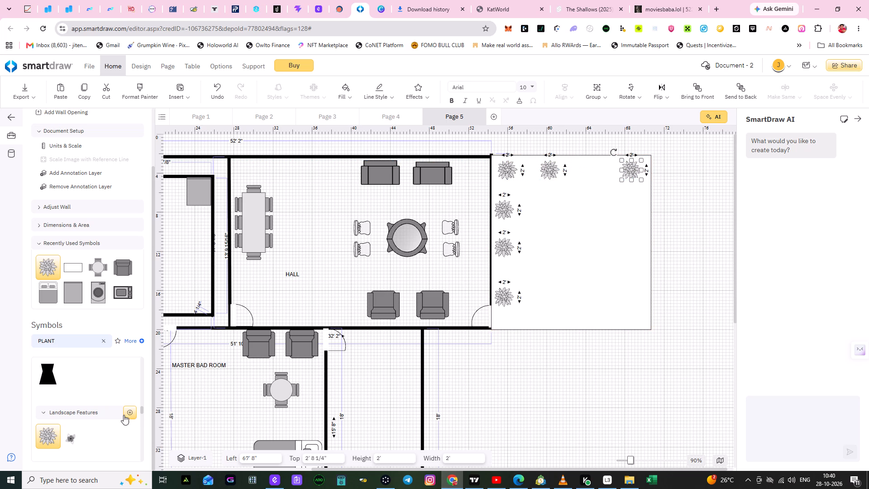
Add a 2' Plant symbol along the rectangle's upper edge, in the gap before the far corner plant.
left_click_drag(43, 434, 588, 171)
left_click(596, 260)
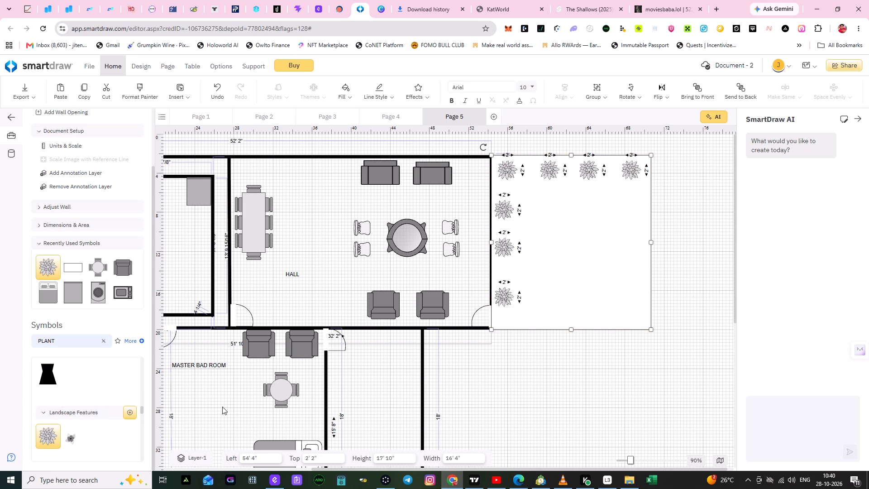
Place three 2' Plant symbols in a column along the rectangle's far side, below the corner plant and roughly level with the HALL-side column.
left_click_drag(44, 435, 567, 307)
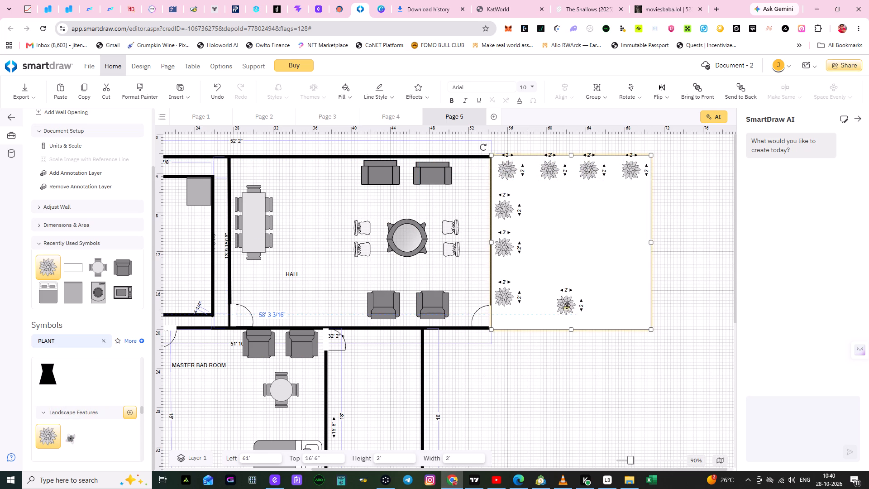
left_click_drag(567, 307, 630, 297)
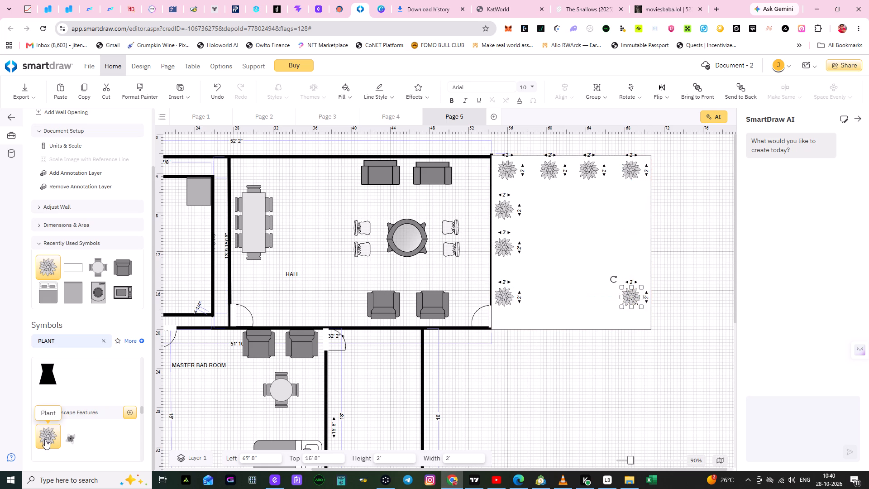
left_click_drag(45, 439, 634, 249)
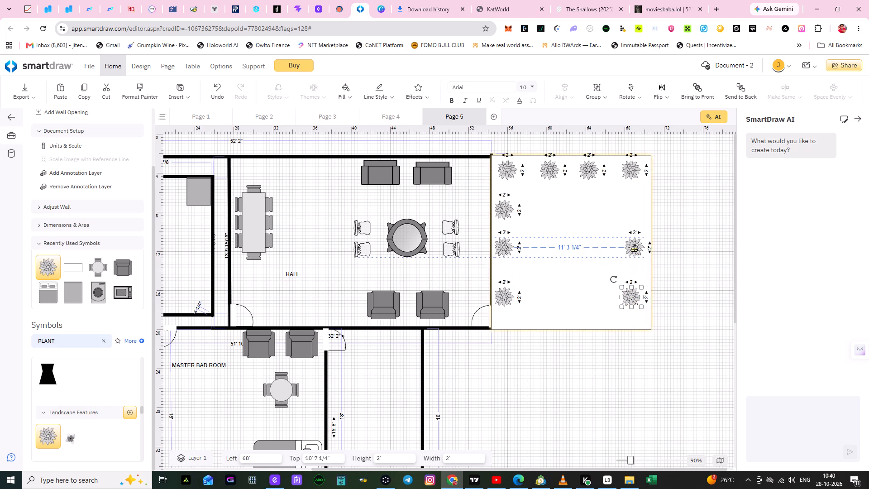
left_click_drag(53, 436, 224, 377)
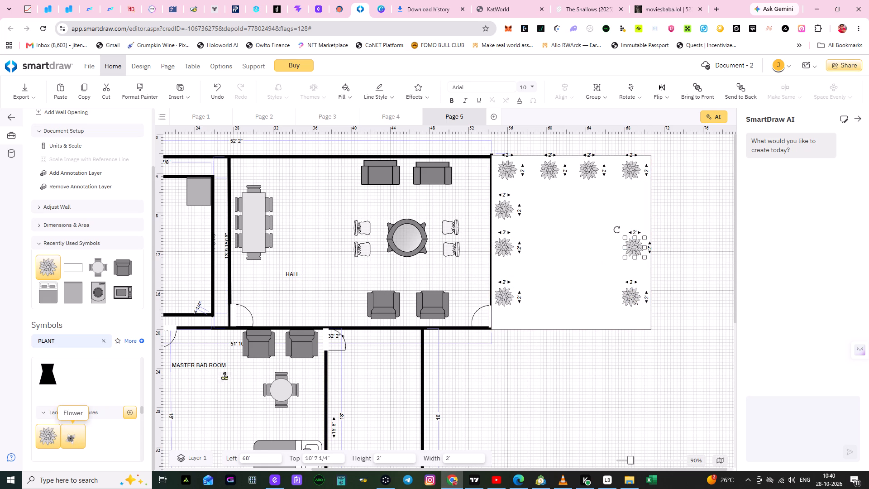
left_click_drag(224, 377, 630, 206)
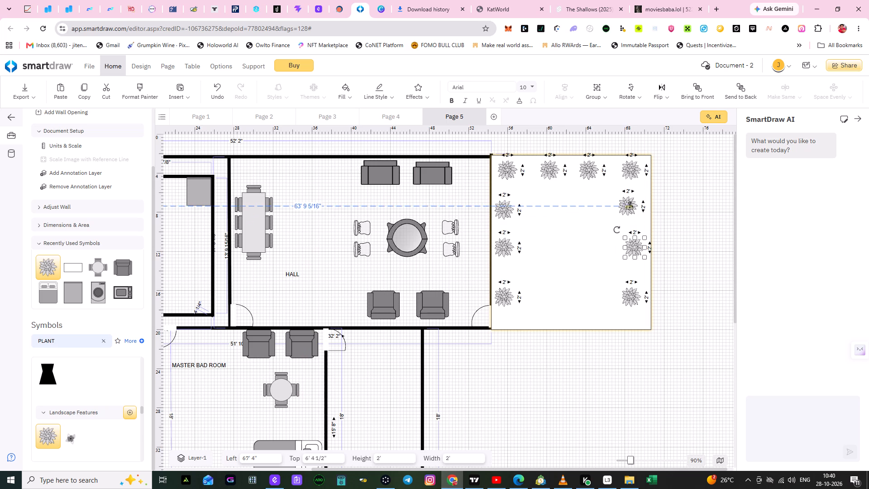
left_click_drag(630, 206, 630, 209)
left_click(571, 274)
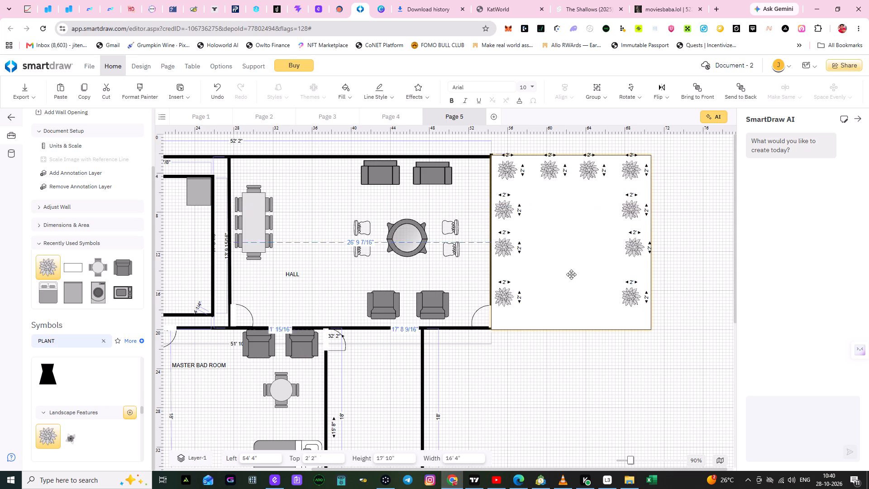
left_click(581, 286)
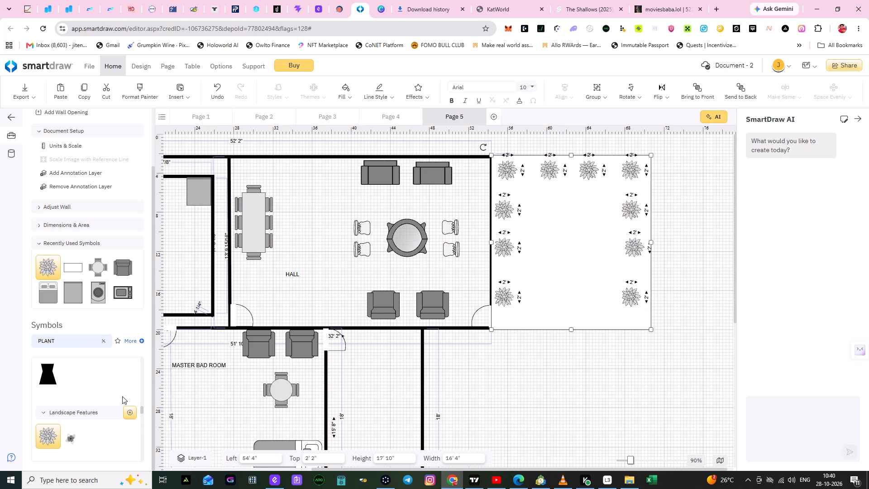
Clear the PLANT search from the symbol library.
scroll(128, 387, "down", 2)
left_click_drag(142, 407, 141, 420)
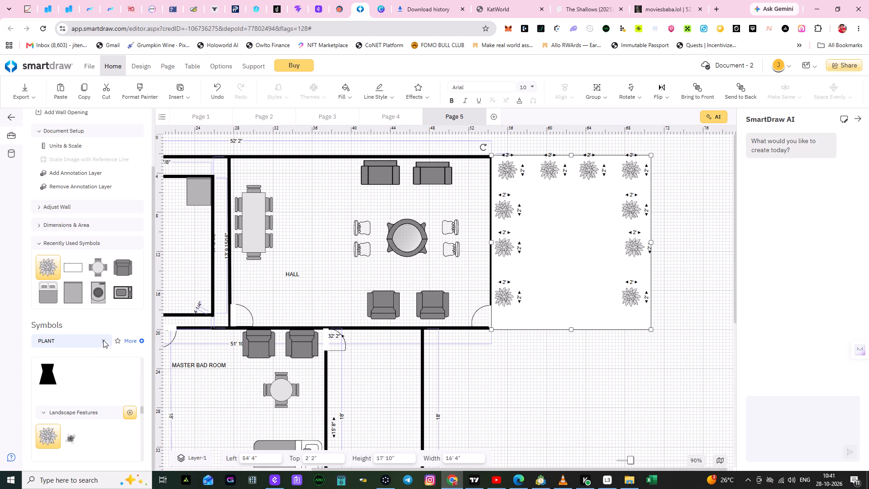
scroll(108, 390, "up", 2)
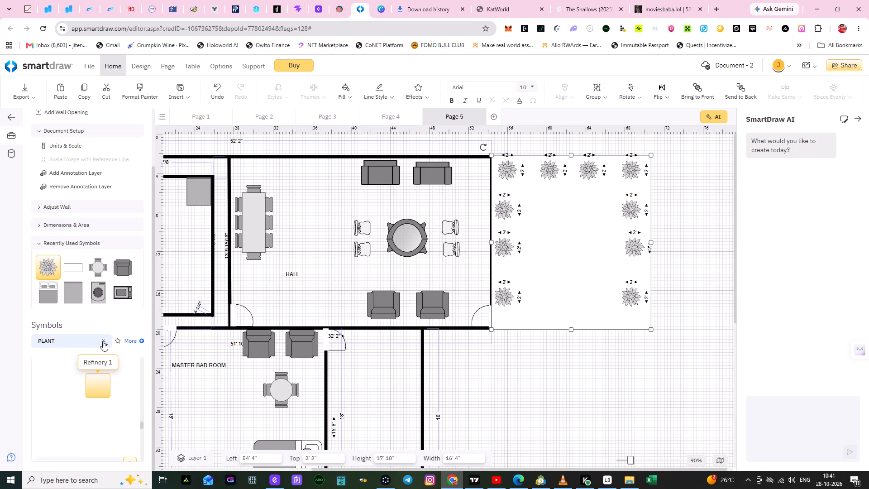
left_click(117, 314)
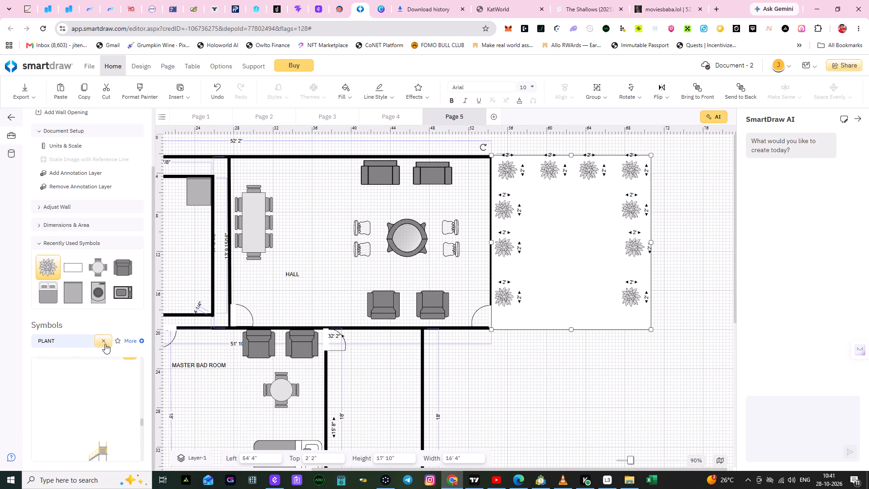
left_click(102, 341)
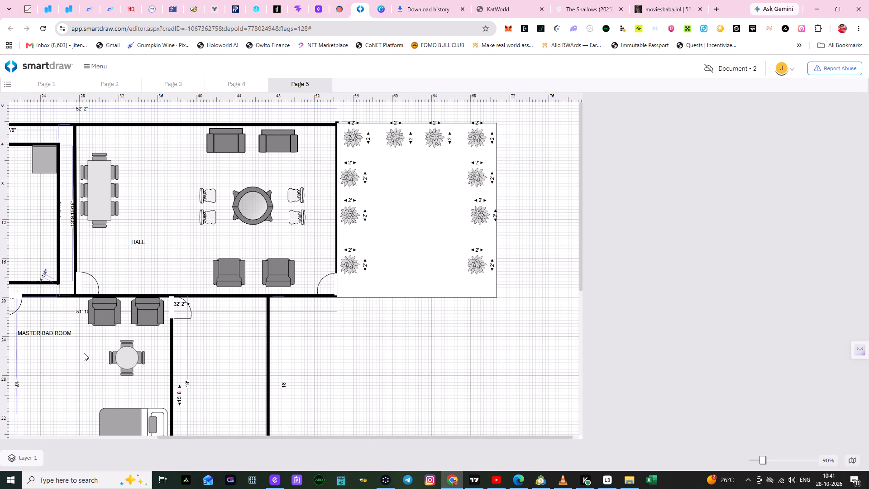
scroll(119, 404, "up", 3)
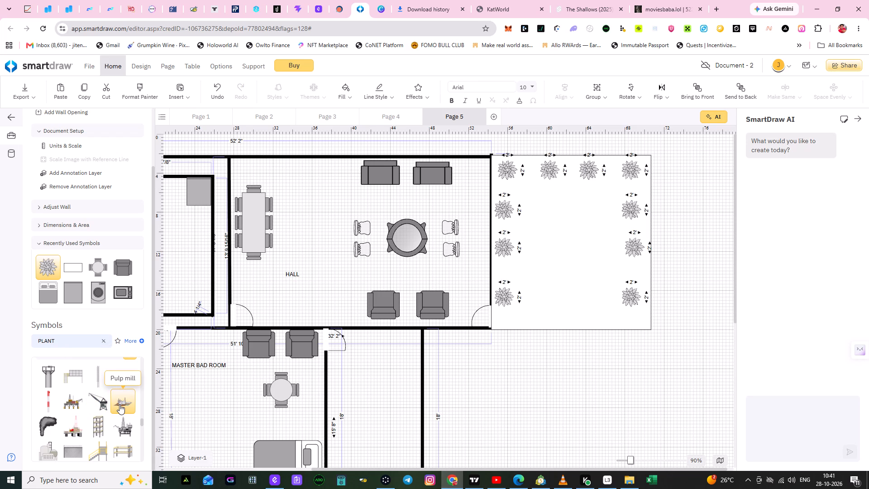
scroll(119, 404, "down", 3)
scroll(119, 404, "up", 3)
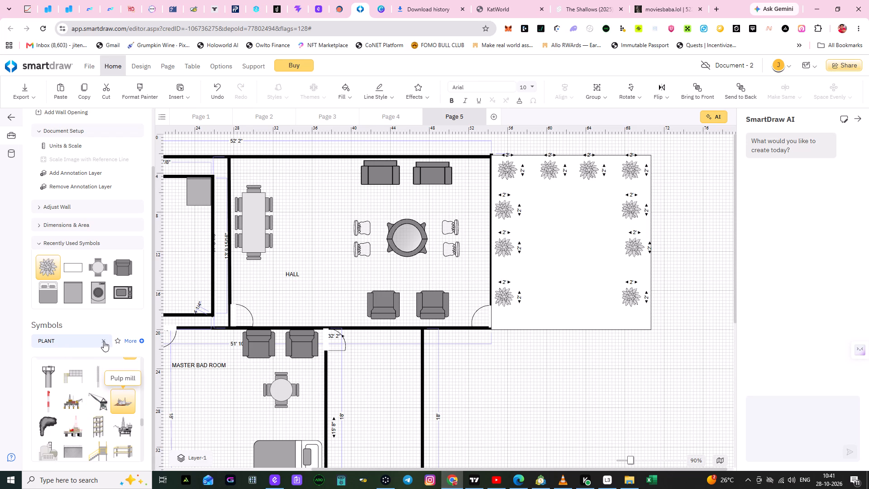
left_click(103, 340)
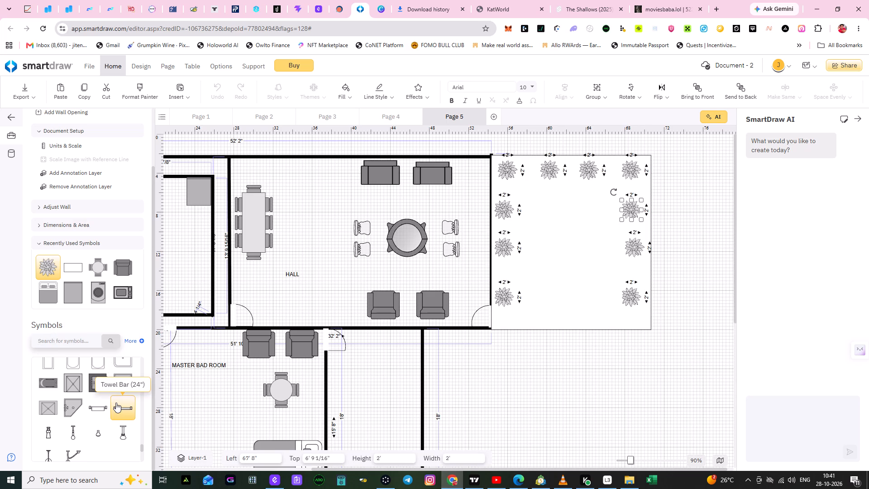
Look through the default symbol categories from Bathtubs & Showers back to Room Outlines, and check the plan around the planted area.
scroll(116, 403, "up", 2)
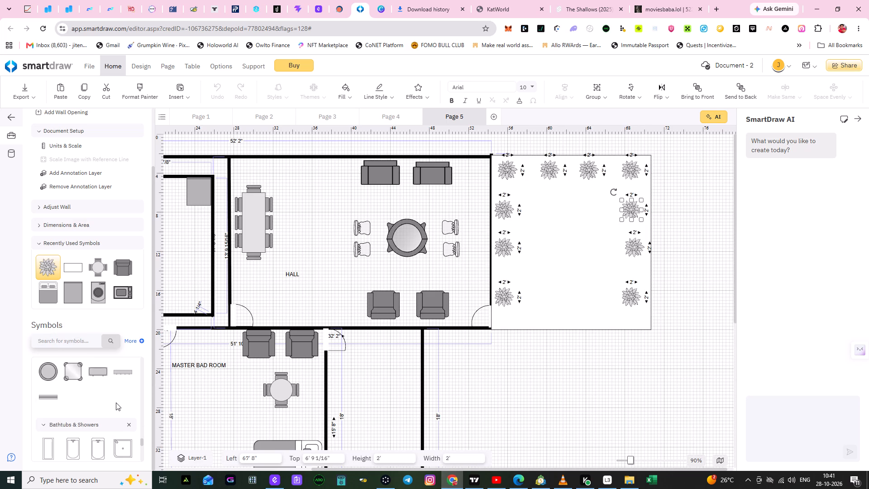
scroll(116, 403, "up", 15)
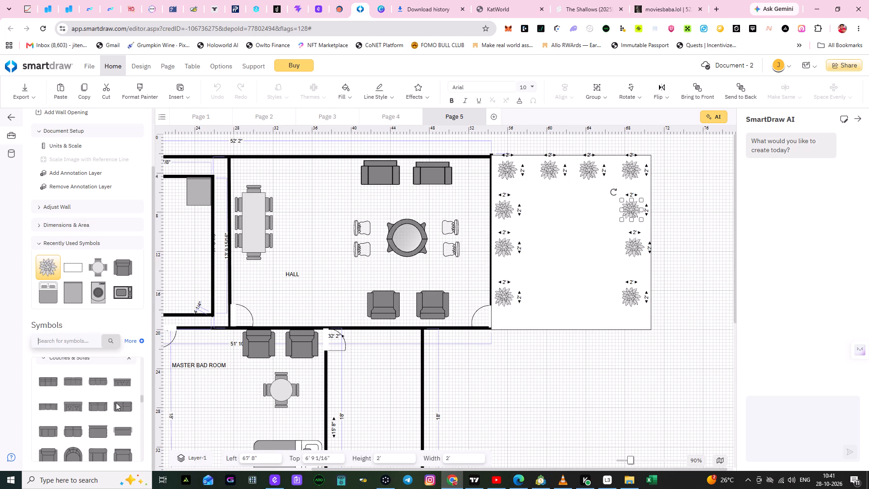
scroll(116, 403, "up", 12)
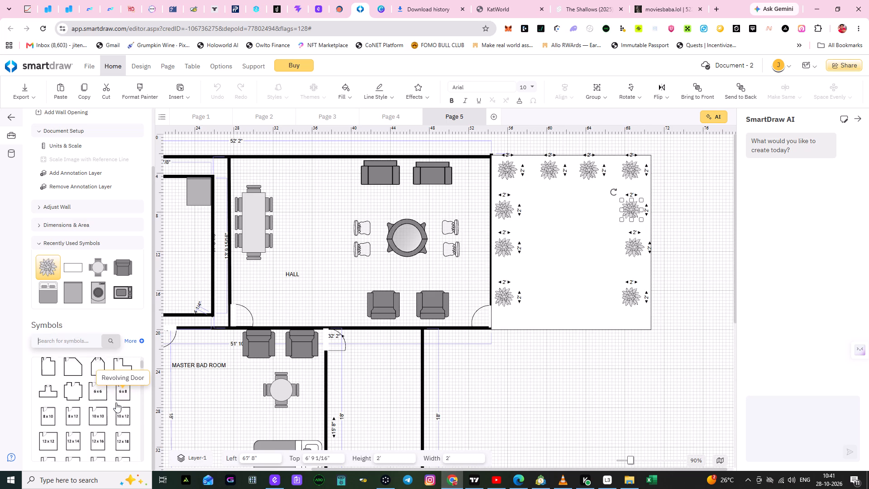
scroll(116, 403, "up", 4)
scroll(575, 359, "down", 2)
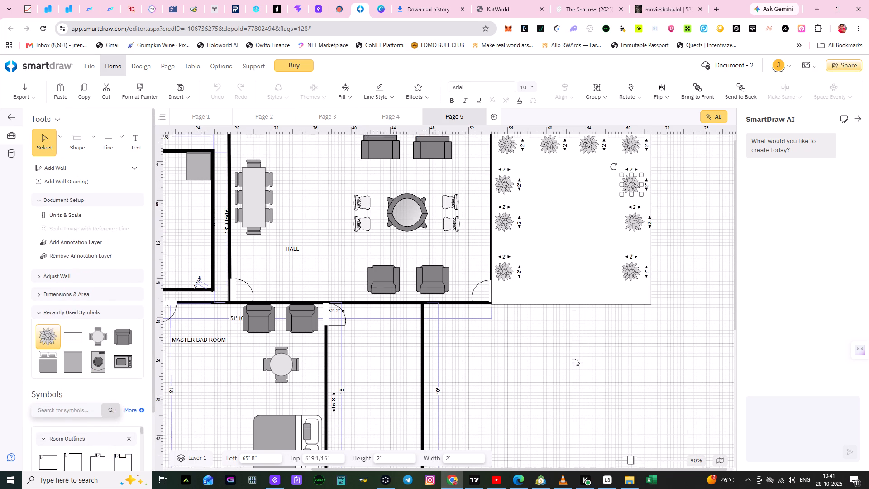
scroll(580, 361, "up", 2)
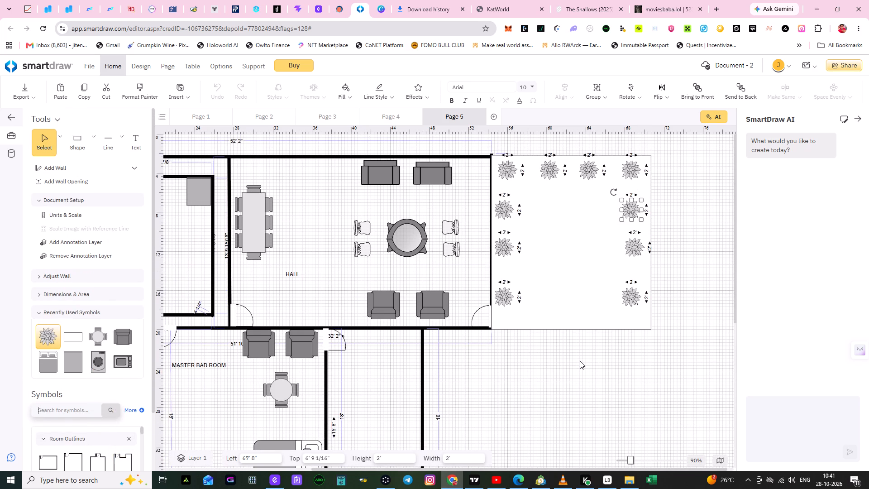
scroll(580, 361, "down", 1)
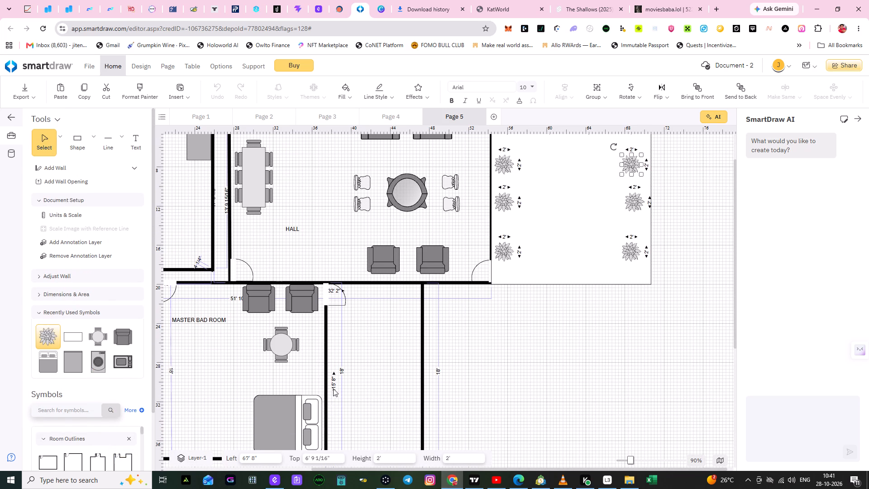
scroll(99, 265, "up", 2)
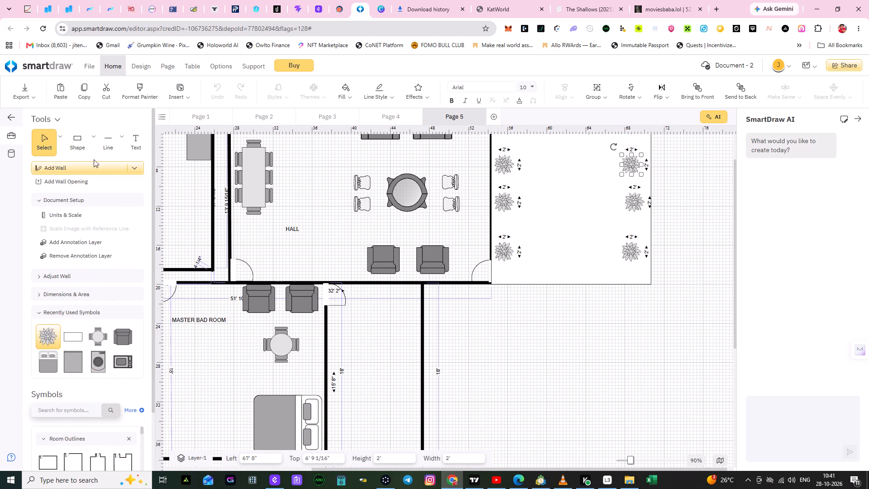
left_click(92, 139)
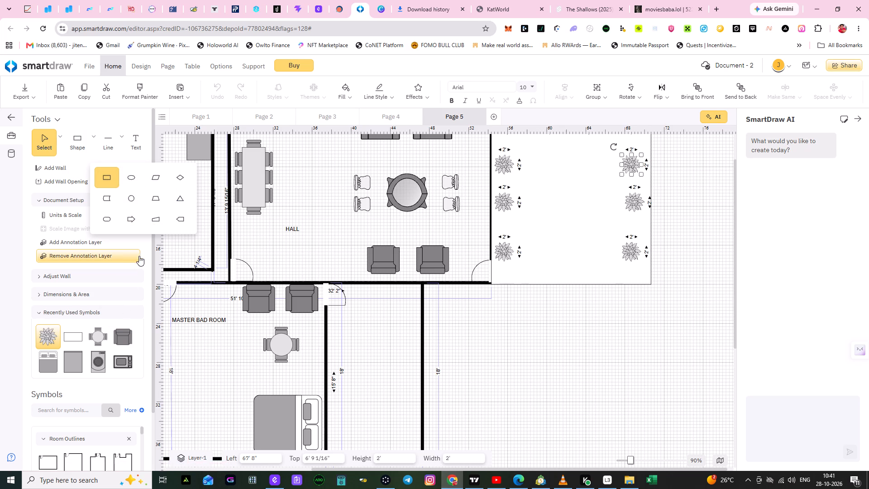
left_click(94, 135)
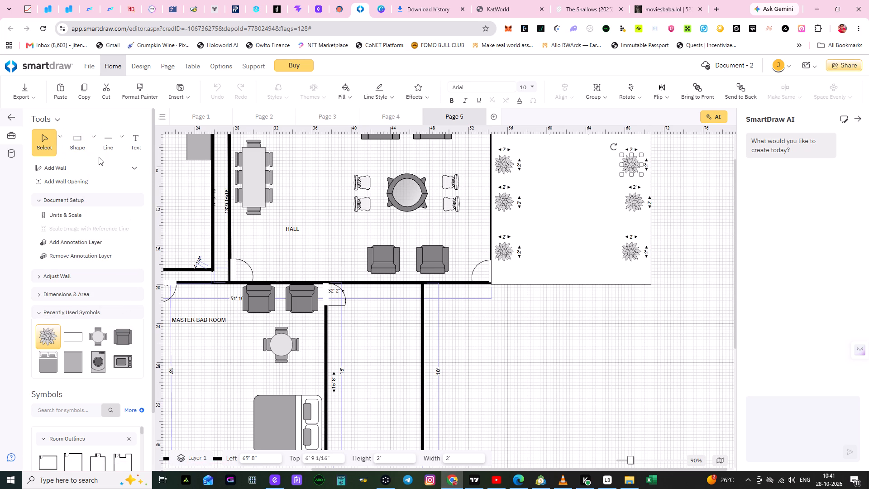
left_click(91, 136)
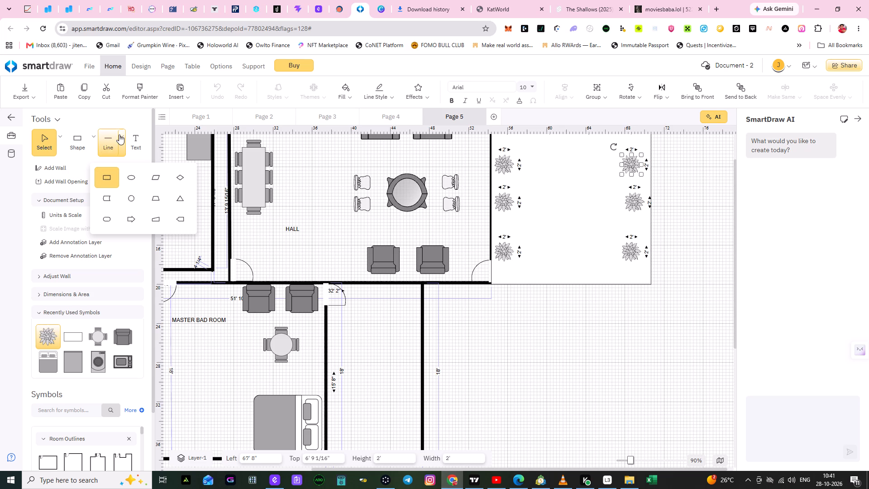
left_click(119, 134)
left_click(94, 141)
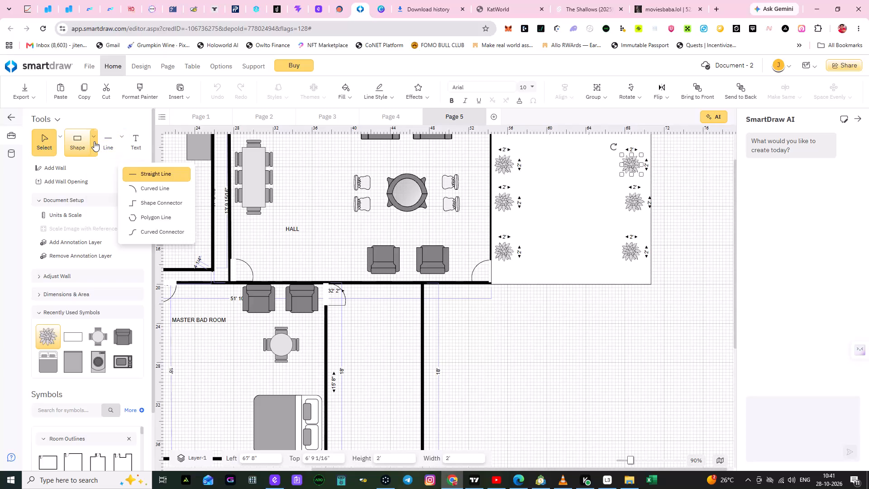
Place a 28" Door symbol in the planted rectangle's lower corner, against the HALL's outer wall beside the existing HALL door.
scroll(124, 322, "down", 4)
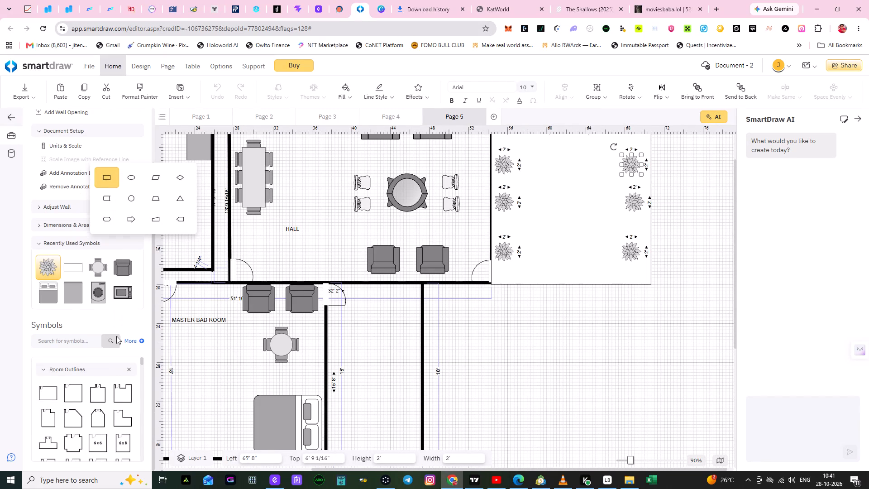
scroll(111, 360, "down", 5)
left_click_drag(101, 369, 102, 369)
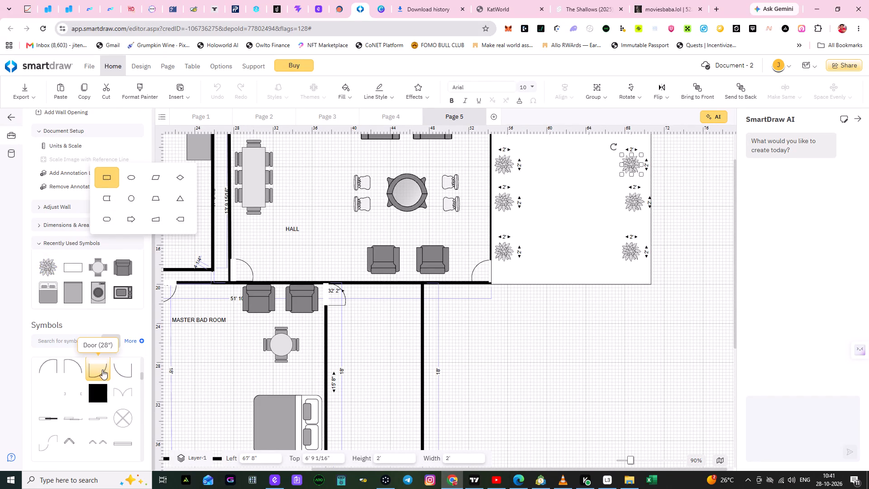
left_click_drag(102, 369, 497, 270)
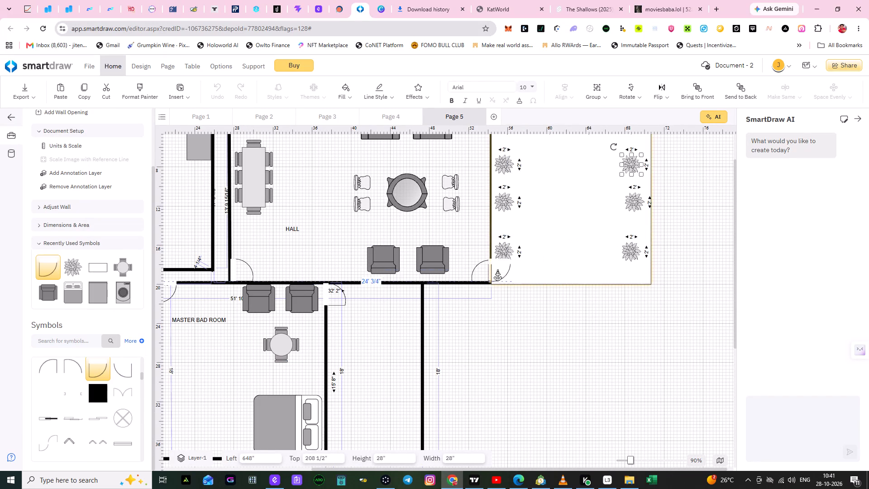
left_click_drag(497, 270, 502, 273)
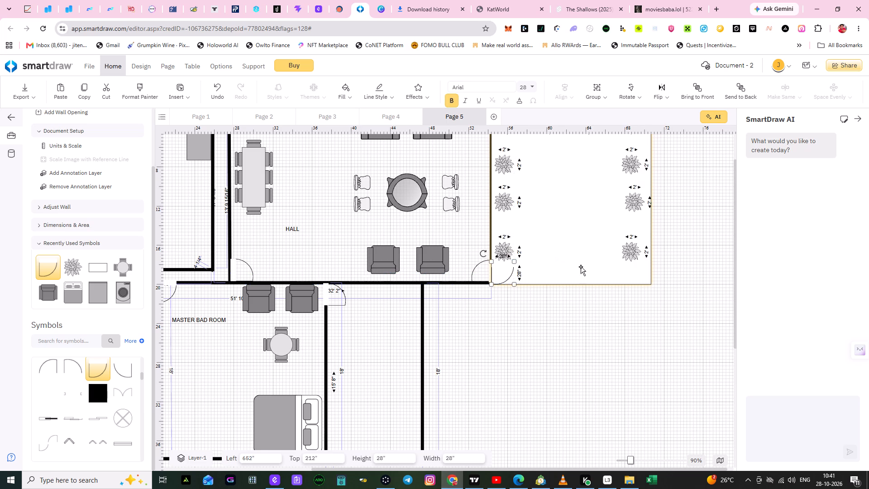
left_click(581, 267)
Rotate the new 28" door in the planted rectangle's lower corner a quarter turn so its swing faces upward.
left_click(502, 274)
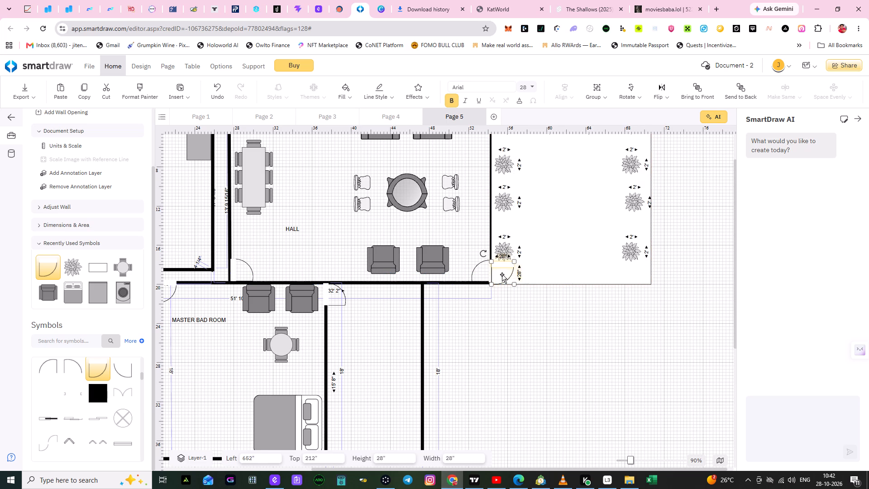
left_click_drag(483, 253, 479, 262)
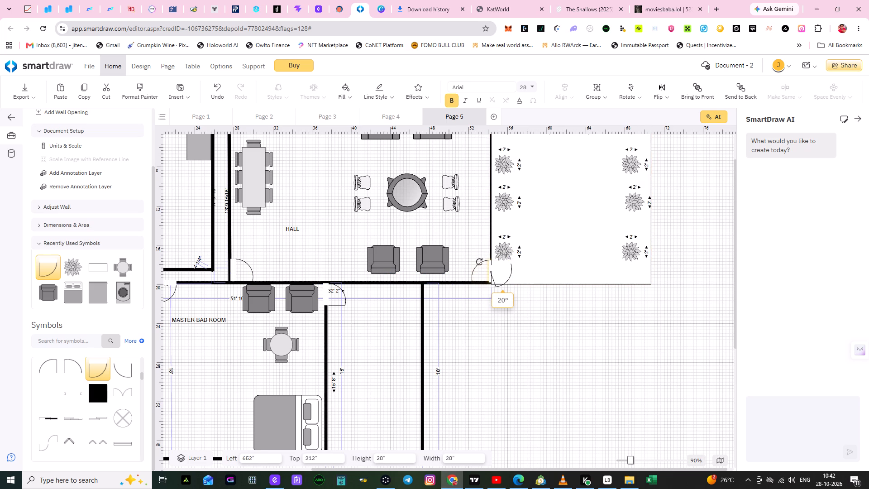
left_click_drag(479, 262, 496, 282)
left_click_drag(496, 282, 497, 279)
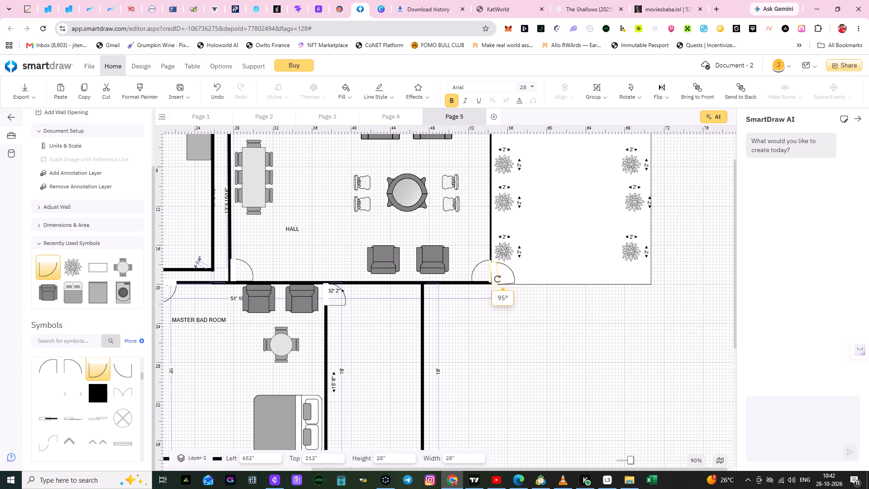
left_click_drag(497, 279, 497, 278)
left_click(549, 257)
Attach the rotated 28" door to the HALL's outer wall, level with the existing HALL door.
left_click(502, 276)
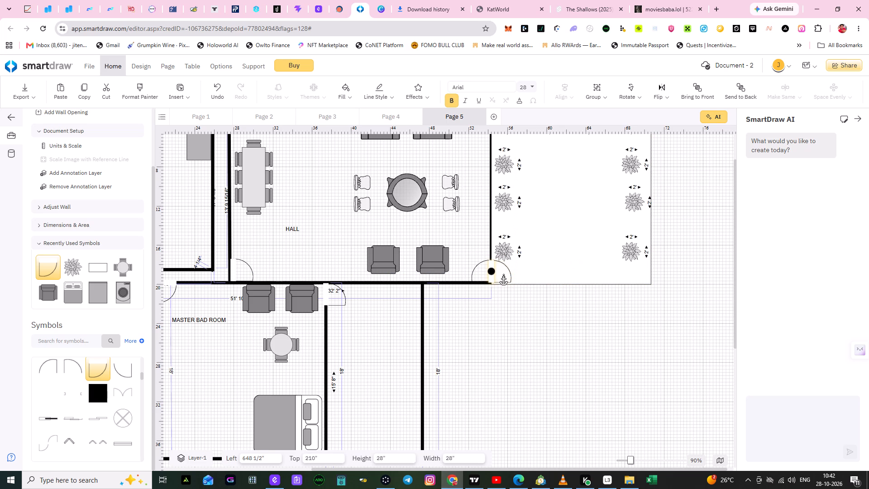
left_click(525, 263)
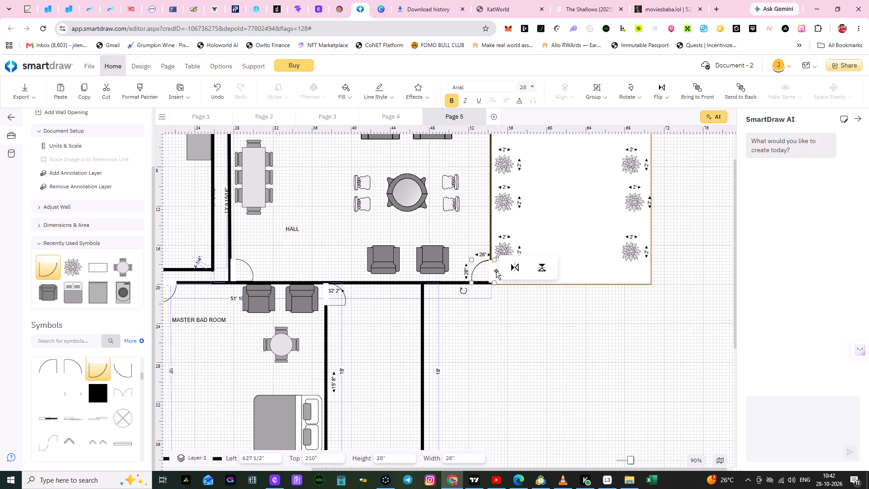
left_click(496, 271)
left_click(503, 275)
left_click(527, 267)
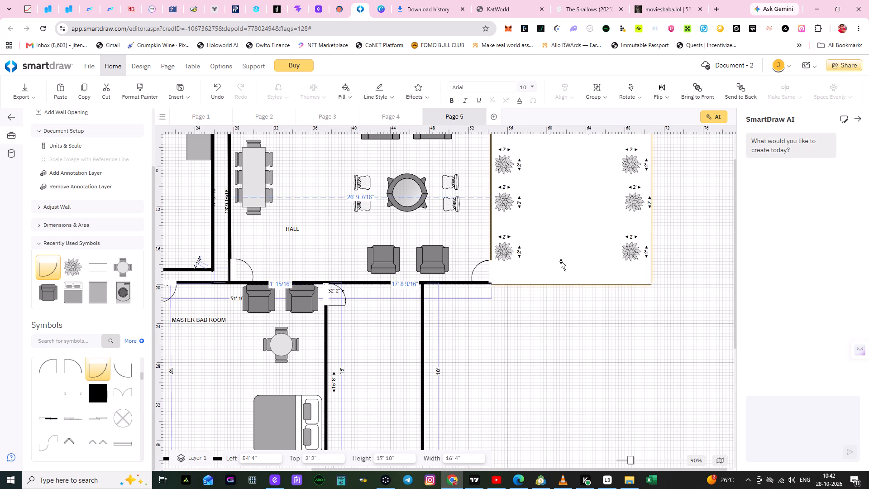
left_click(578, 257)
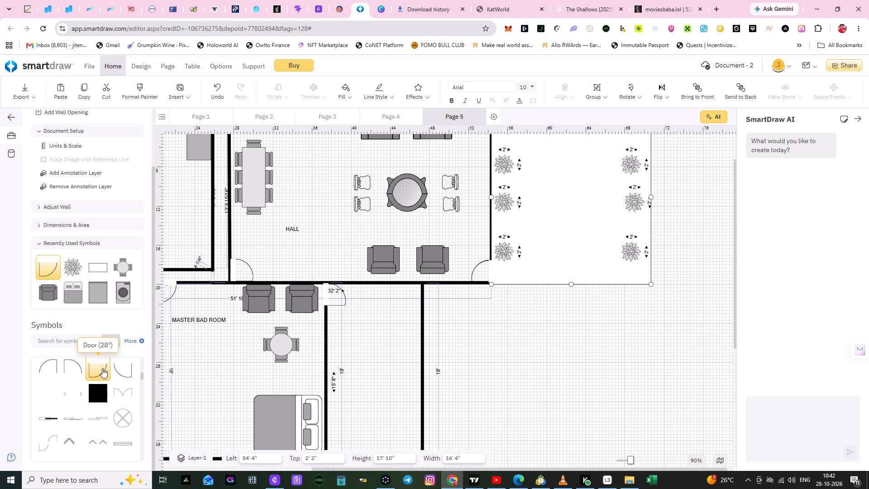
Place another 28" Door symbol between the lowest plants in the rectangle and rotate it a quarter turn.
left_click_drag(98, 370, 556, 247)
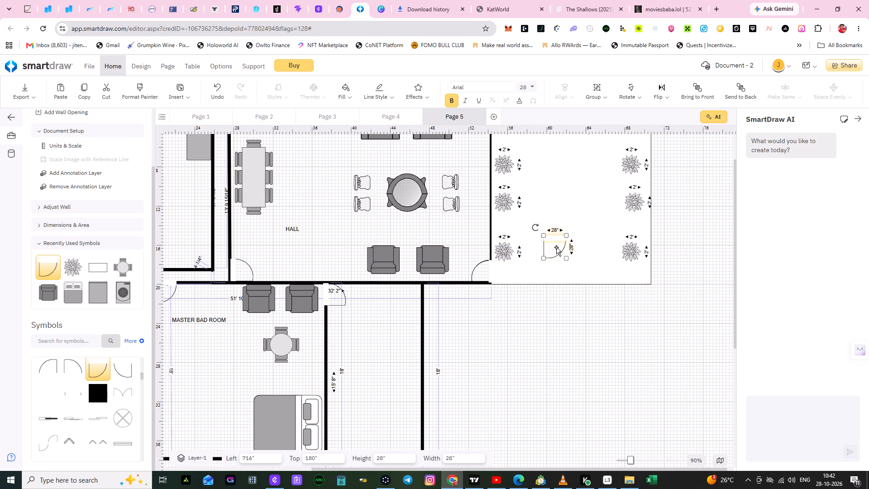
left_click(556, 247)
left_click_drag(536, 228, 542, 222)
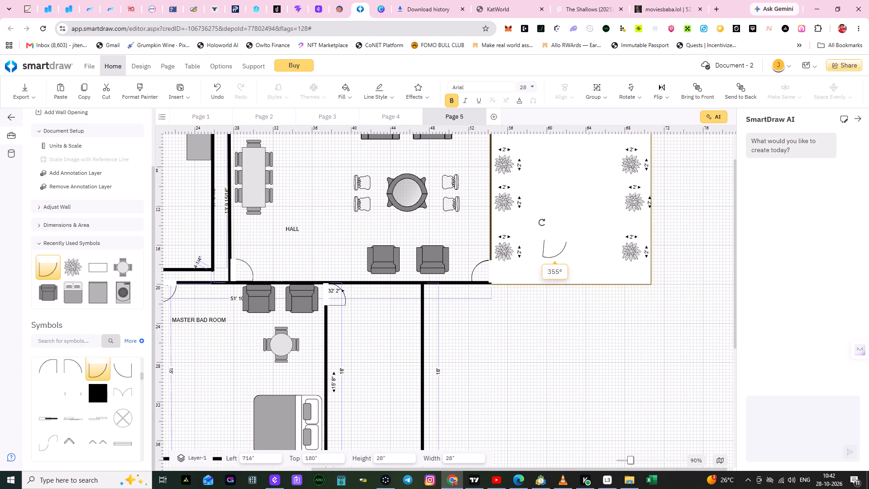
left_click_drag(542, 222, 532, 271)
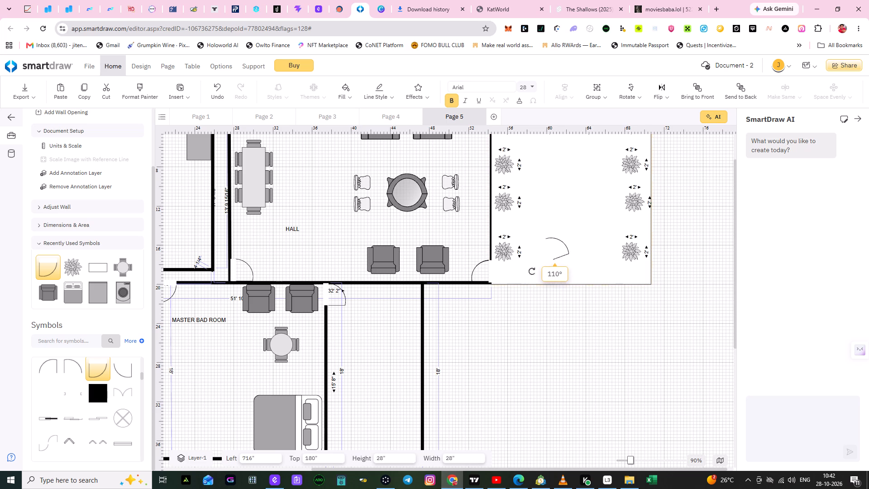
left_click_drag(532, 271, 533, 268)
left_click(563, 247)
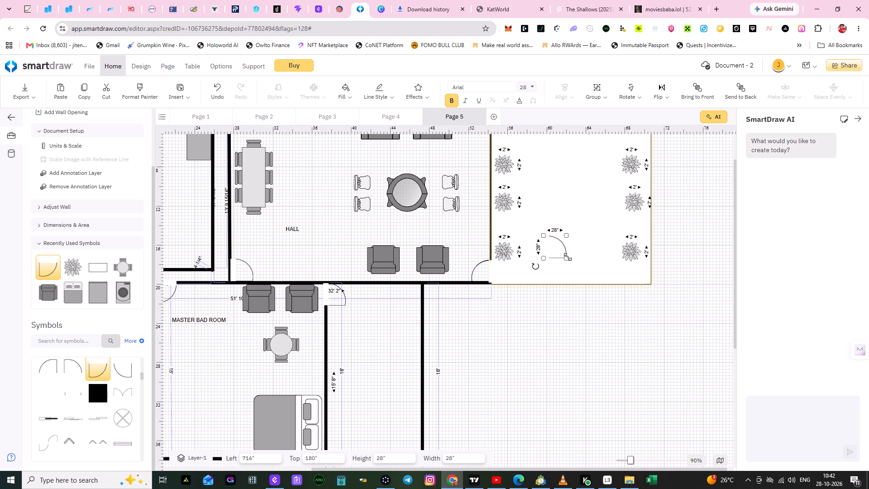
left_click(567, 257)
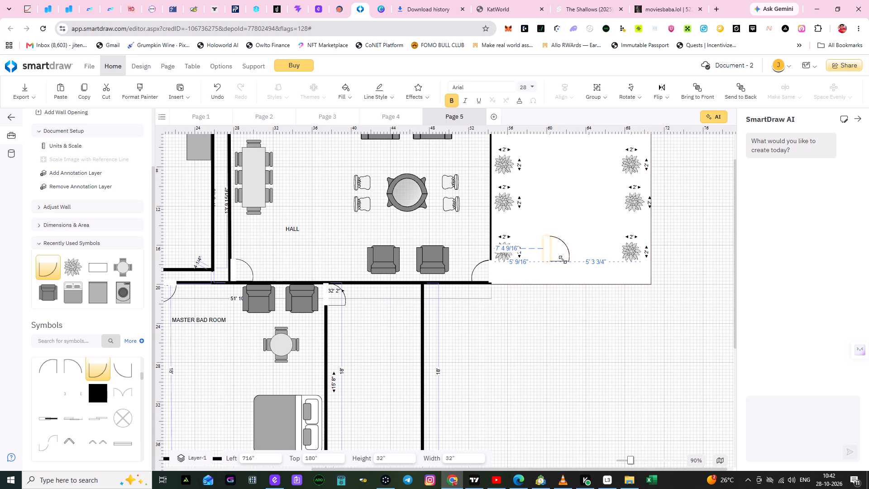
left_click(583, 205)
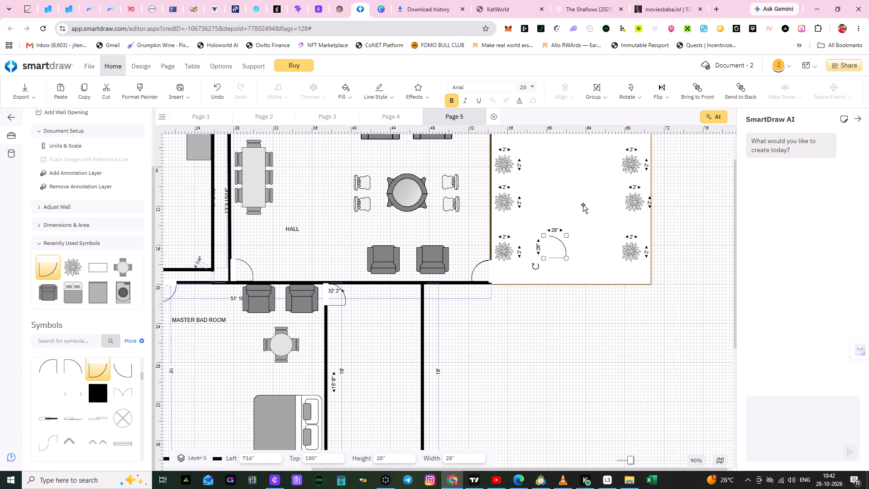
left_click(562, 247)
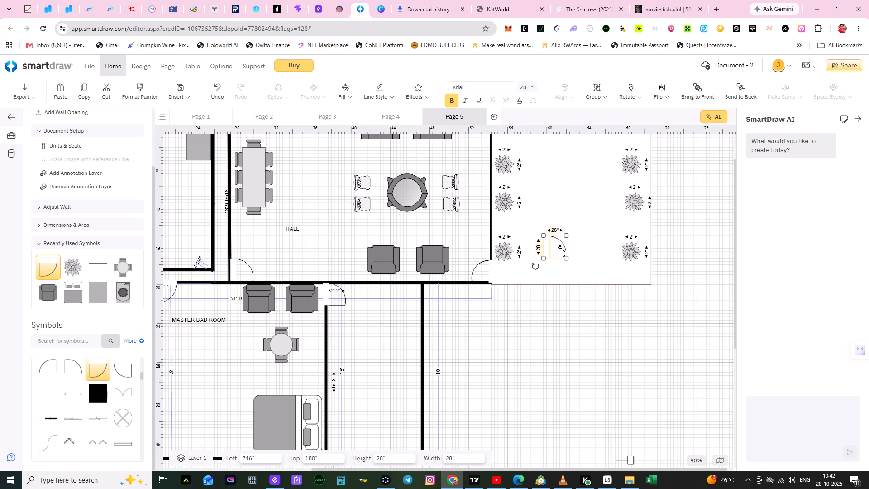
Move the second rotated 28" door onto the HALL's outer wall, level with the existing HALL door.
left_click_drag(559, 247, 510, 273)
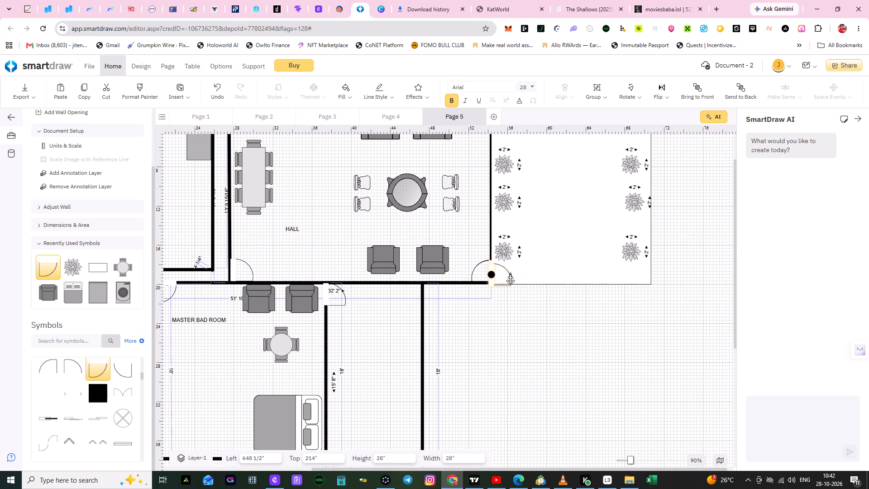
left_click_drag(510, 273, 510, 271)
left_click(535, 267)
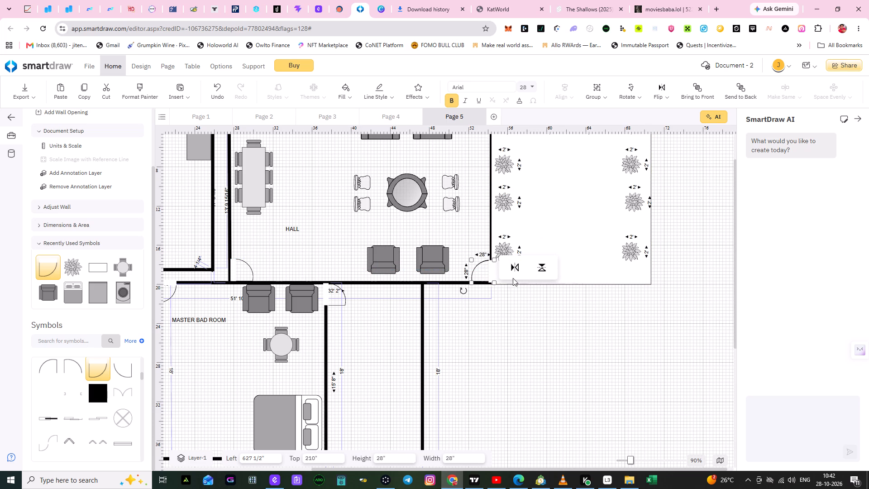
left_click(495, 274)
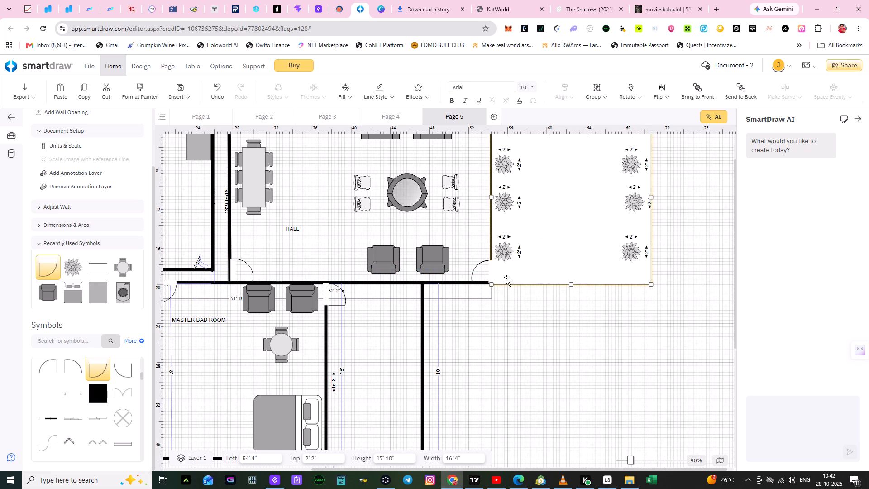
left_click(506, 274)
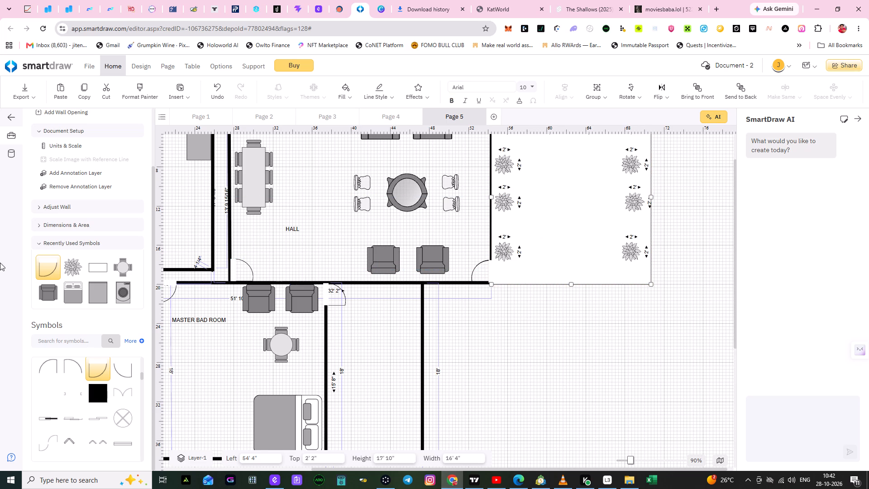
Place a 6' by 3' ellipse in the planted rectangle, near the middle of its lower edge between the lowest plants.
scroll(99, 328, "up", 2)
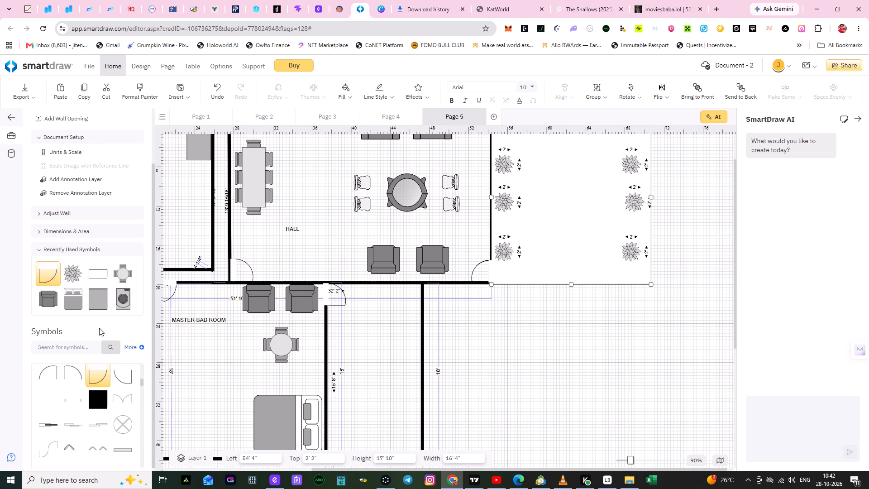
scroll(99, 328, "up", 1)
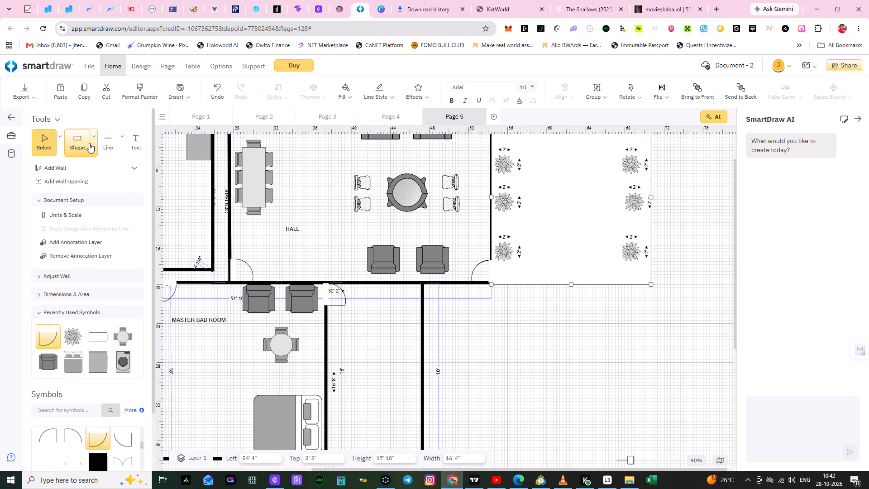
left_click(94, 140)
left_click_drag(133, 178, 167, 181)
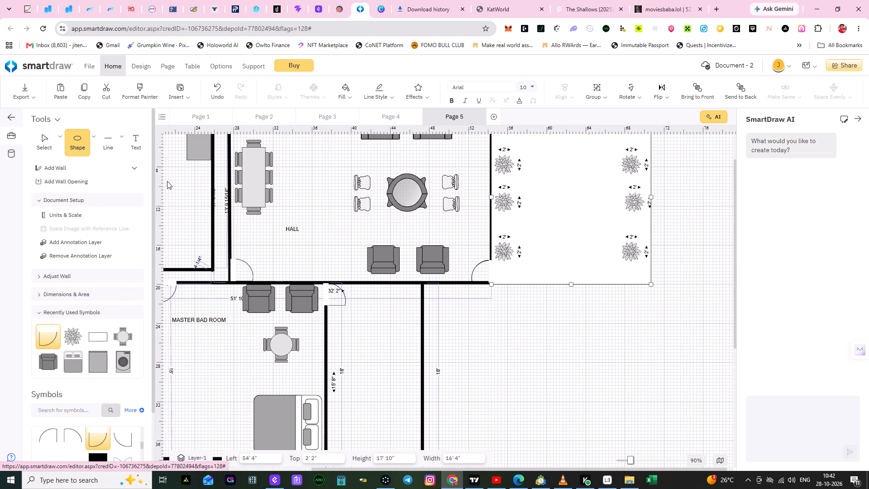
left_click_drag(167, 181, 597, 273)
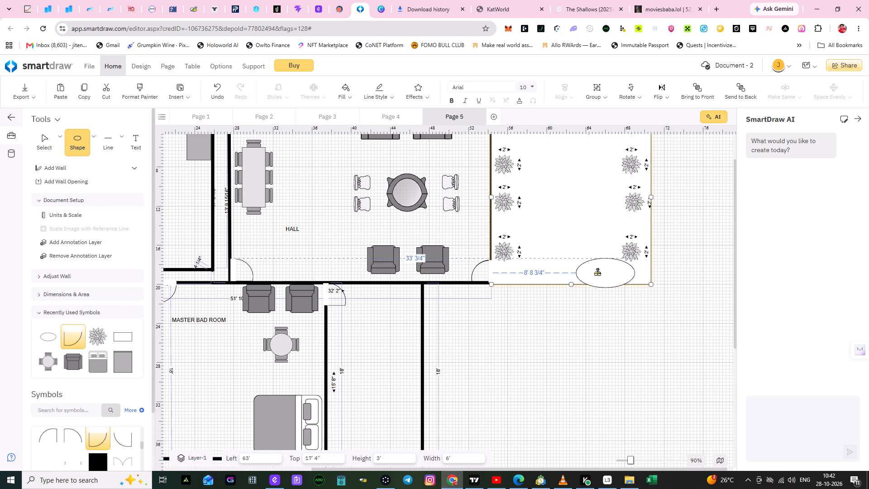
left_click_drag(597, 273, 567, 271)
left_click(563, 211)
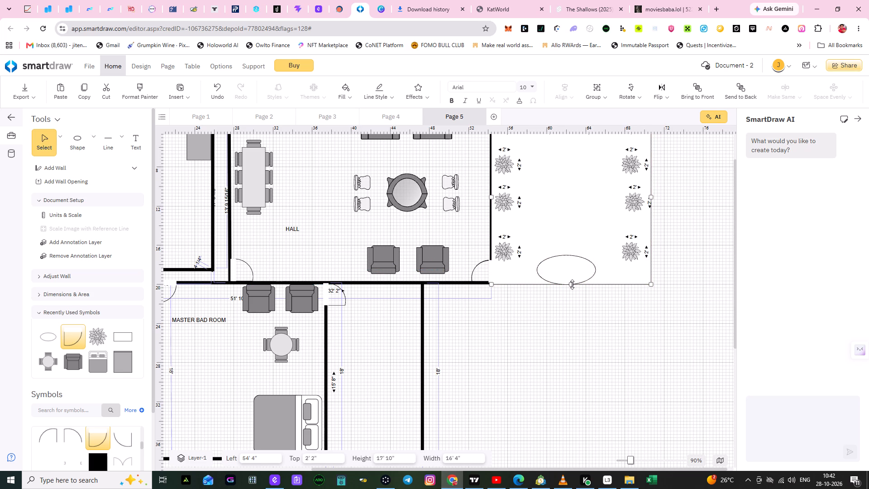
left_click(572, 284)
left_click(571, 232)
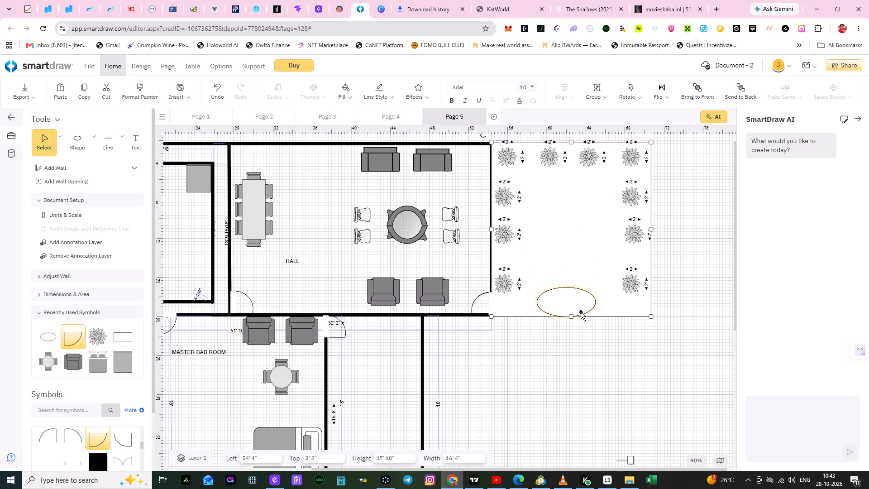
Search the symbol library for "car", waiting for the page whenever it stops responding.
scroll(584, 345, "down", 3)
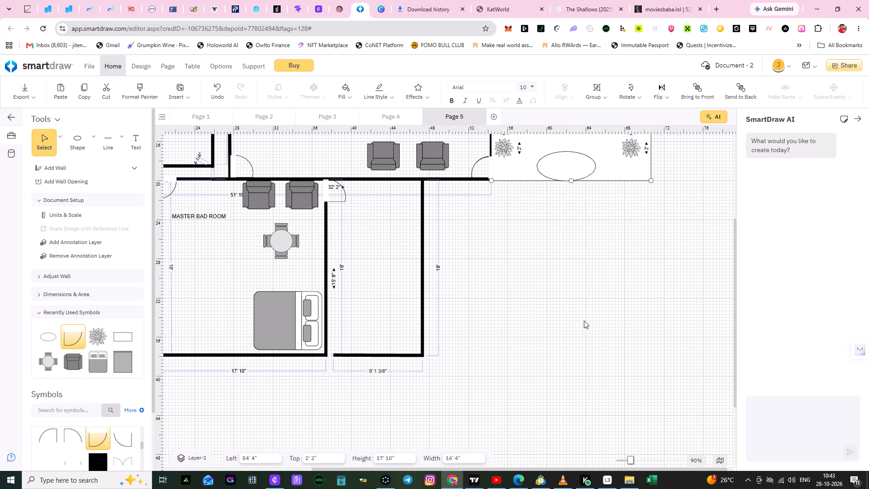
scroll(119, 366, "down", 1)
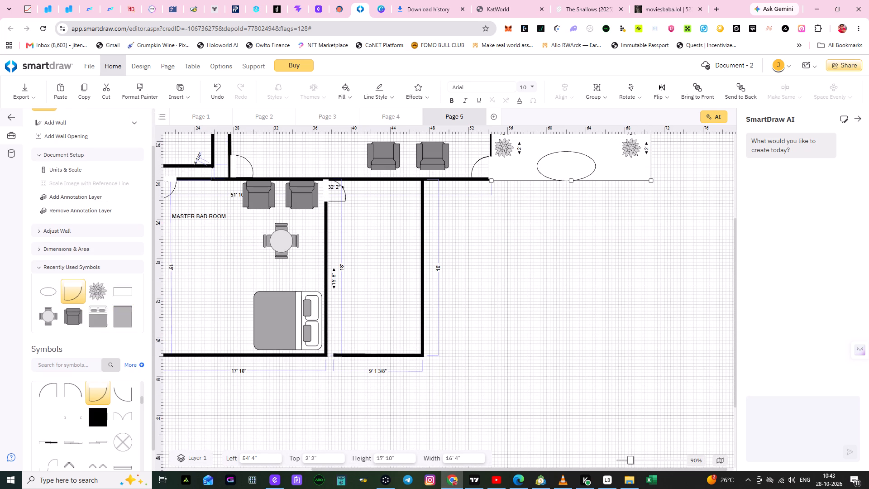
left_click(66, 366)
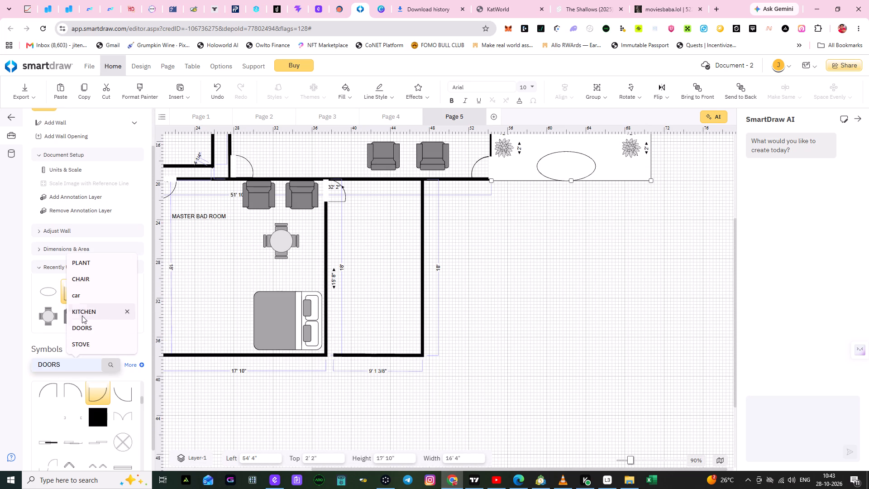
left_click(93, 297)
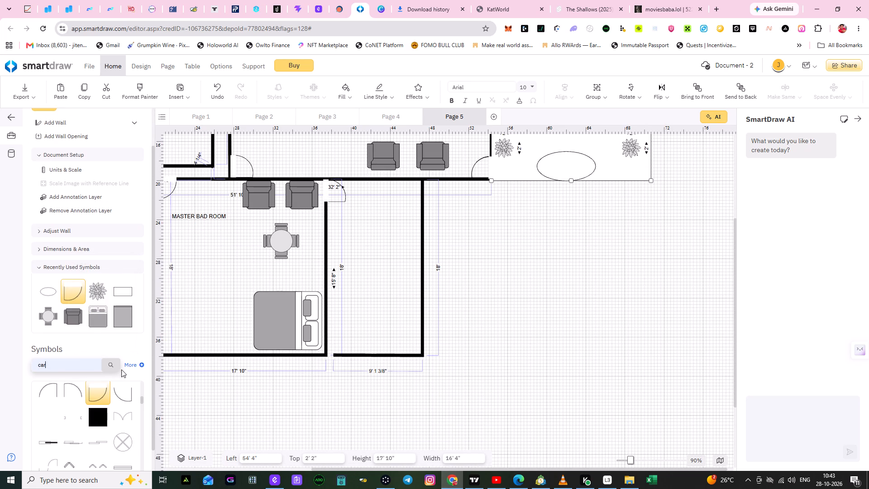
left_click(113, 366)
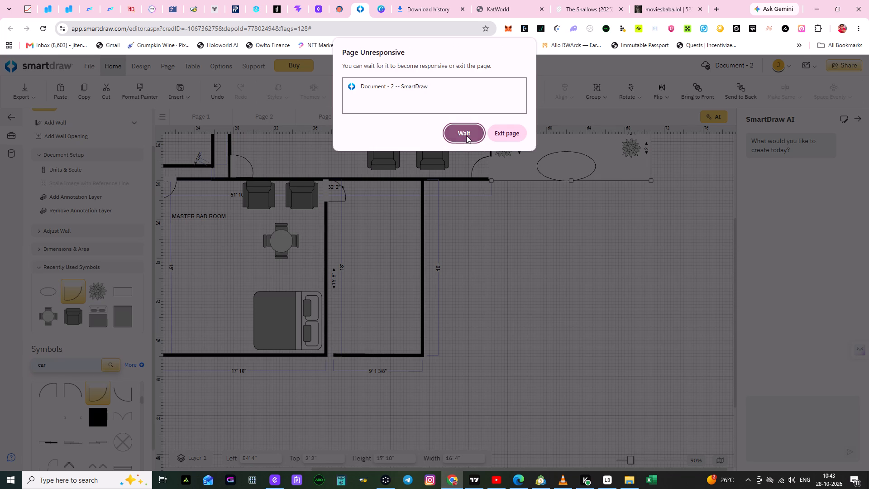
left_click(466, 135)
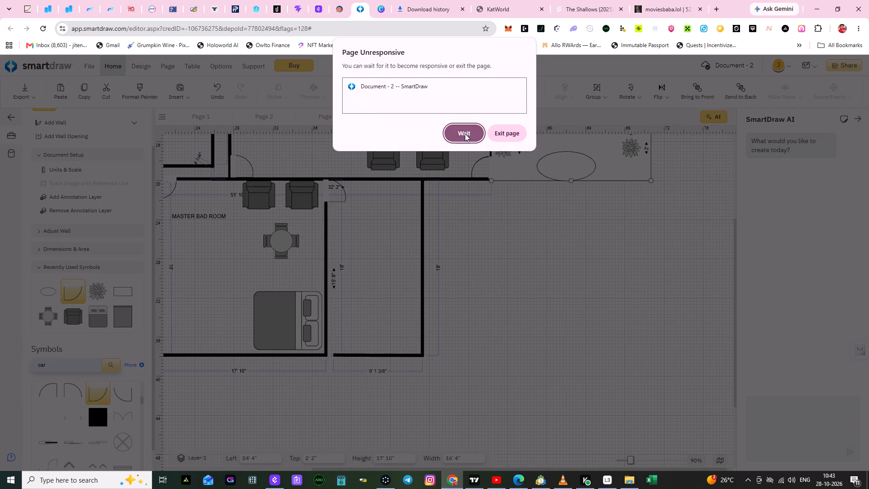
left_click(465, 134)
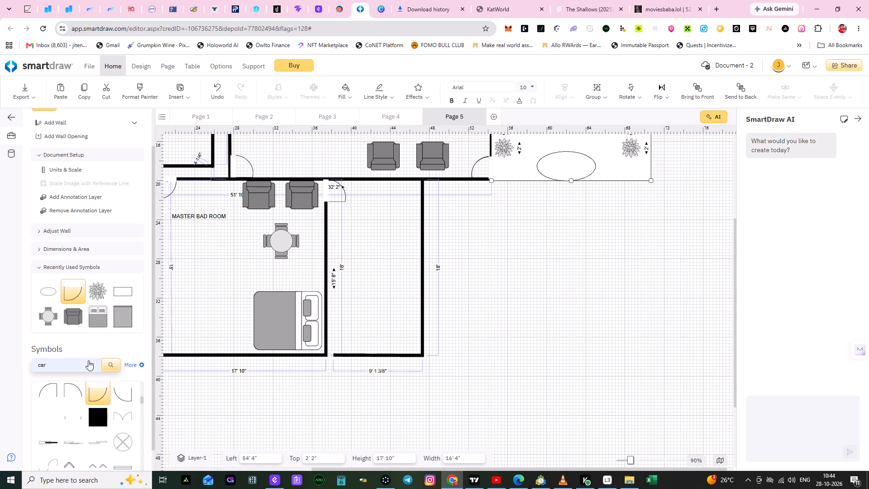
left_click(468, 129)
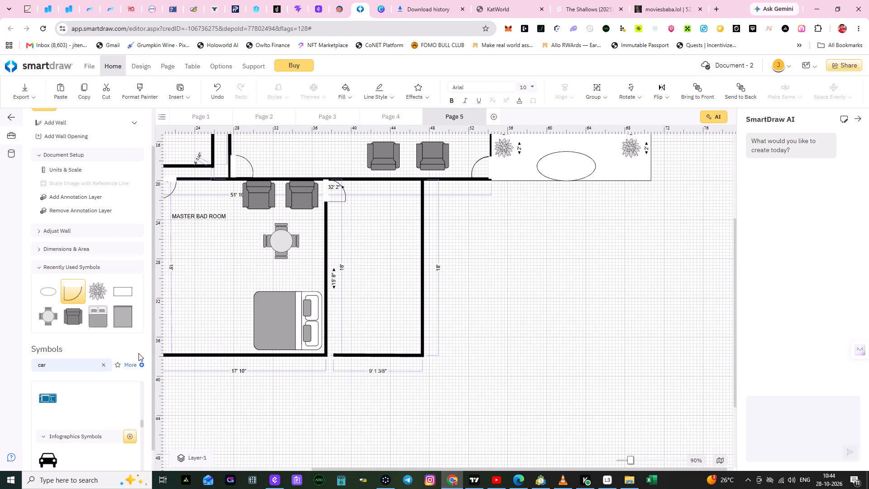
Browse the car search results as far as the Cars group to look for a suitable vehicle symbol.
scroll(102, 414, "down", 3)
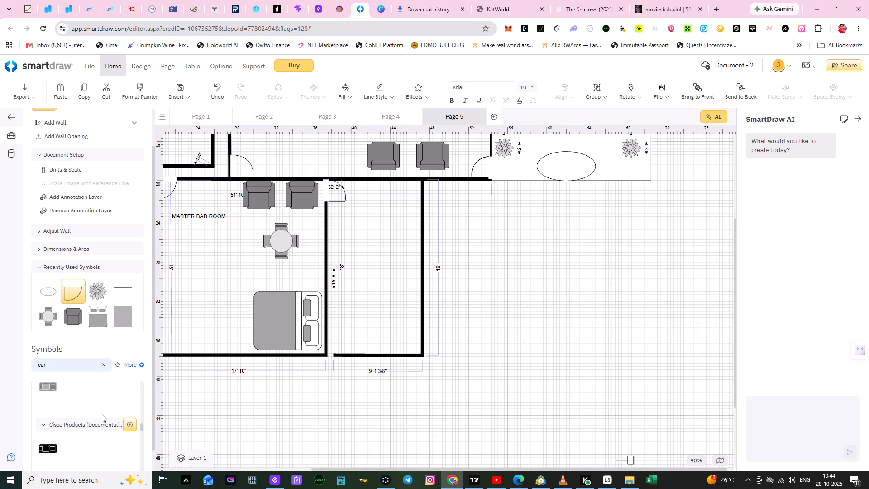
scroll(102, 414, "down", 2)
scroll(102, 414, "up", 3)
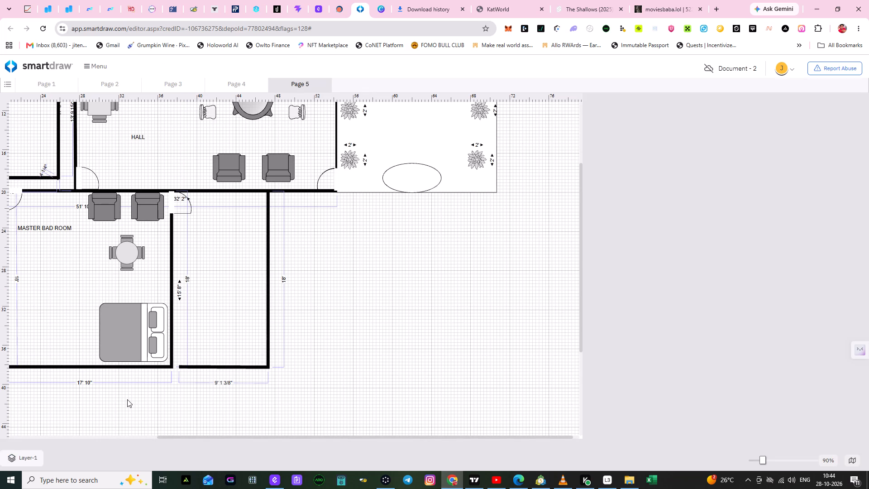
scroll(129, 395, "down", 6)
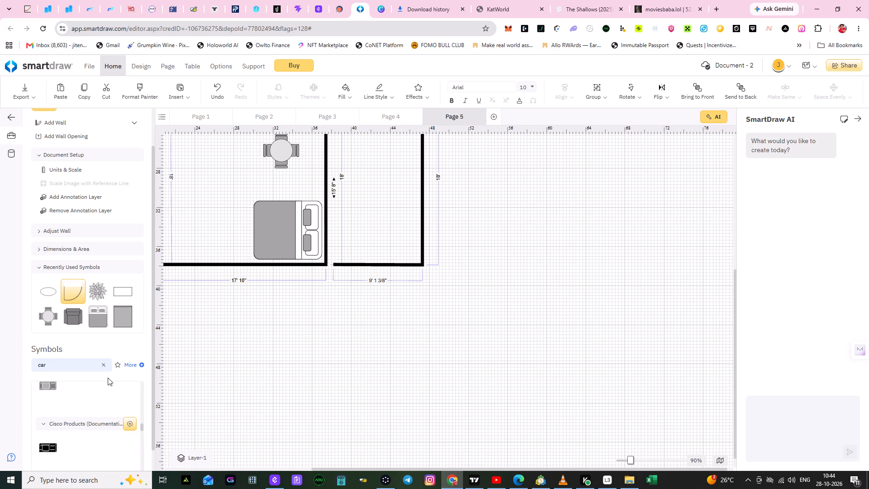
scroll(108, 378, "down", 4)
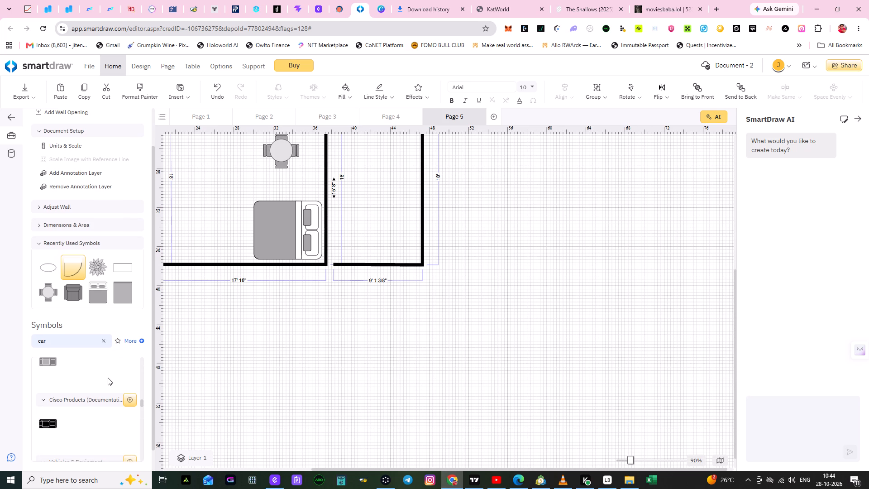
scroll(108, 378, "down", 2)
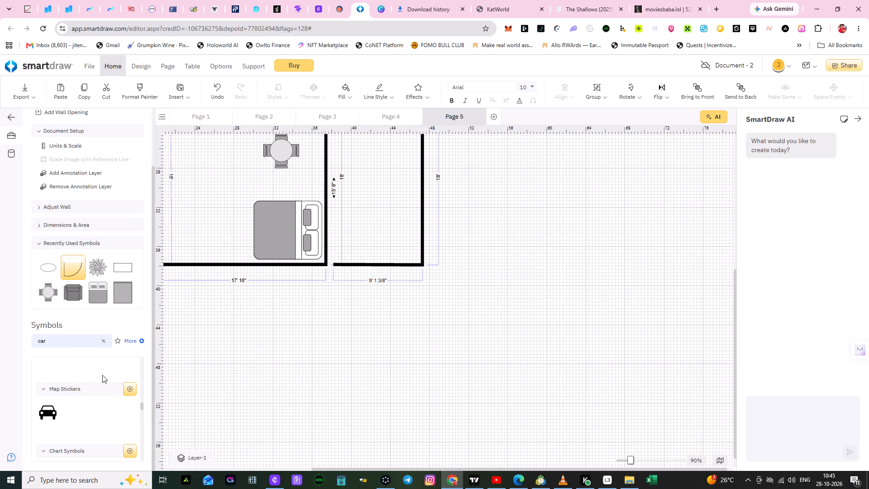
scroll(109, 407, "down", 3)
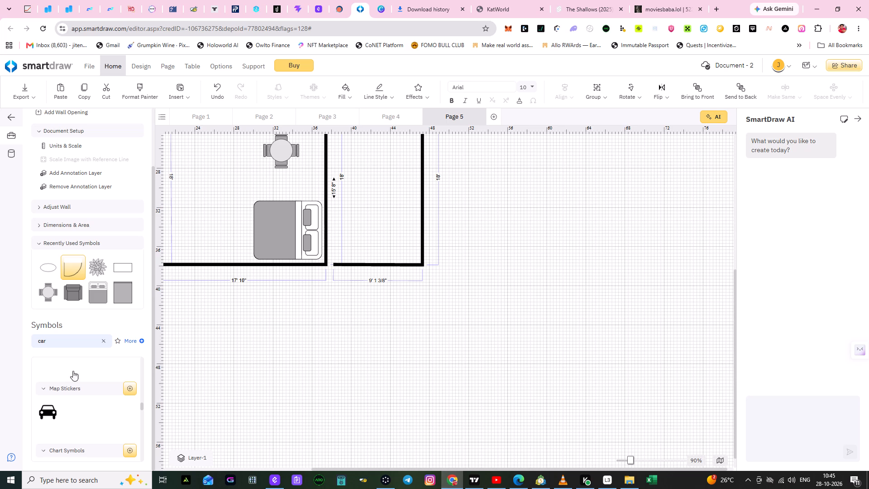
scroll(109, 403, "down", 2)
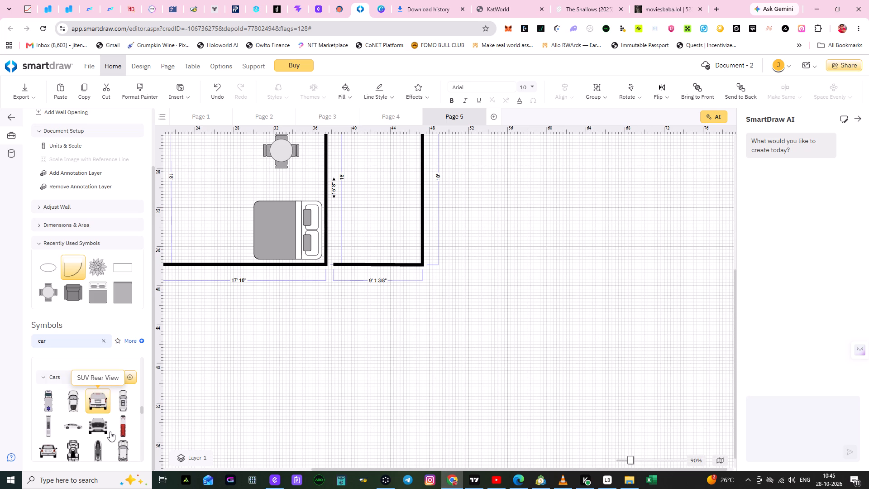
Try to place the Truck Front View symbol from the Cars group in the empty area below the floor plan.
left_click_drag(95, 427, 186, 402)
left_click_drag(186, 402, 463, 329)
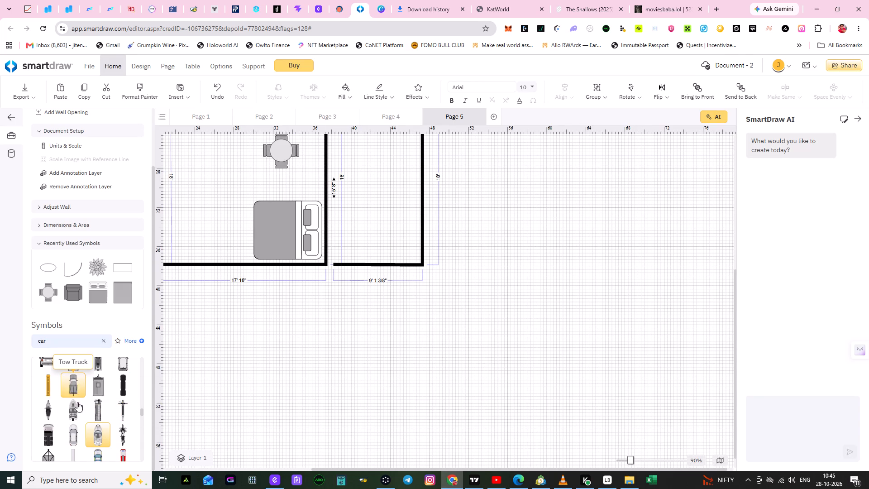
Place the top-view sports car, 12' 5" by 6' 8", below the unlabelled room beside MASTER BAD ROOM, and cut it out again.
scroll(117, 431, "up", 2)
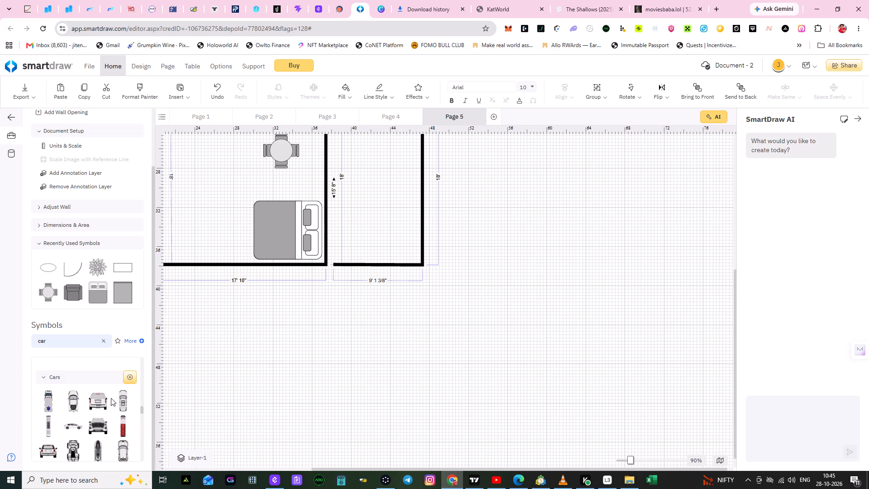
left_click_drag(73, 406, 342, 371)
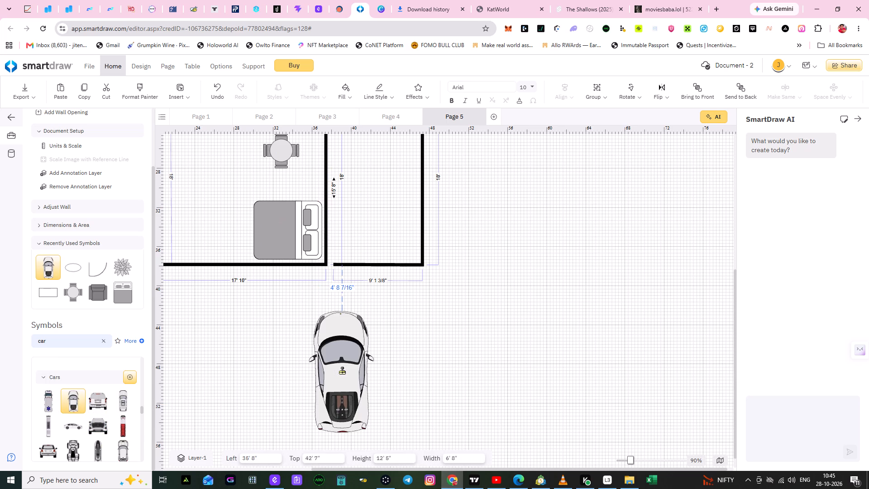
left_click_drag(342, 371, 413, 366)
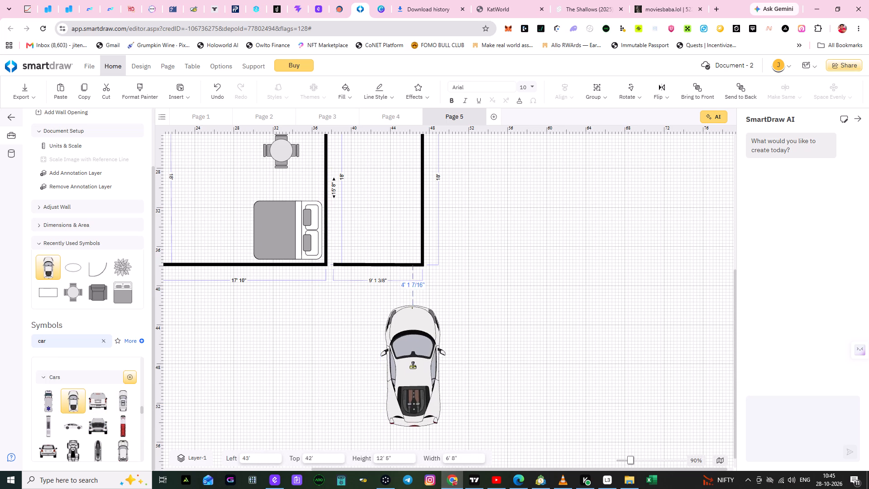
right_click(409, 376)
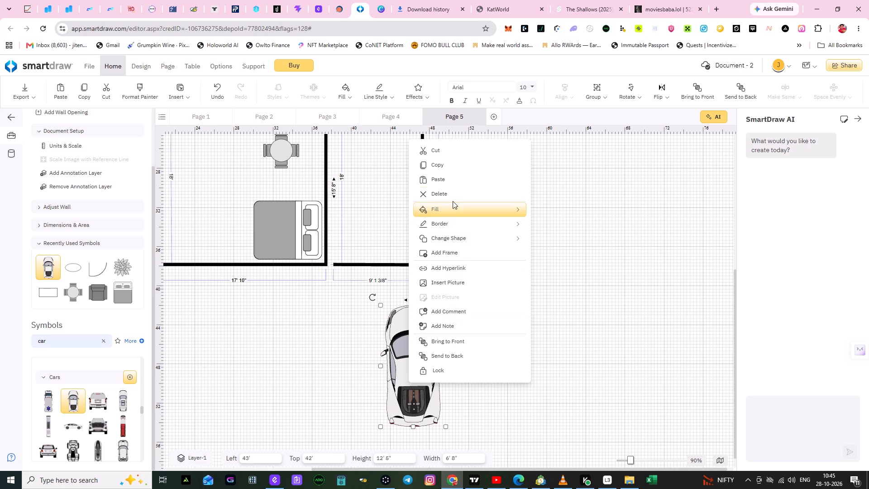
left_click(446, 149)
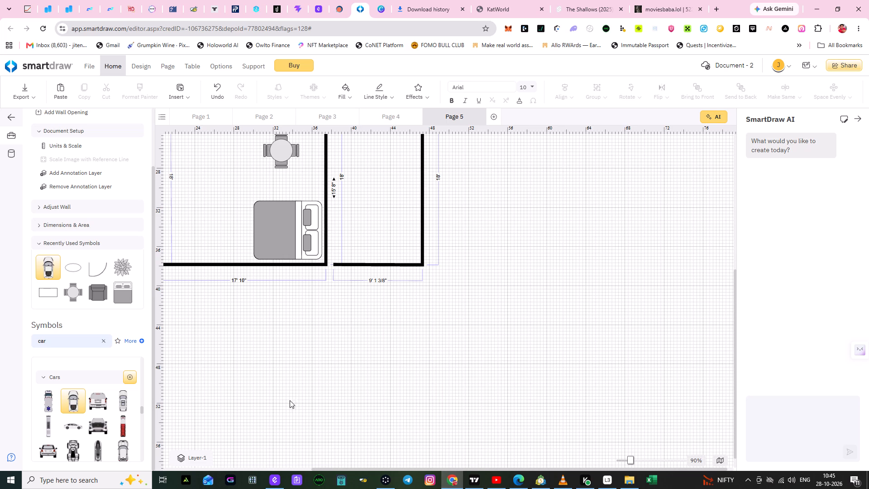
Place the Truck Front View symbol below the unlabelled room beside MASTER BAD ROOM and clear the symbol search.
left_click_drag(98, 426, 121, 423)
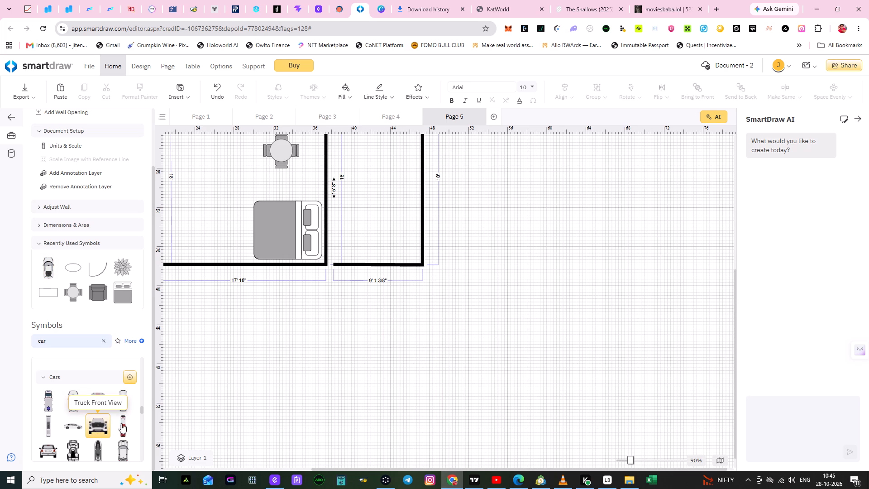
left_click_drag(121, 423, 391, 374)
left_click(501, 337)
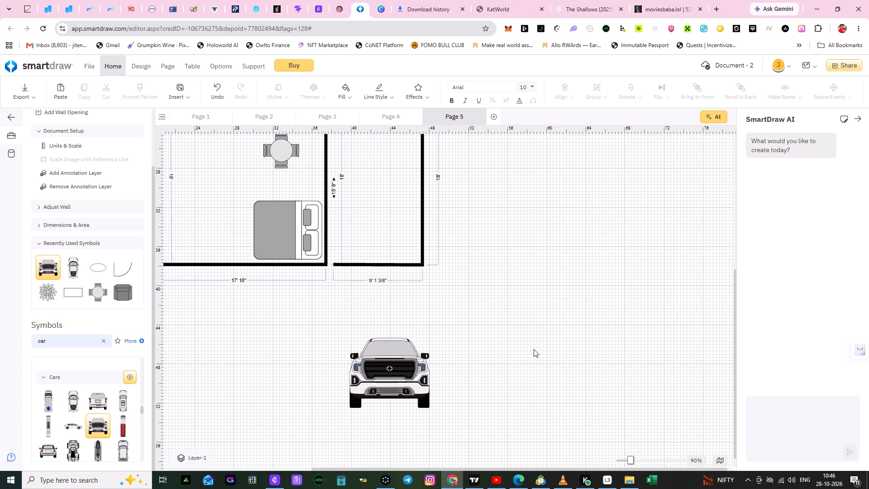
left_click(105, 343)
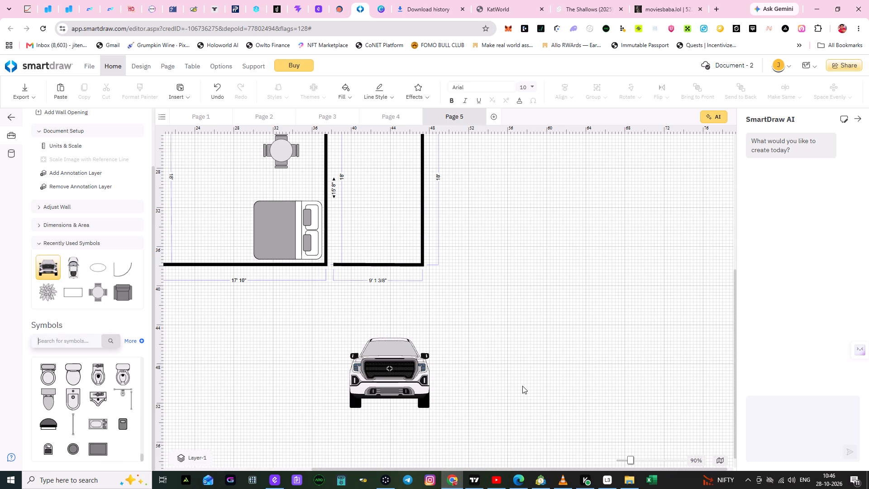
Move the truck outside the unlabelled room's outer wall, to about 53' 2" left and 29' 4" top.
scroll(522, 386, "up", 2)
left_click_drag(501, 390, 518, 352)
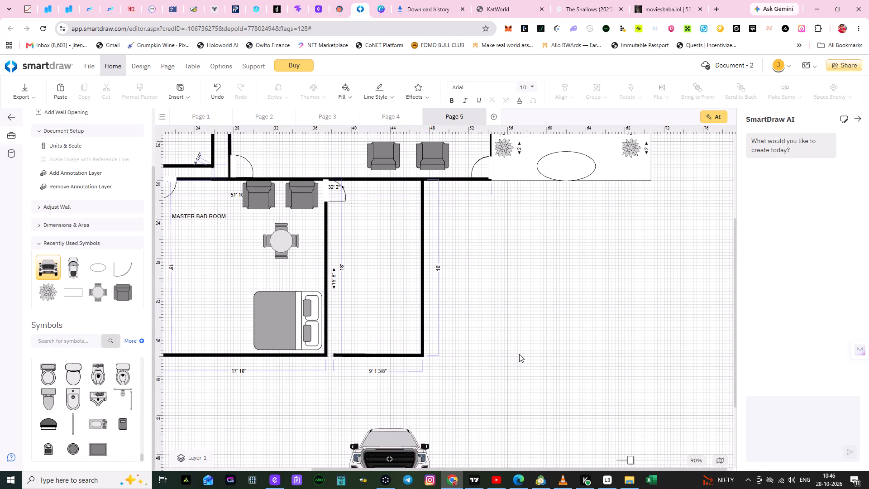
scroll(519, 354, "down", 2)
left_click_drag(382, 371, 530, 209)
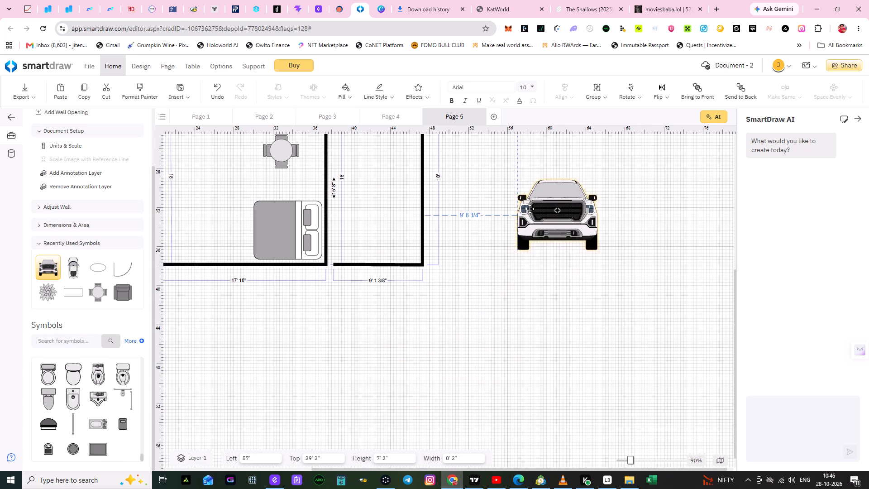
left_click_drag(530, 209, 511, 215)
scroll(575, 334, "up", 2)
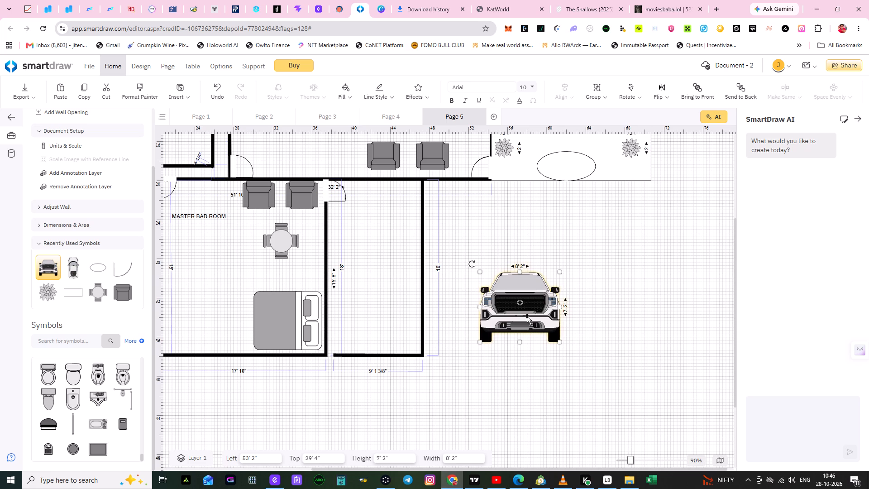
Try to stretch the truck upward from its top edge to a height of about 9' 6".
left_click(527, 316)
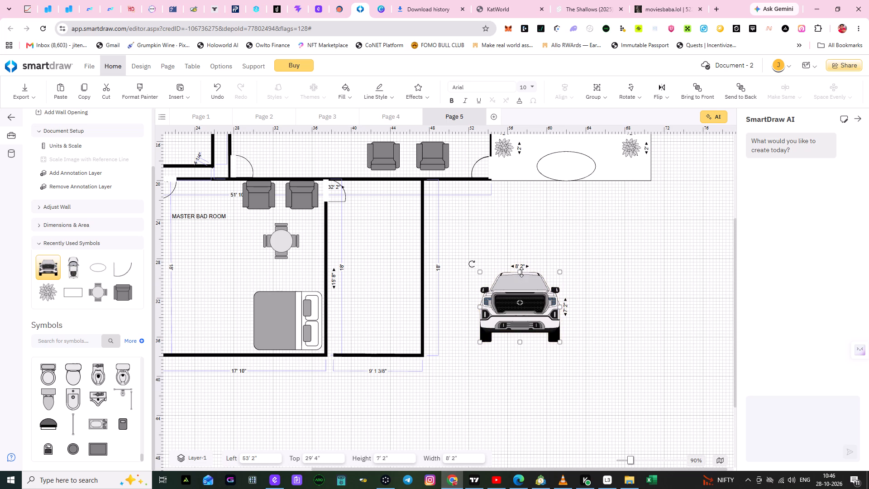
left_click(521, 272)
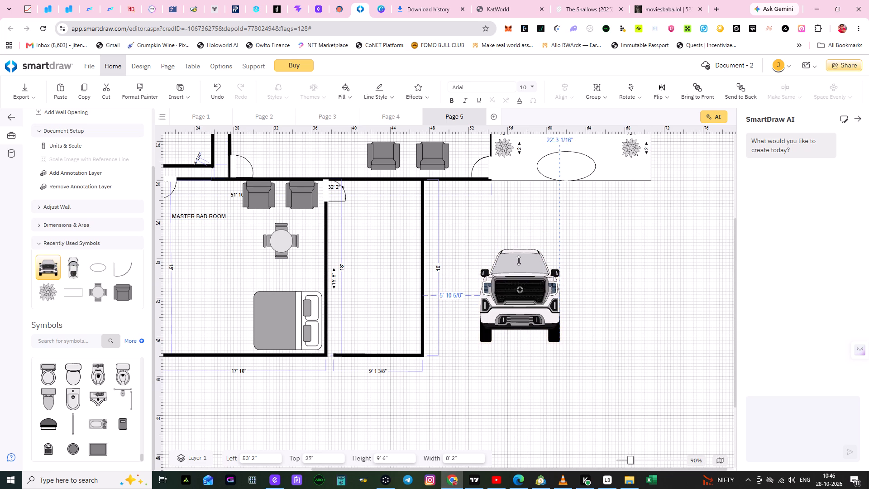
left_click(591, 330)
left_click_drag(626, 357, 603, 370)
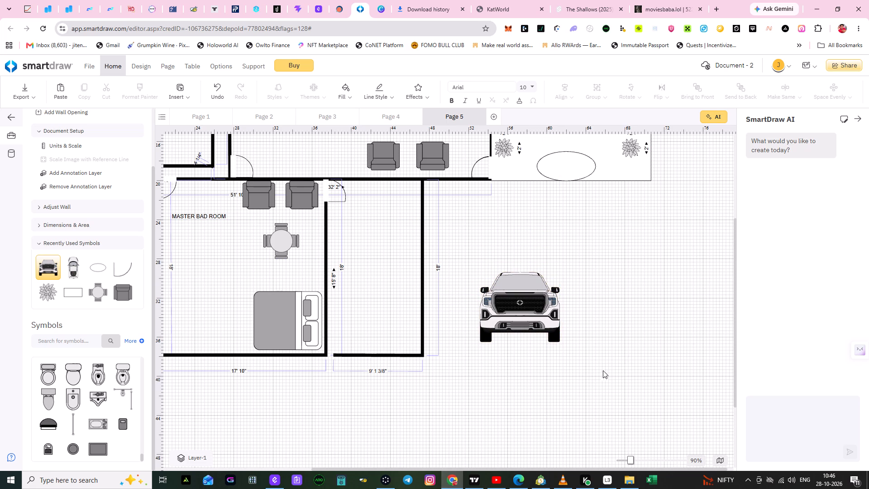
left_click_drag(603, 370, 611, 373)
Move the truck close beside the unlabelled room's outer wall, its wheels level with the room's bottom wall.
left_click_drag(535, 310, 479, 276)
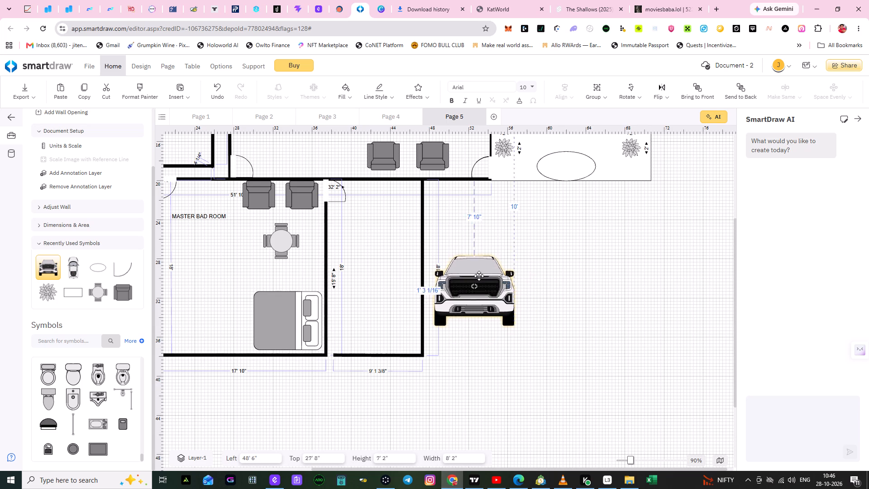
left_click_drag(479, 276, 492, 321)
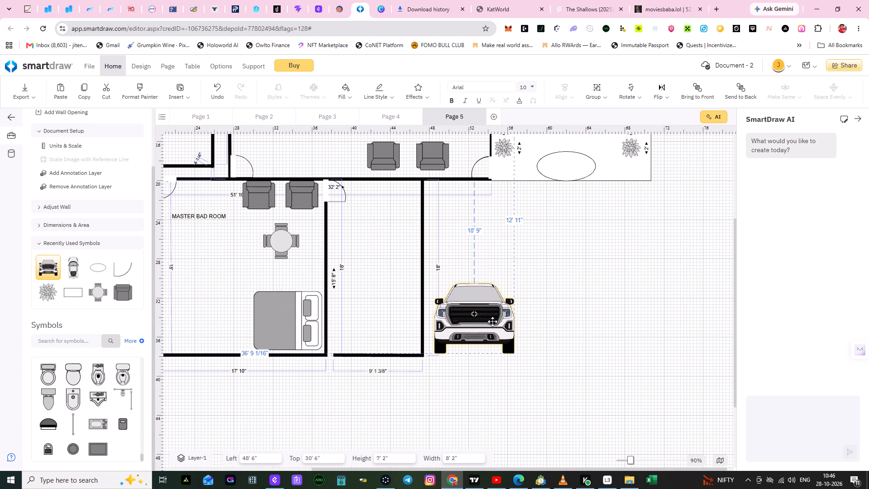
left_click_drag(492, 321, 494, 321)
left_click(553, 407)
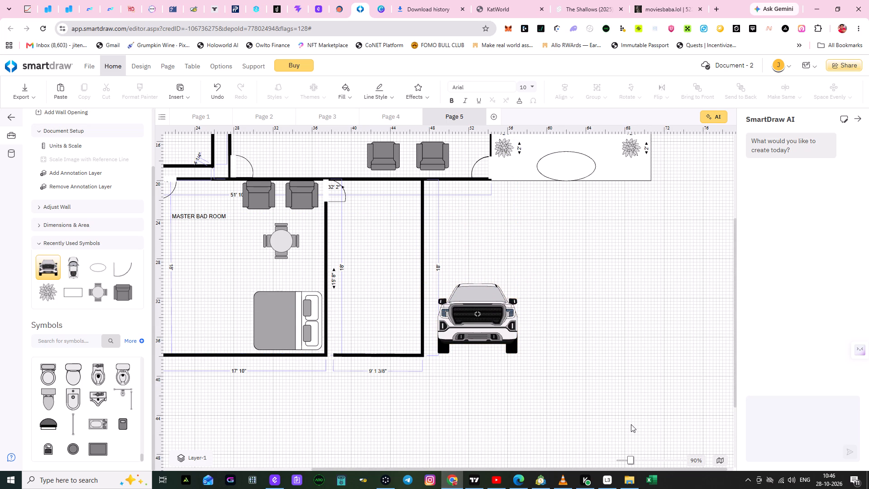
Place three 2' plants in a column along the unlabelled room's outer wall, between the planted outdoor area and the truck.
scroll(630, 418, "down", 2)
scroll(620, 369, "down", 2)
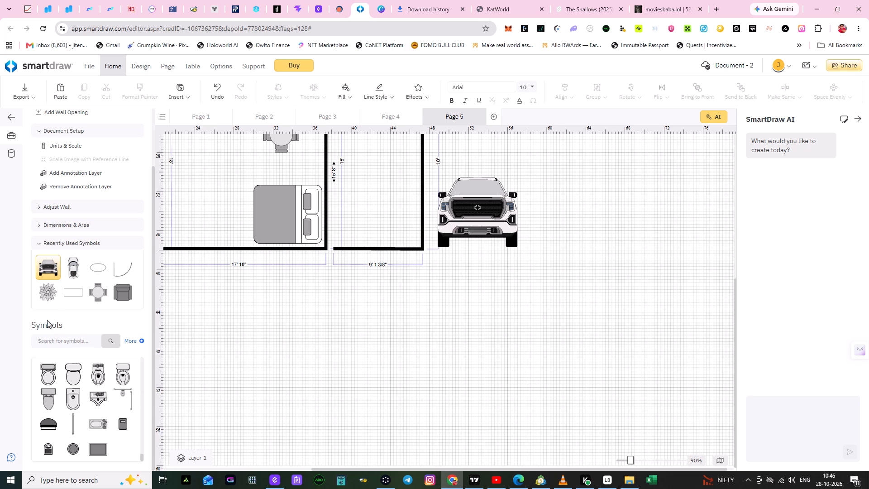
left_click_drag(44, 295, 453, 160)
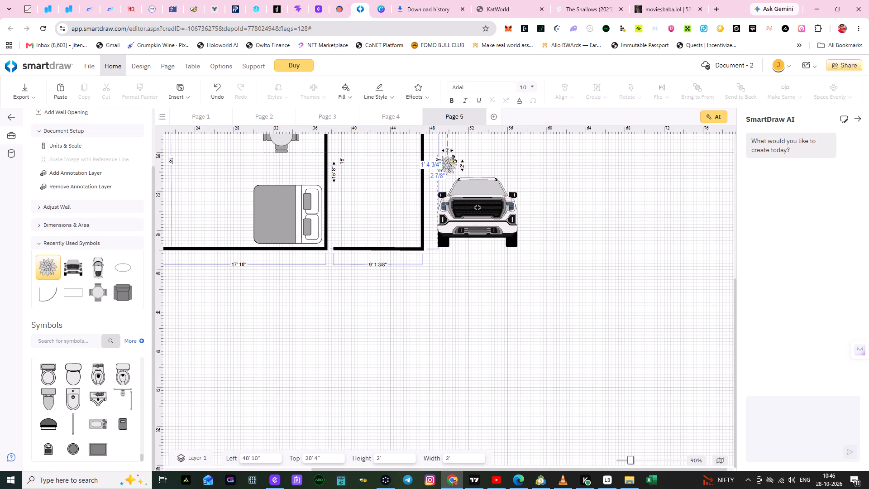
left_click_drag(453, 160, 441, 153)
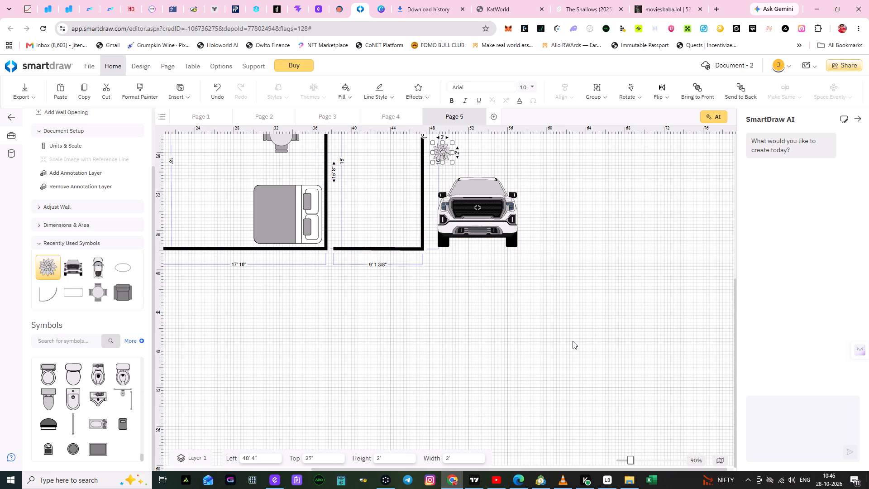
left_click(572, 342)
scroll(572, 342, "up", 3)
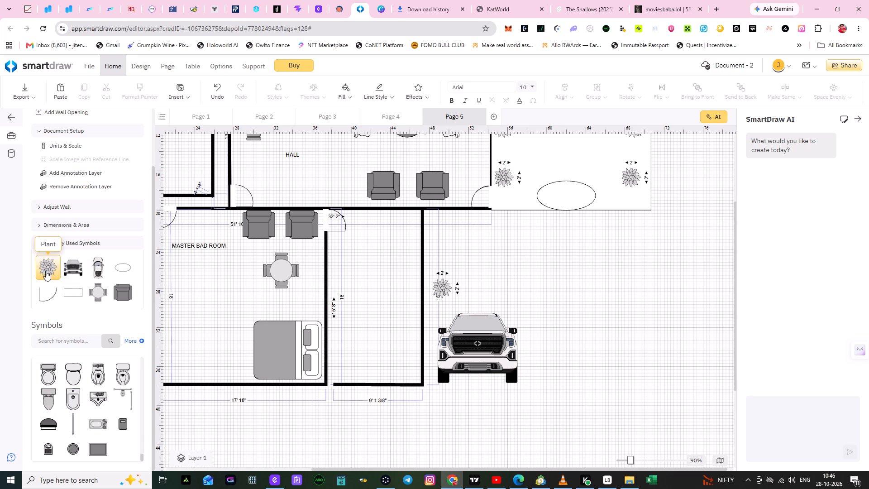
left_click_drag(42, 268, 435, 249)
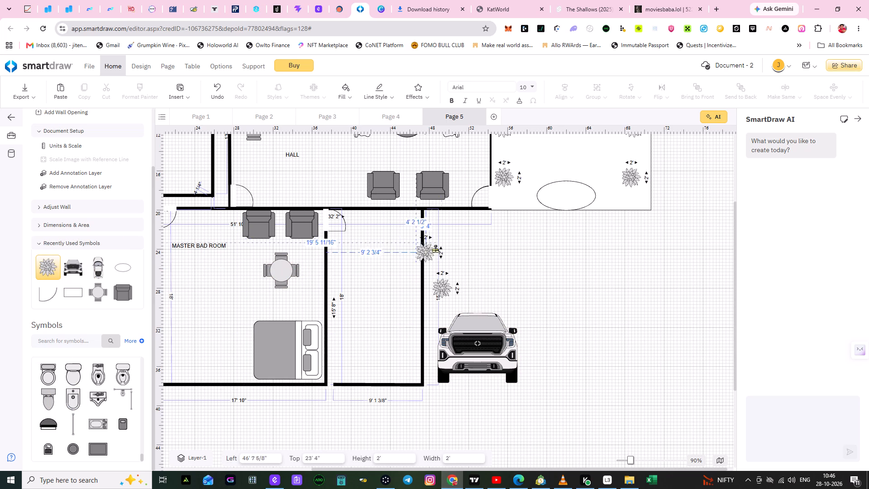
left_click_drag(435, 249, 442, 226)
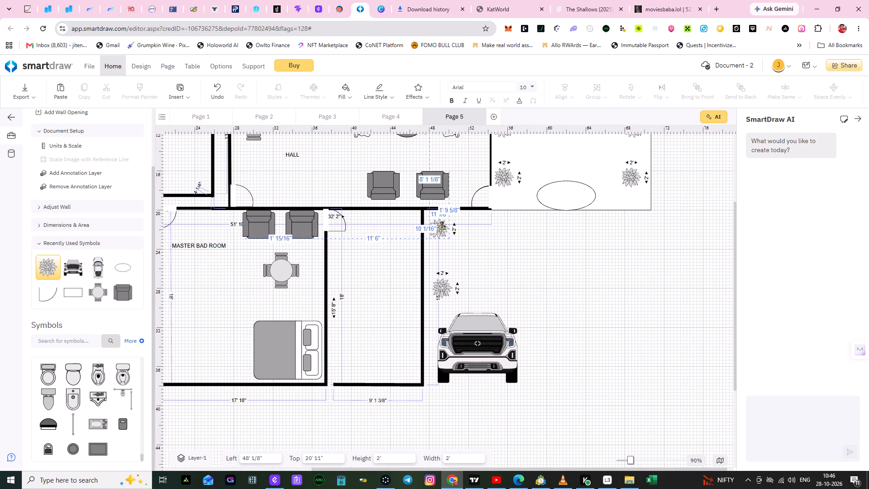
left_click_drag(442, 226, 442, 224)
left_click(554, 286)
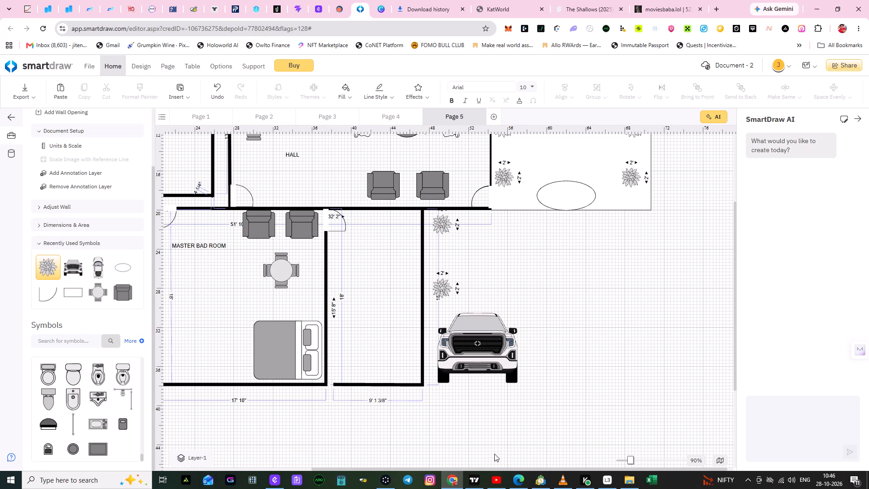
left_click_drag(45, 269, 289, 241)
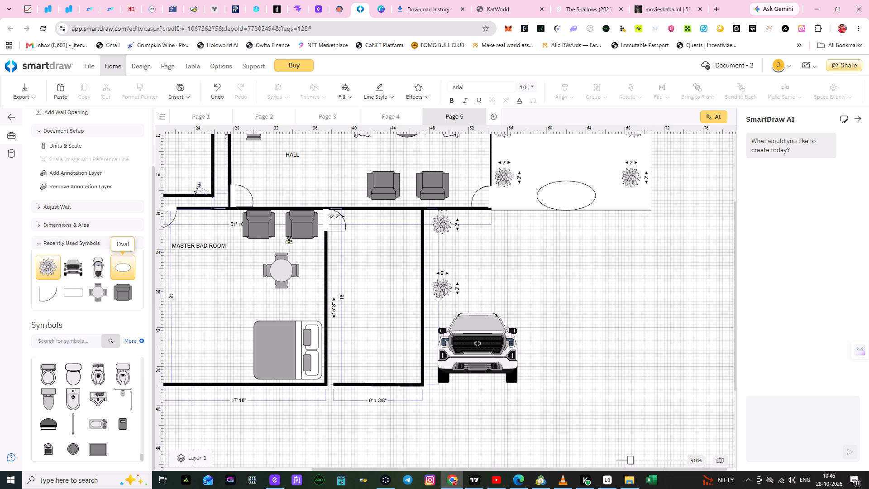
left_click_drag(289, 241, 444, 254)
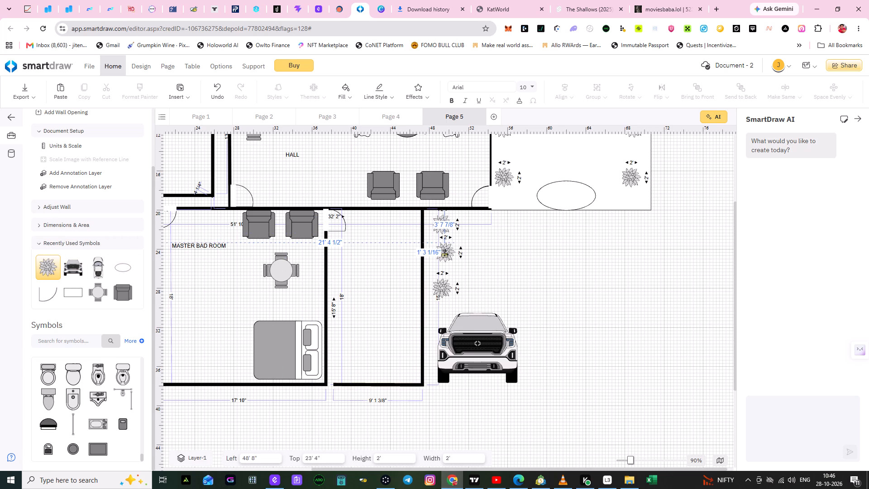
left_click_drag(444, 254, 441, 254)
left_click(645, 310)
Add the Sports Car symbol on the far side of the truck and turn it around to face the opposite way.
left_click_drag(100, 269, 130, 262)
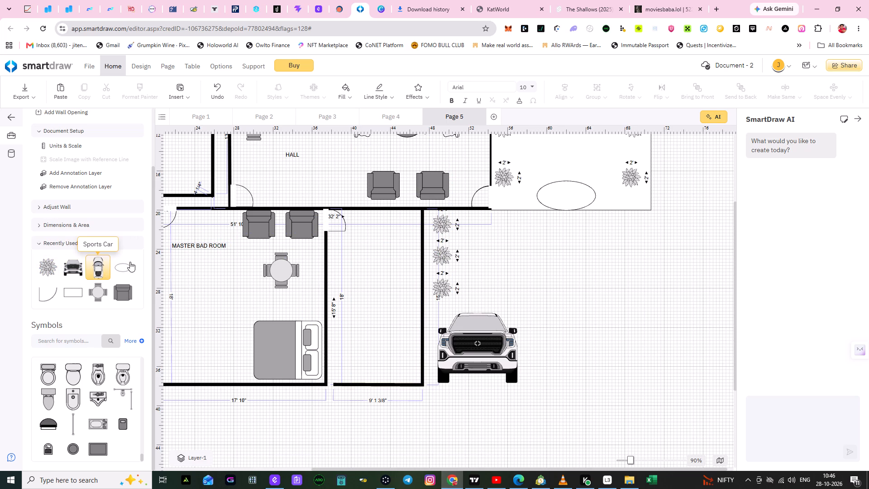
left_click_drag(130, 262, 594, 310)
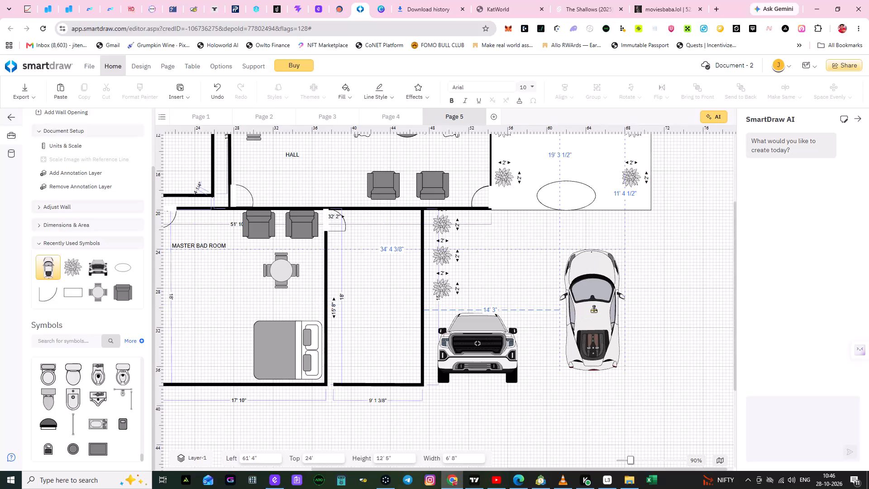
left_click_drag(594, 310, 593, 310)
left_click(593, 314)
left_click_drag(552, 241, 545, 273)
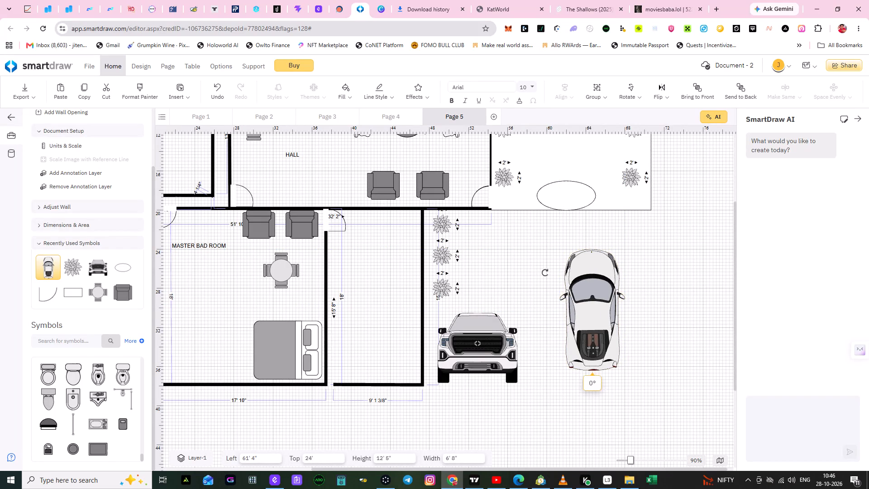
left_click_drag(545, 273, 618, 362)
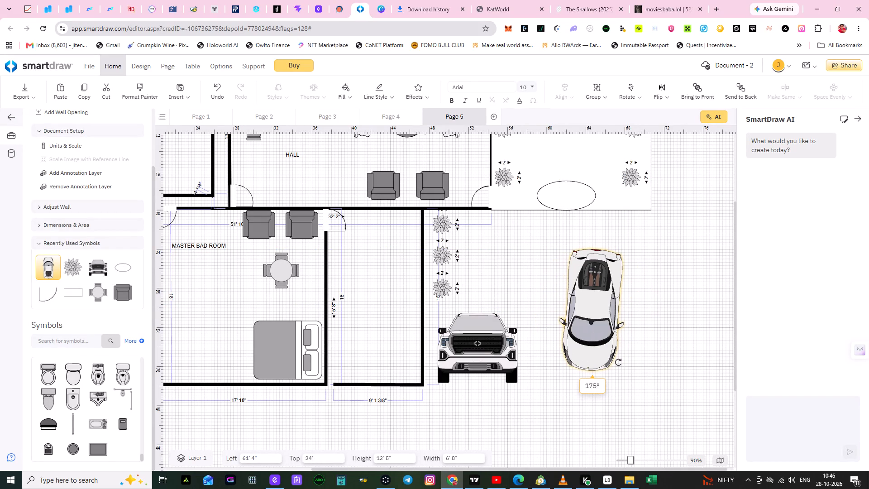
left_click_drag(618, 362, 623, 361)
left_click(660, 340)
Move the sports car closer beside the truck, its front end level with the truck's wheels.
left_click(611, 326)
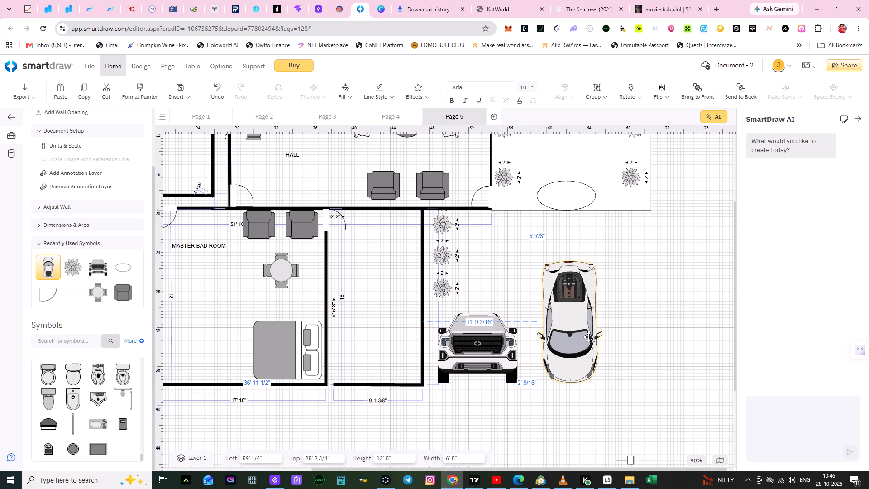
left_click(633, 290)
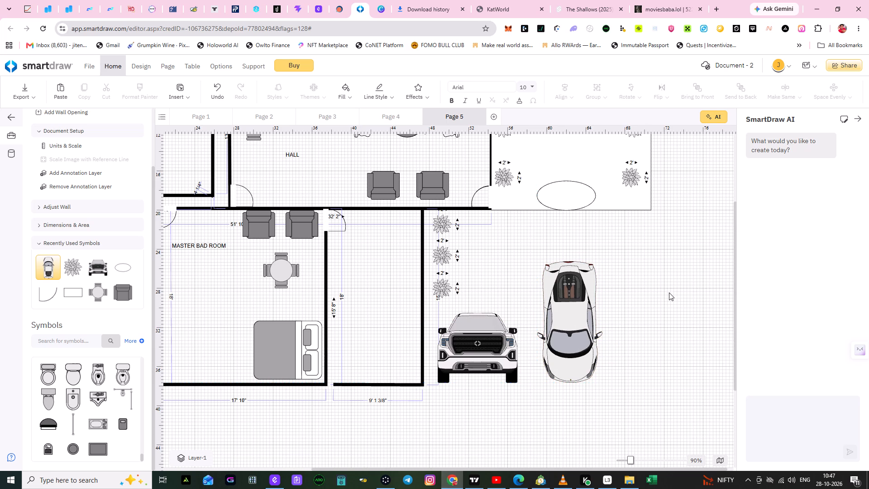
Search the symbol library for TREE.
scroll(671, 291, "down", 2)
scroll(671, 291, "up", 2)
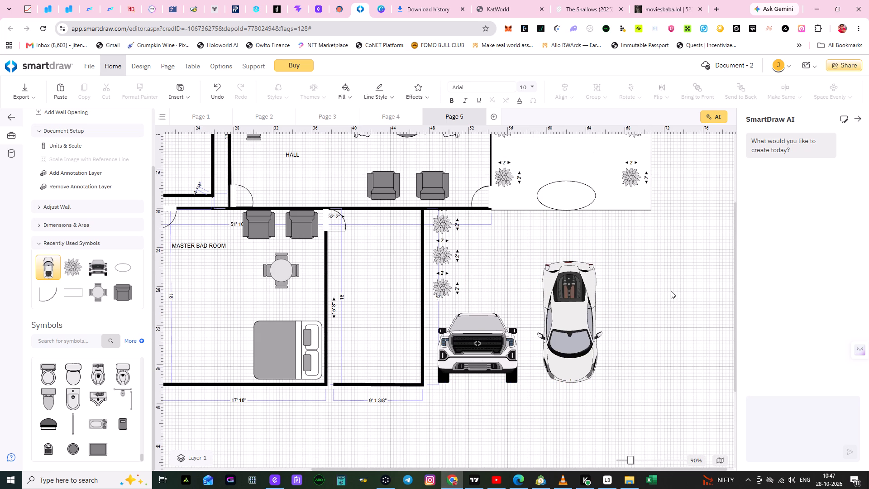
scroll(663, 305, "down", 4)
scroll(664, 284, "up", 3)
scroll(664, 284, "down", 4)
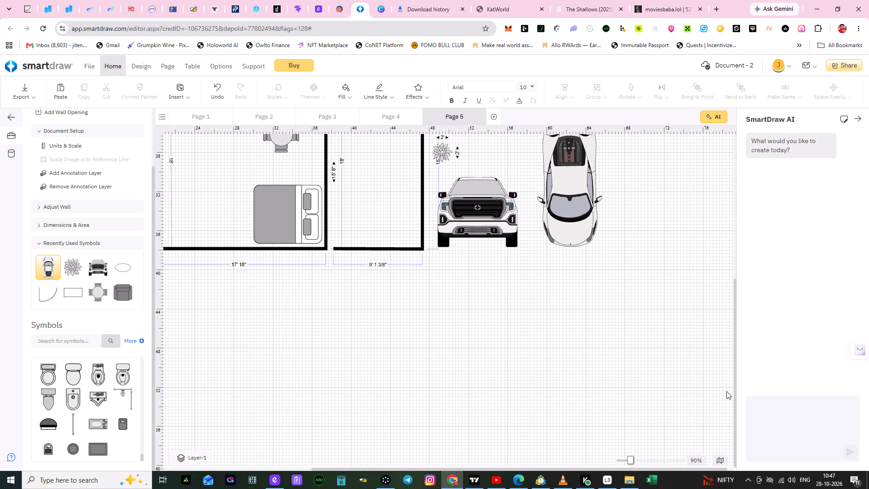
left_click(63, 342)
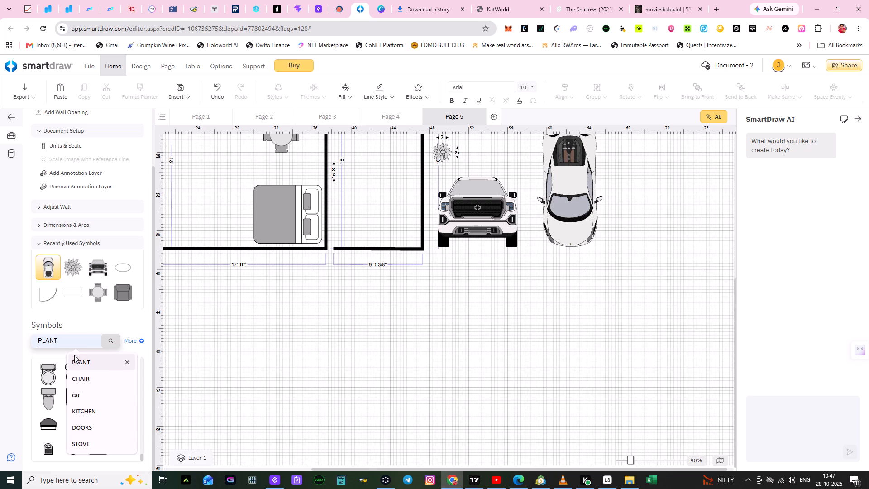
key("t")
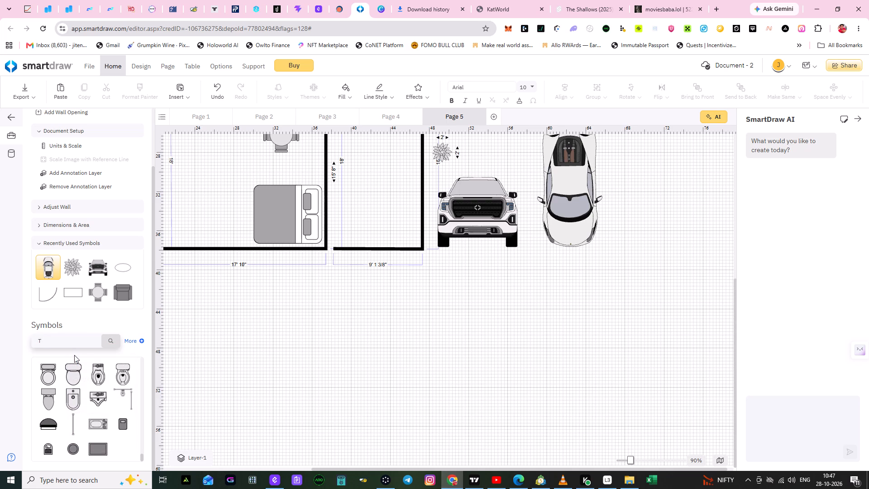
type("REE")
left_click(109, 342)
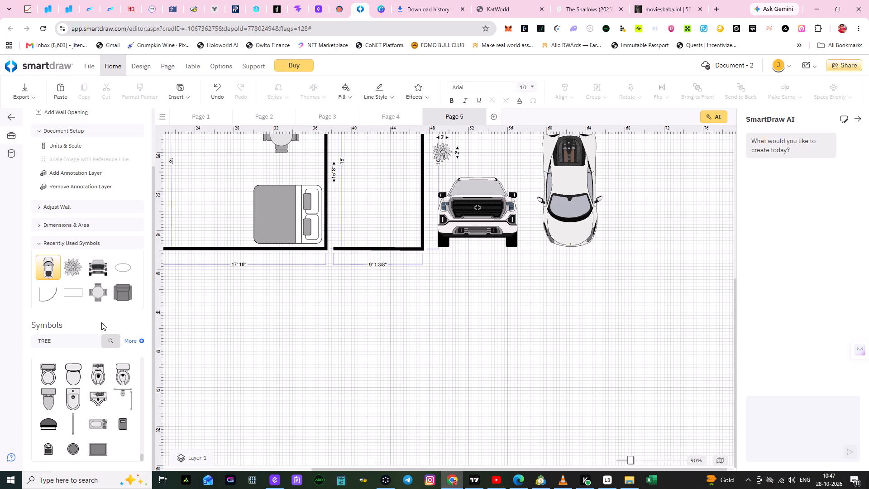
left_click(290, 318)
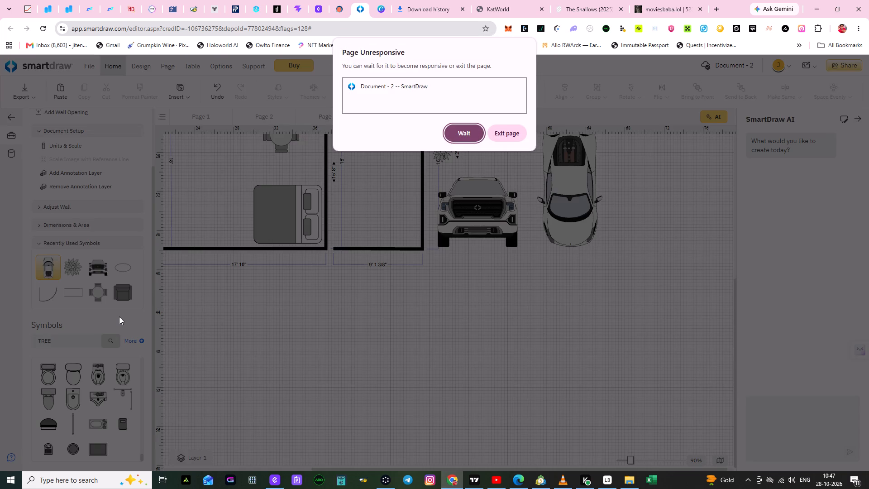
left_click(471, 135)
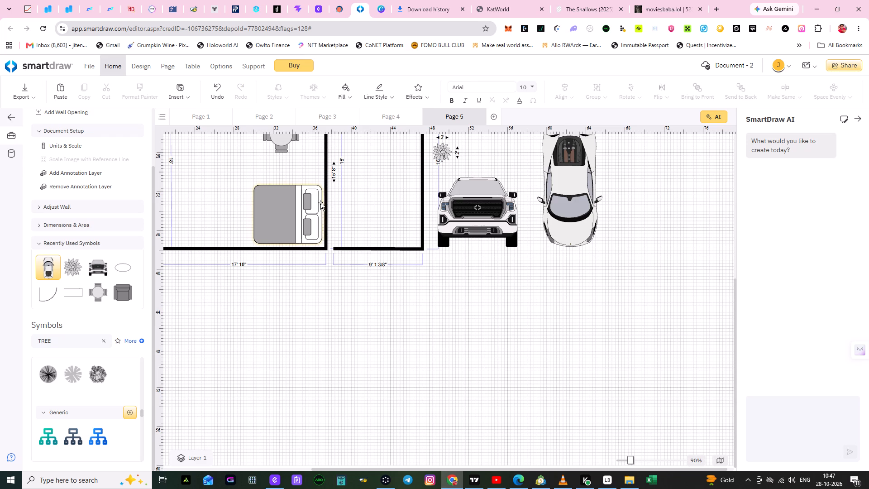
Place two copies of the wide-canopy tree from Trees & Shrubs (Elevation) side by side below the floor plan.
scroll(101, 390, "down", 3)
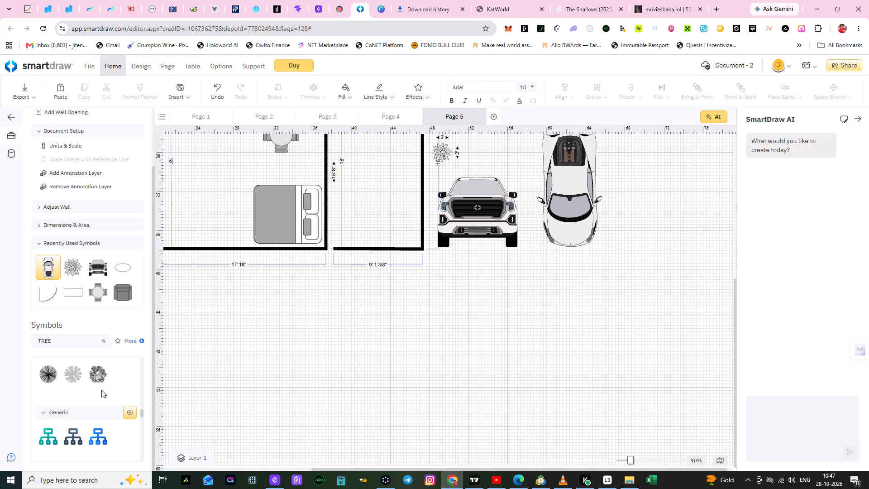
scroll(101, 390, "down", 2)
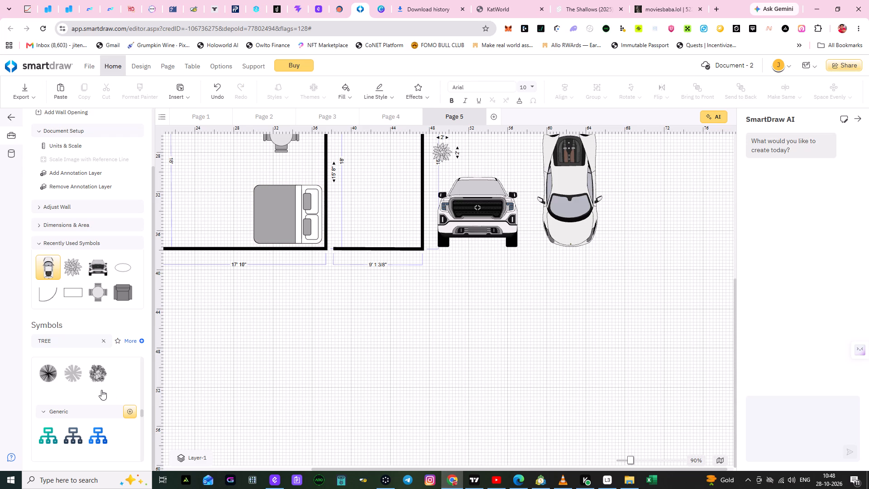
scroll(101, 390, "down", 1)
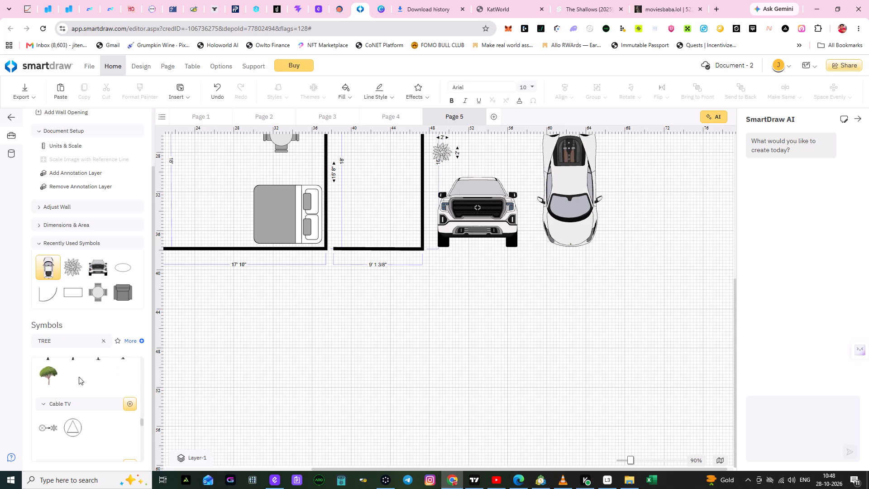
left_click_drag(53, 376, 479, 363)
scroll(107, 392, "up", 1)
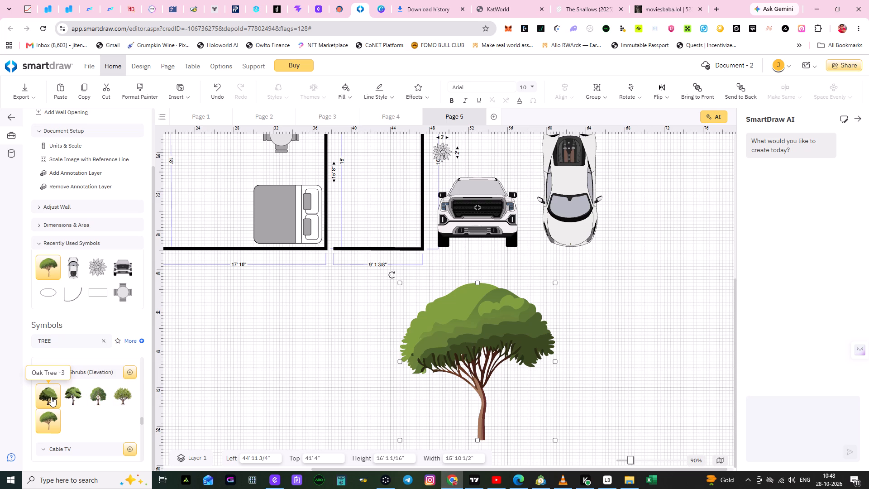
left_click_drag(50, 419, 254, 380)
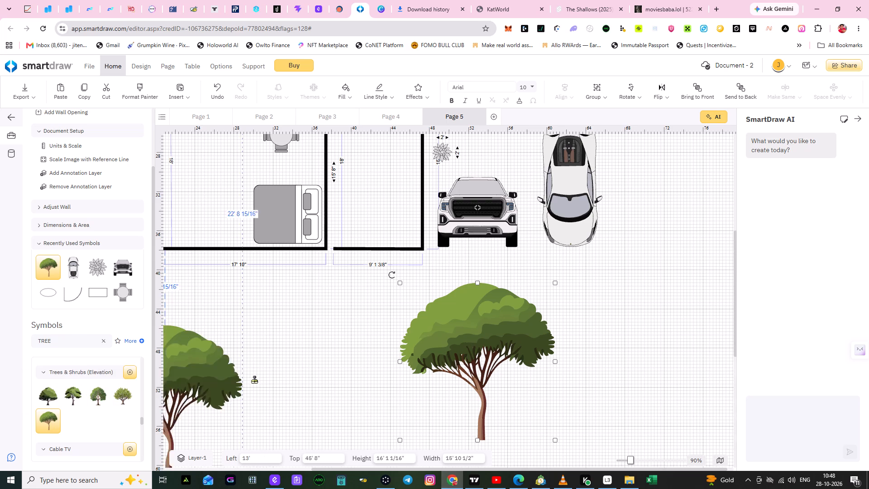
left_click_drag(254, 380, 307, 370)
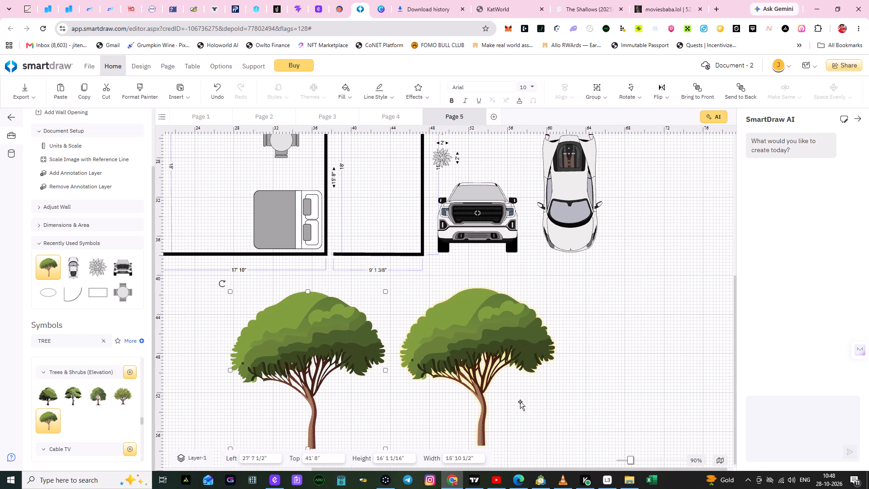
Shrink the tree below the truck to about 9' 9" high and 8' 2" wide.
left_click(536, 399)
scroll(547, 404, "up", 2)
scroll(629, 388, "up", 2)
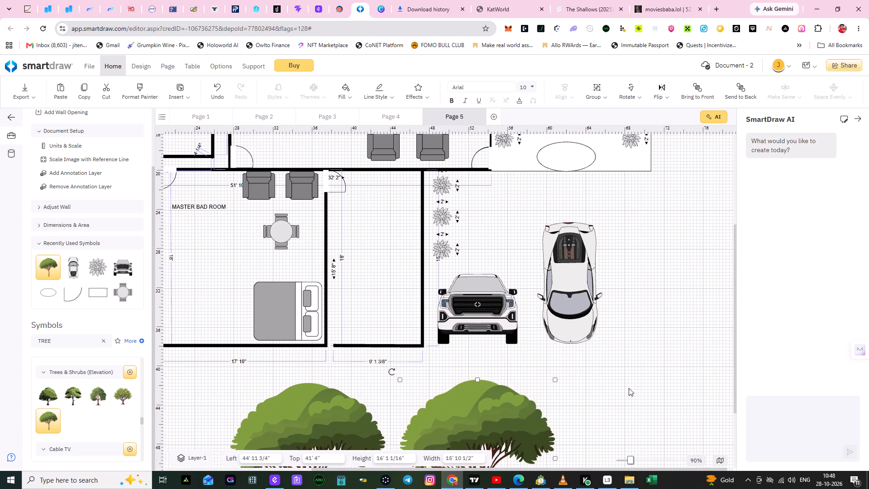
scroll(629, 388, "up", 1)
scroll(629, 388, "down", 7)
left_click(487, 328)
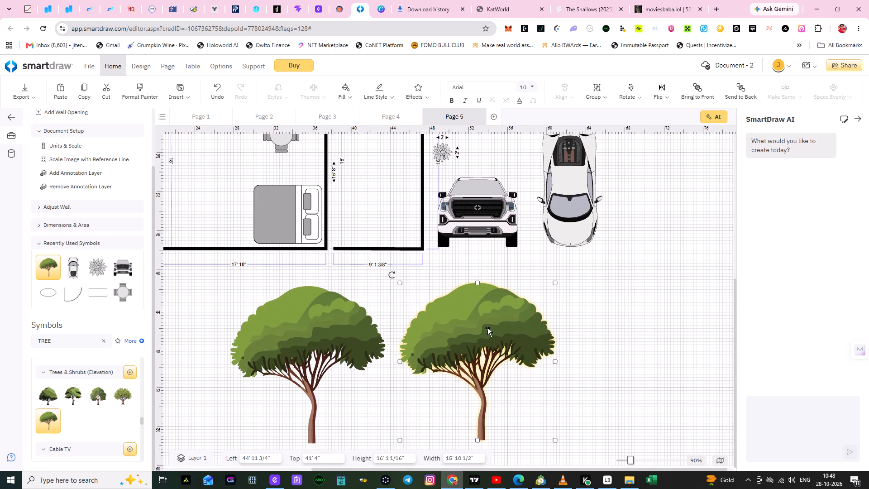
left_click_drag(399, 283, 461, 334)
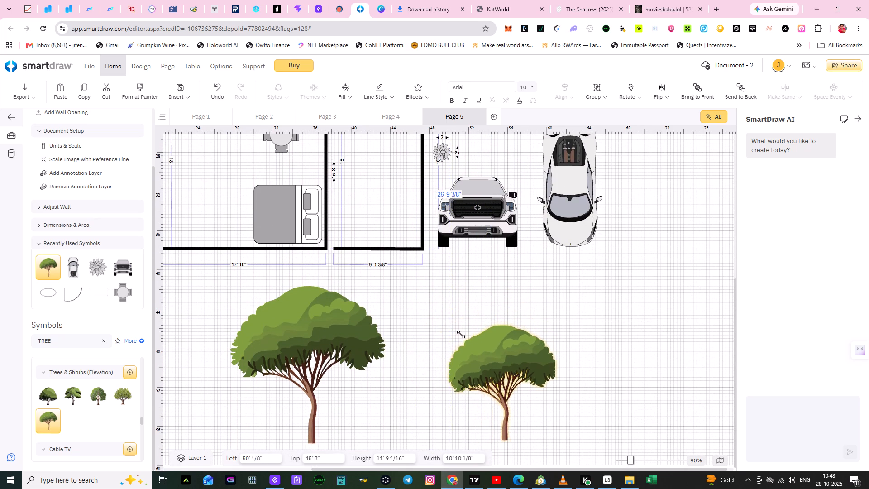
left_click_drag(461, 334, 474, 344)
Move the smaller tree out past the sports car, below and beyond it near the drawing's outer side.
left_click_drag(506, 378, 676, 312)
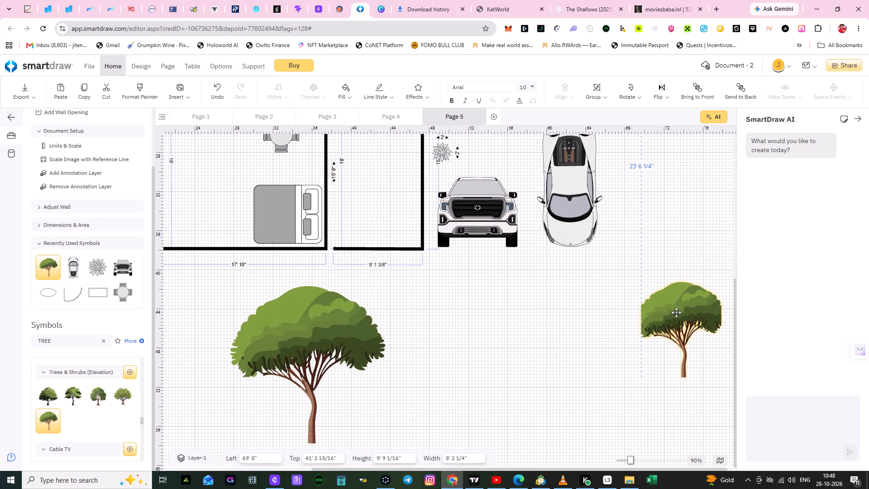
left_click_drag(676, 312, 682, 306)
left_click(579, 380)
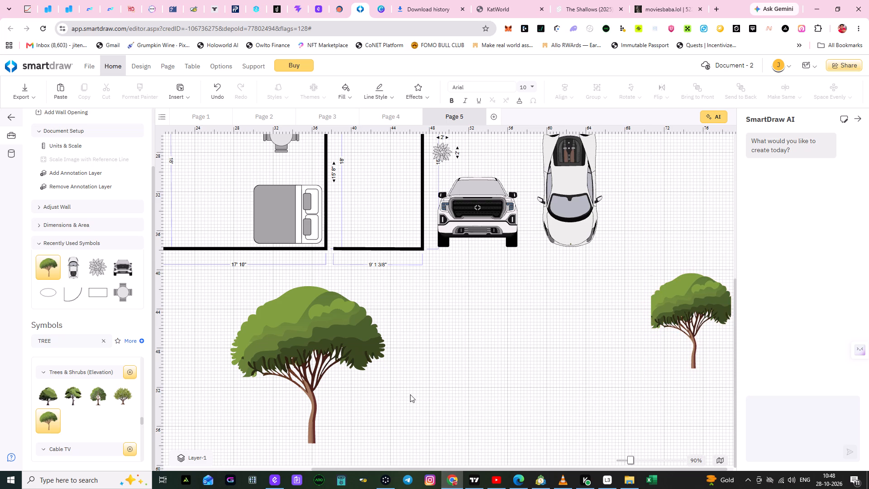
Move the large tree below the sports car and shrink it to about 11' 4" high and 10' 7" wide.
left_click_drag(312, 349, 613, 373)
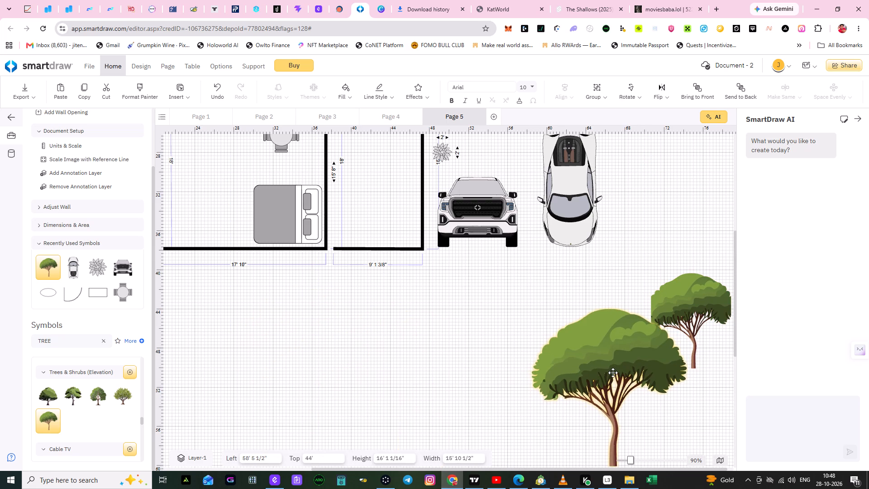
left_click_drag(613, 373, 556, 353)
left_click(561, 344)
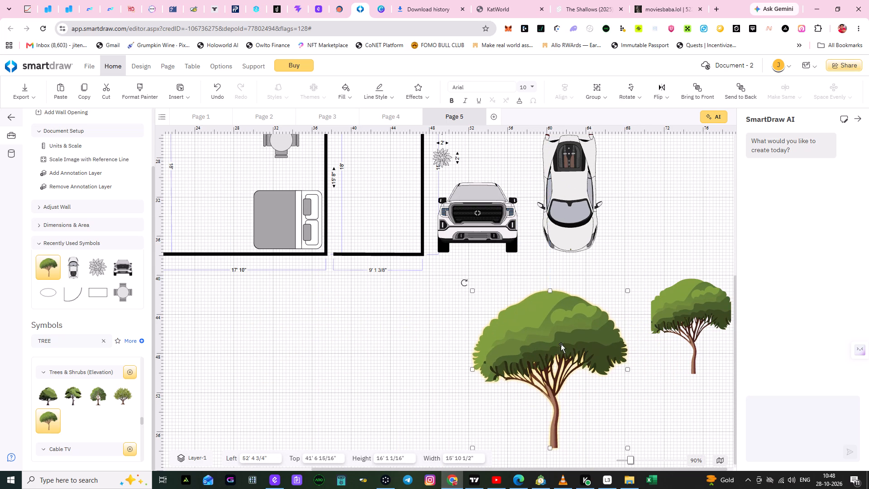
left_click_drag(550, 291, 554, 320)
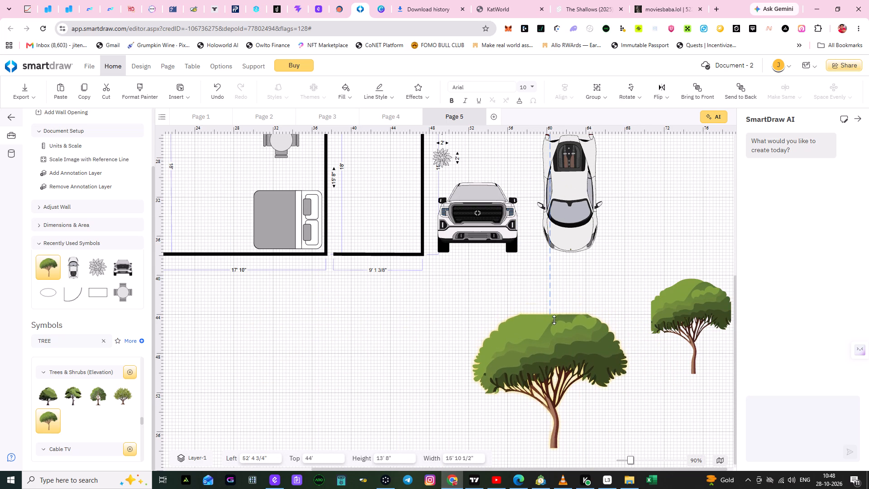
left_click_drag(554, 320, 556, 297)
left_click_drag(550, 299, 550, 292)
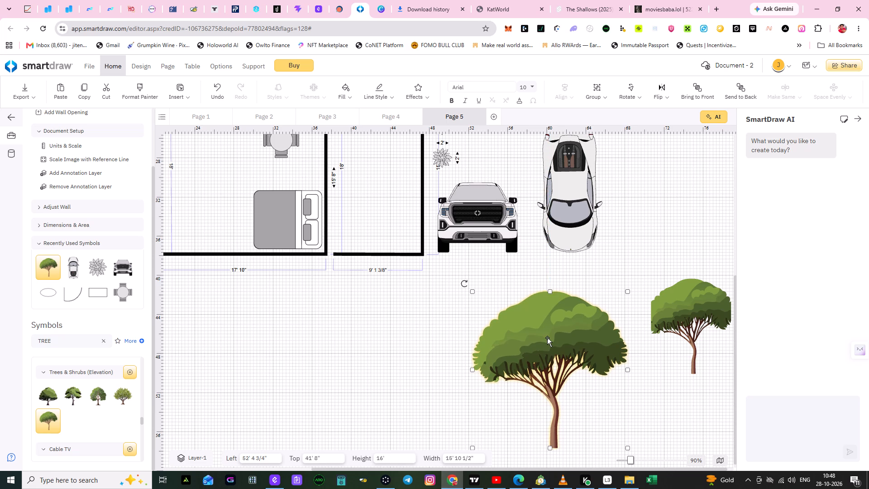
left_click(547, 338)
left_click_drag(472, 291, 494, 314)
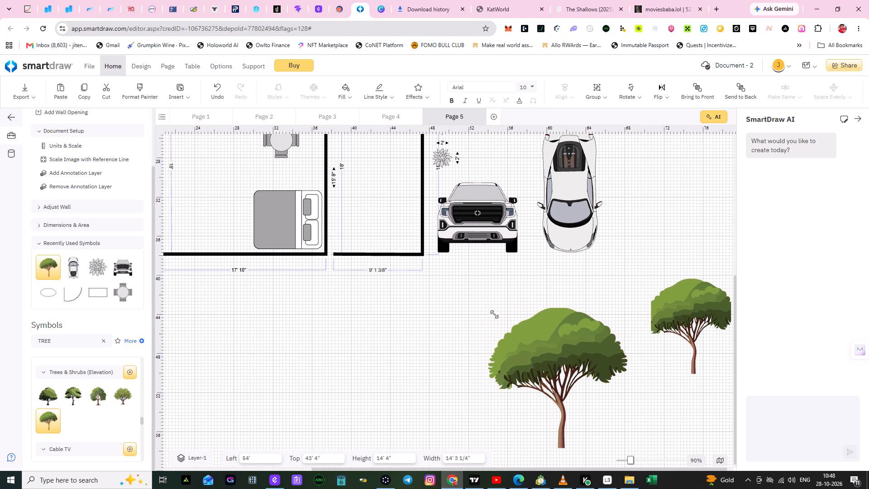
left_click_drag(494, 314, 521, 331)
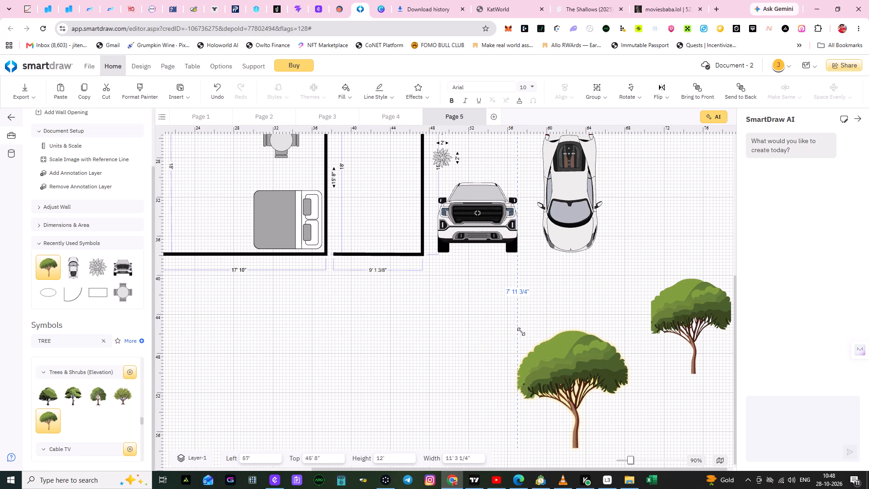
left_click_drag(521, 331, 525, 336)
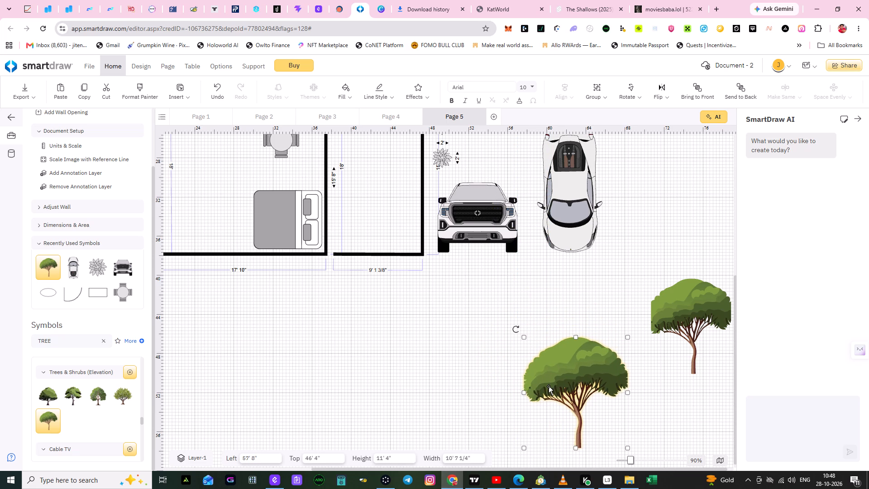
Place that tree directly beneath the outer small tree and shrink it to about 8' 3" wide.
left_click_drag(549, 387, 662, 407)
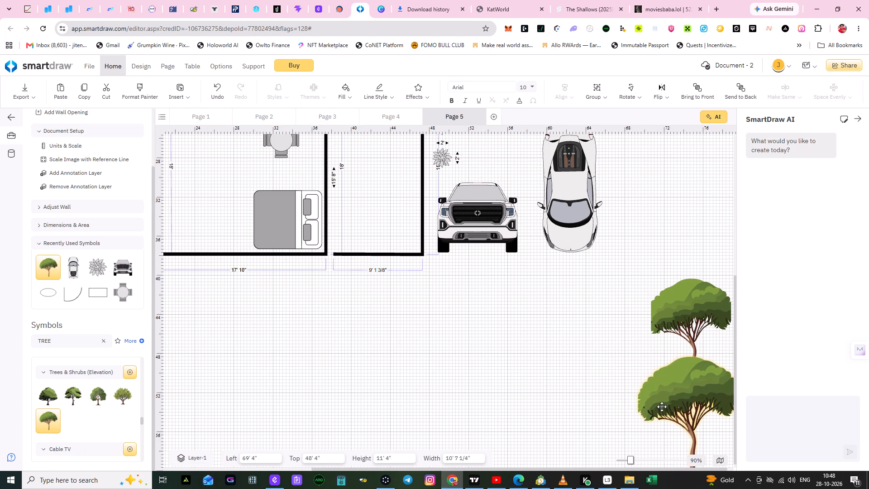
left_click_drag(662, 407, 559, 327)
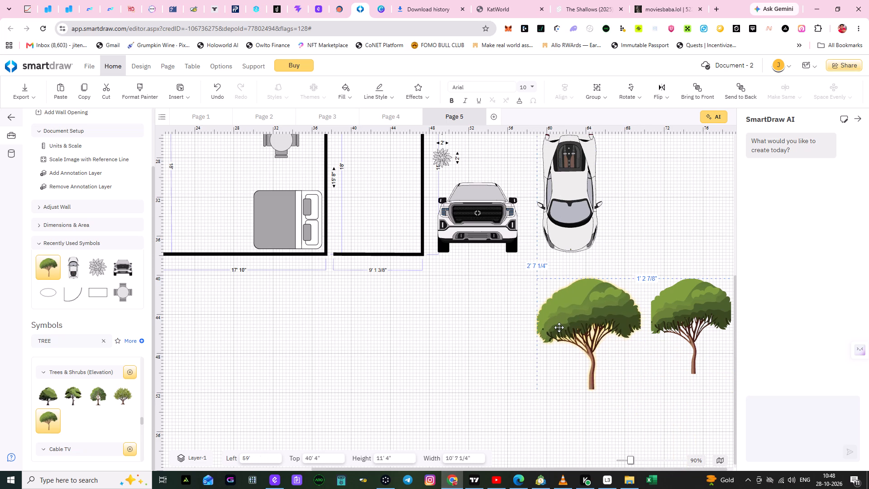
left_click_drag(559, 327, 661, 400)
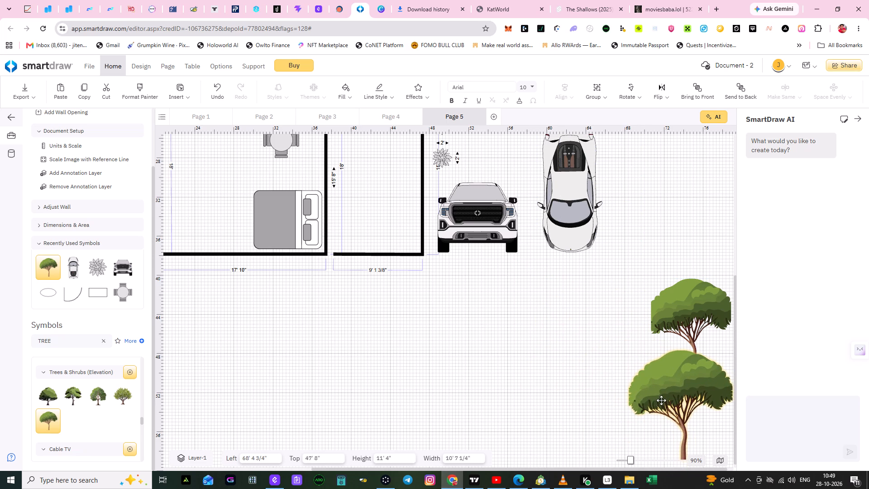
left_click_drag(661, 400, 653, 396)
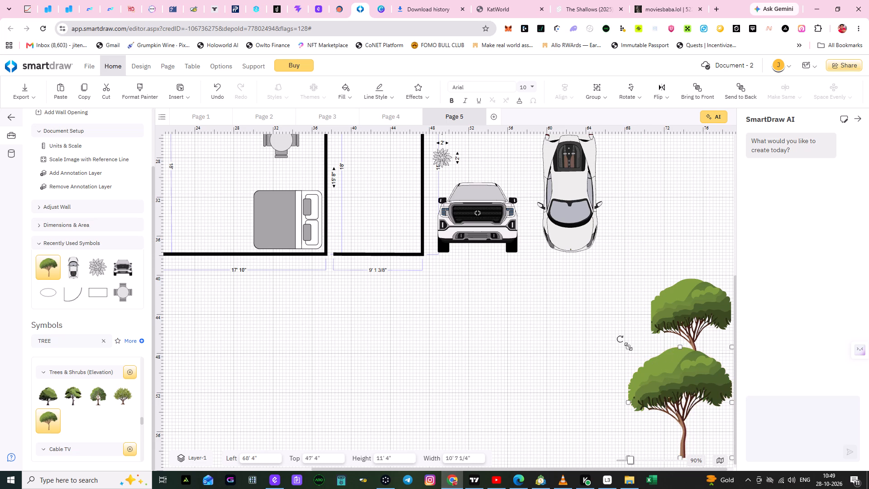
left_click_drag(628, 346, 650, 371)
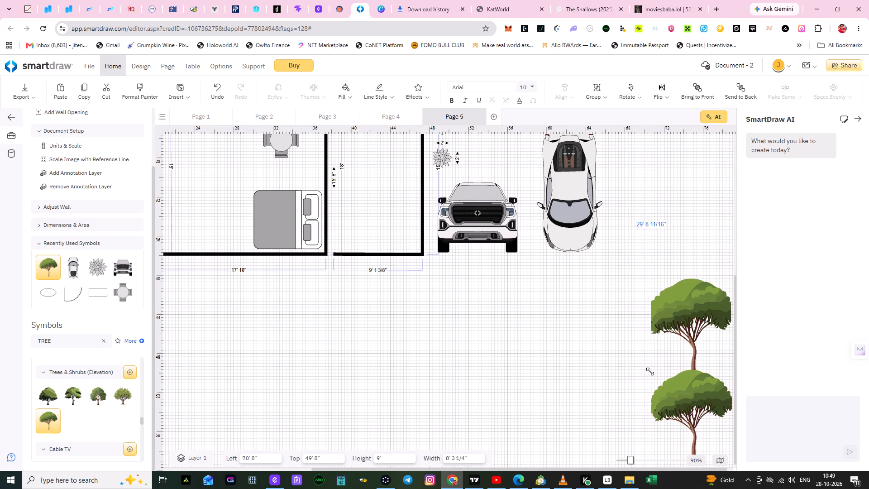
left_click_drag(650, 371, 652, 373)
Widen the upper tree of the pair to about 9' 6" and place it just above the lower tree.
left_click(671, 310)
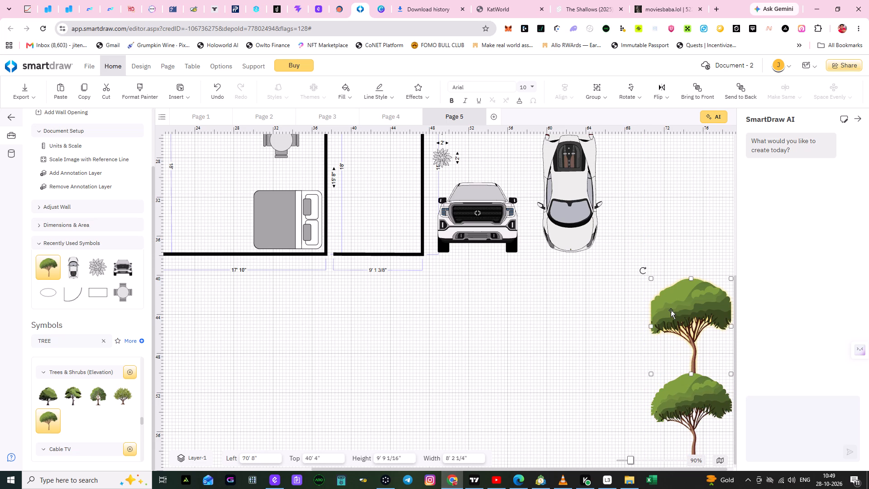
left_click_drag(651, 278, 638, 278)
left_click(621, 362)
left_click_drag(688, 352, 694, 350)
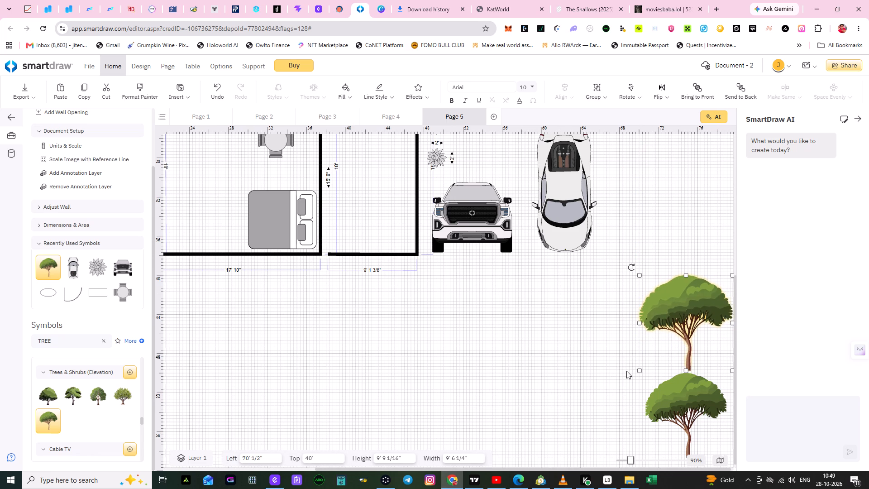
left_click(626, 371)
Clear the TREE search from the symbol library.
scroll(446, 377, "down", 3)
scroll(446, 377, "up", 1)
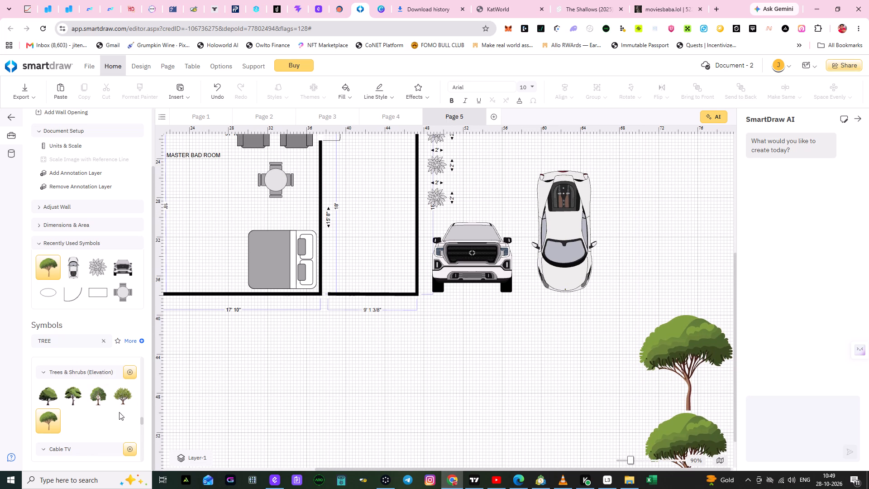
scroll(410, 382, "up", 4)
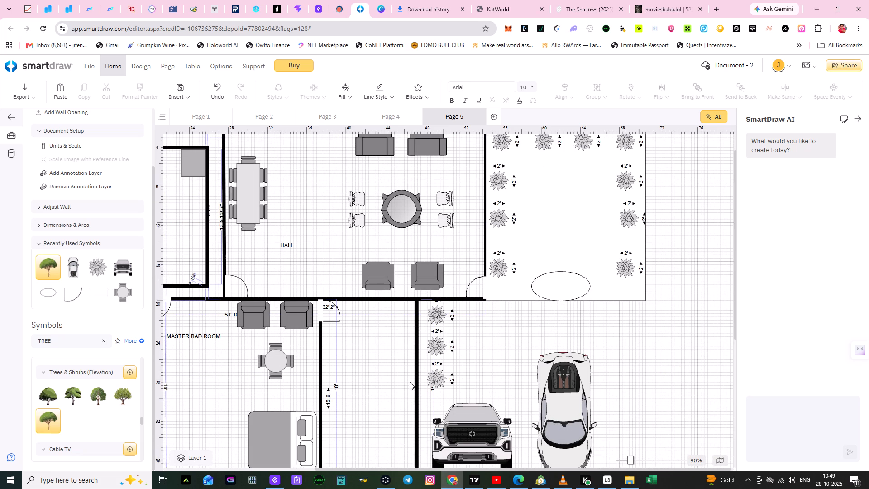
scroll(410, 382, "down", 5)
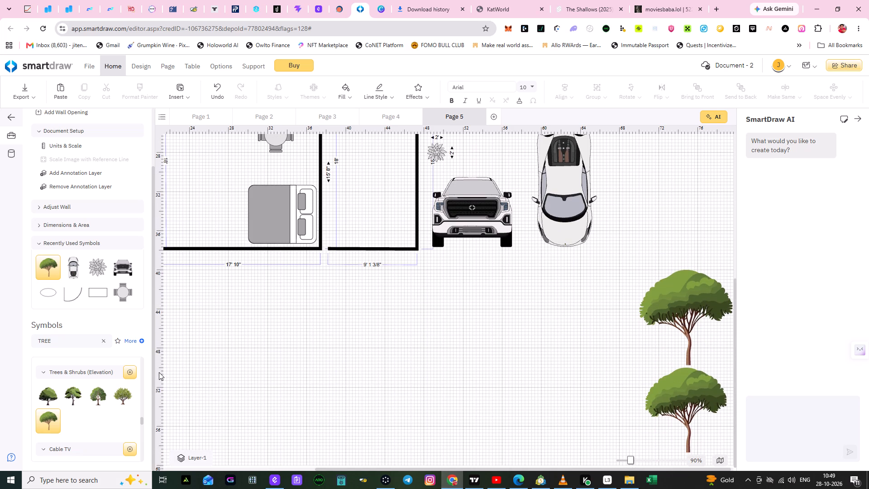
left_click(100, 340)
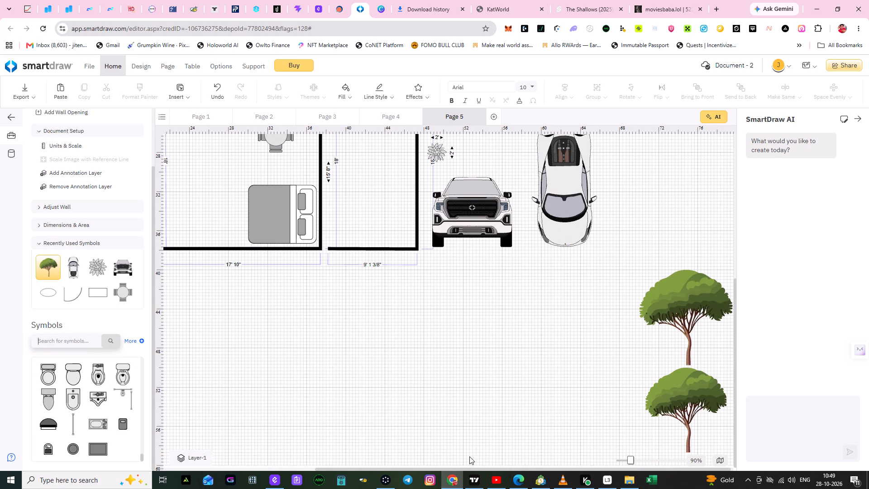
Place a recently used rectangle, 6' by 3', outside below the MASTER BAD ROOM's lower wall.
scroll(364, 354, "up", 5)
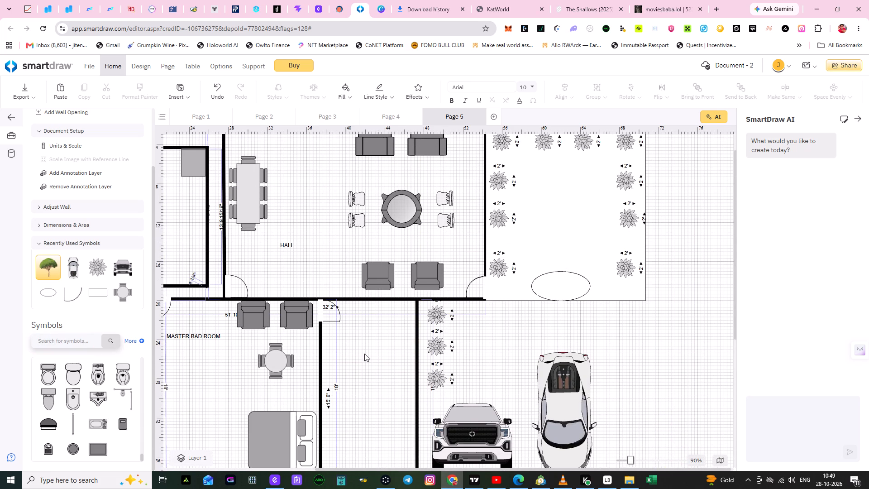
scroll(364, 354, "up", 3)
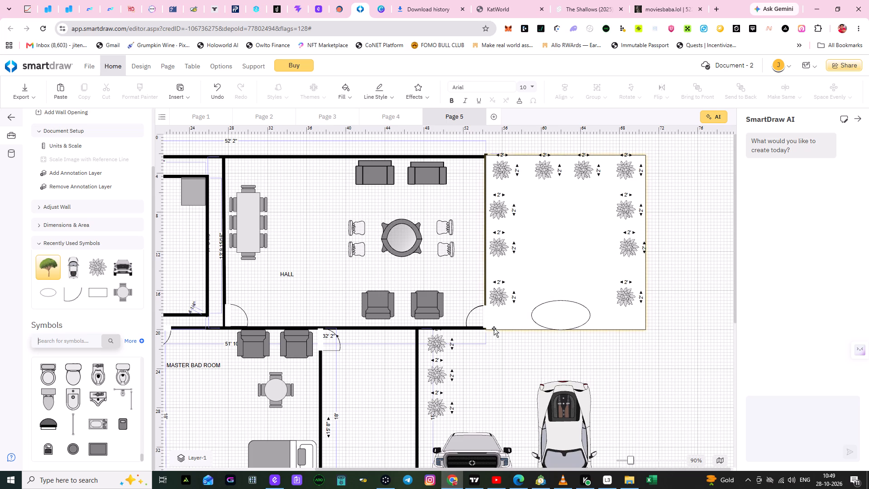
scroll(494, 328, "down", 6)
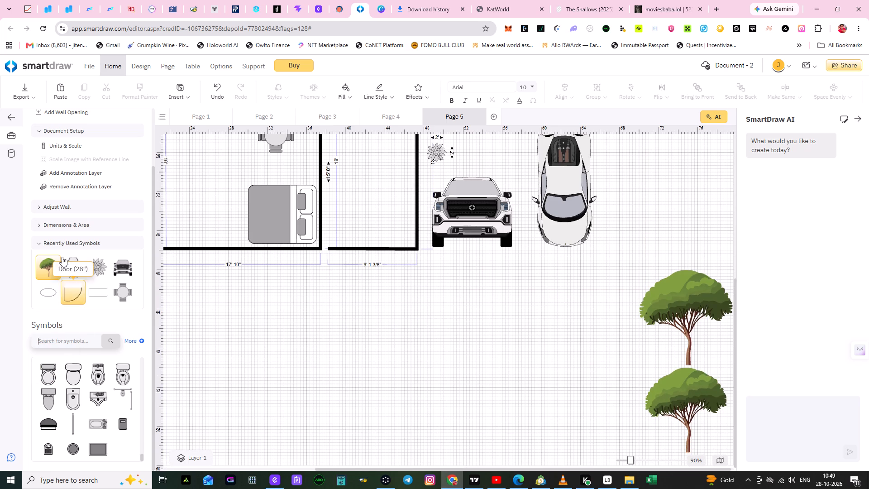
left_click(97, 295)
left_click_drag(97, 295, 155, 281)
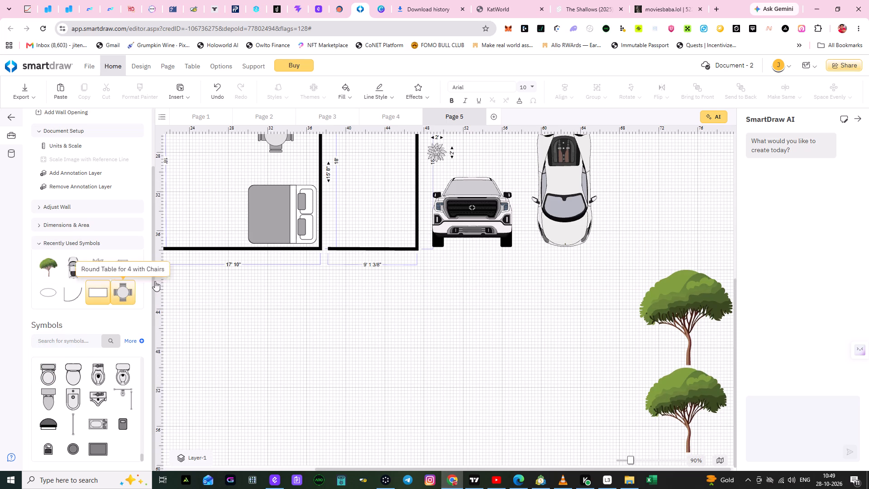
left_click_drag(155, 281, 242, 285)
left_click(363, 358)
Move the rectangle up against the outside of the MASTER BAD ROOM's lower wall, near the corner shared with MASTER BED ROOM.
scroll(368, 357, "up", 4)
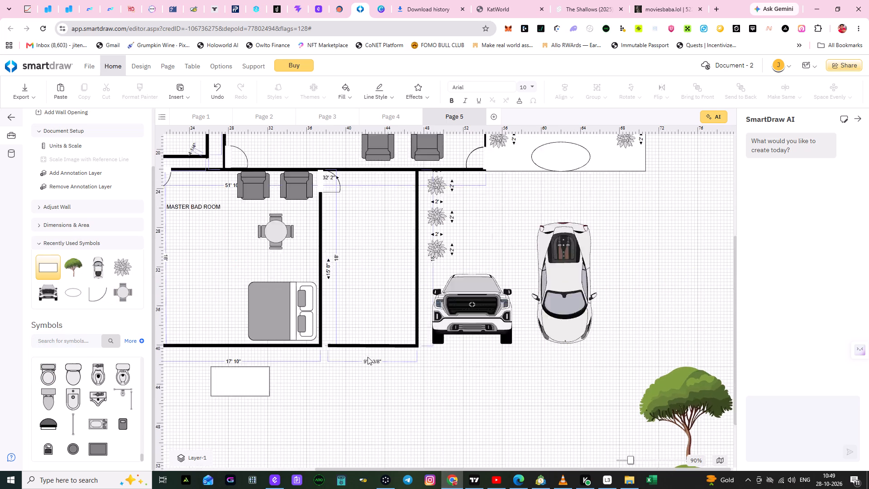
scroll(368, 357, "down", 4)
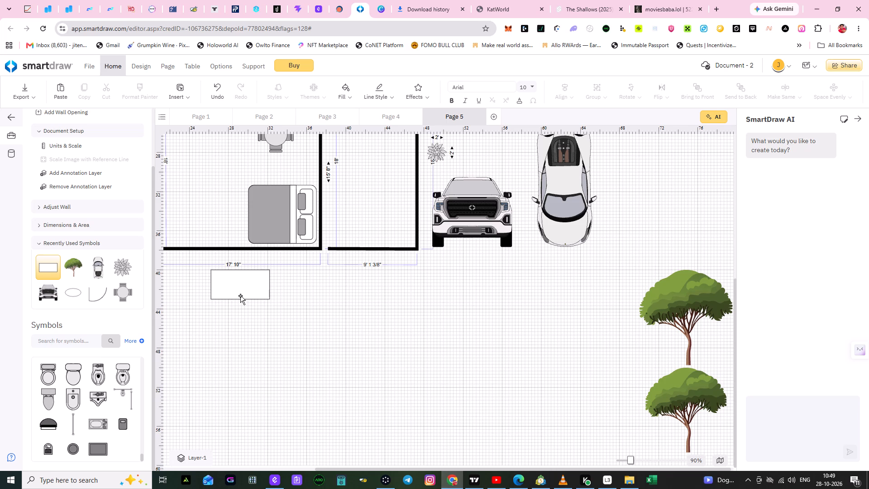
scroll(279, 323, "up", 3)
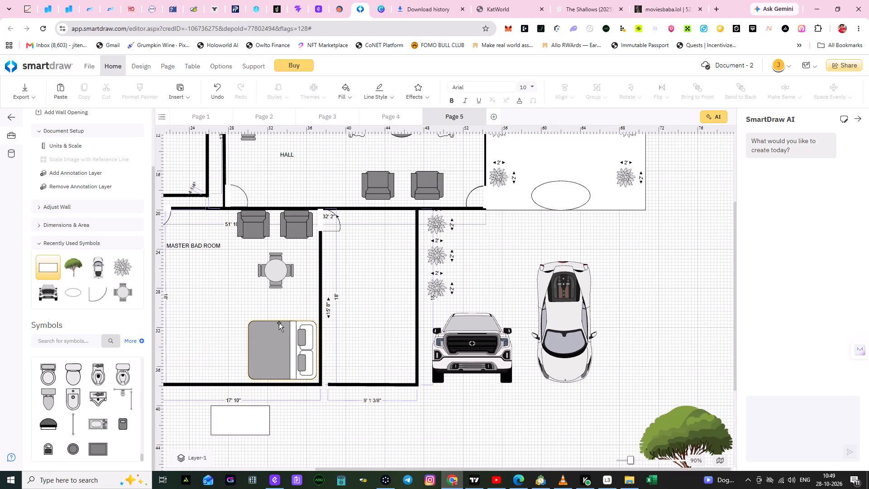
scroll(279, 323, "up", 5)
scroll(279, 323, "down", 3)
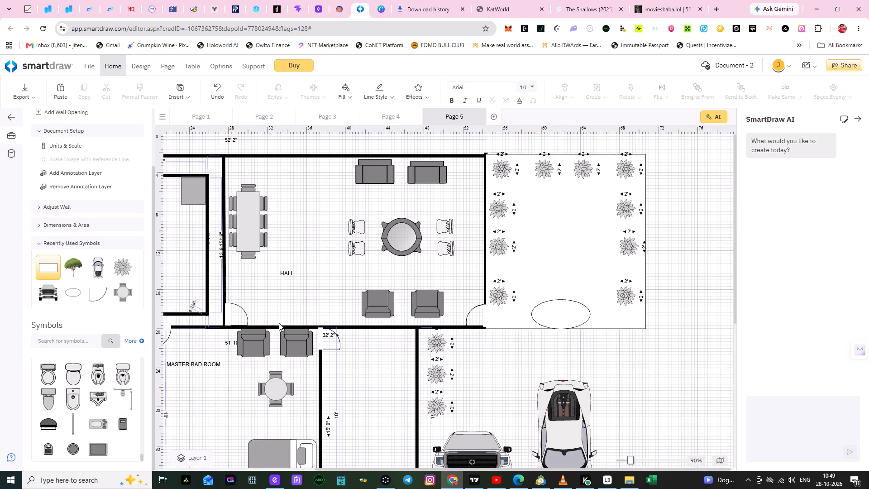
scroll(279, 323, "down", 1)
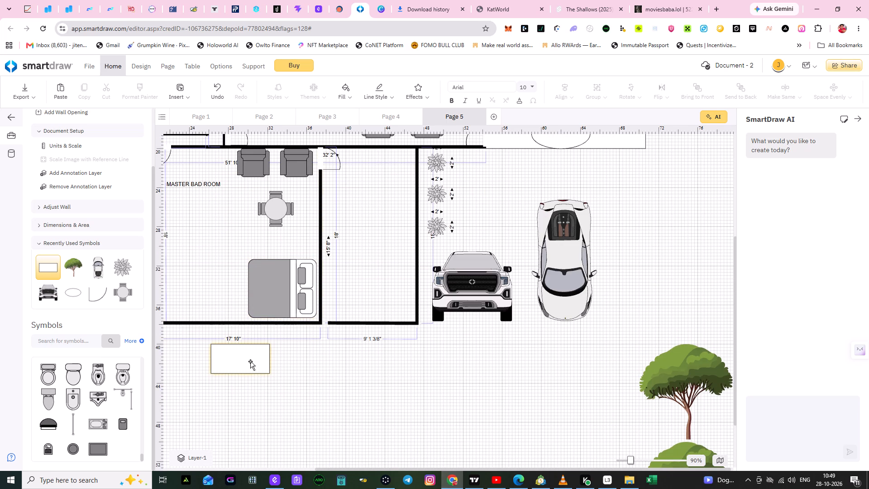
left_click_drag(250, 361, 210, 350)
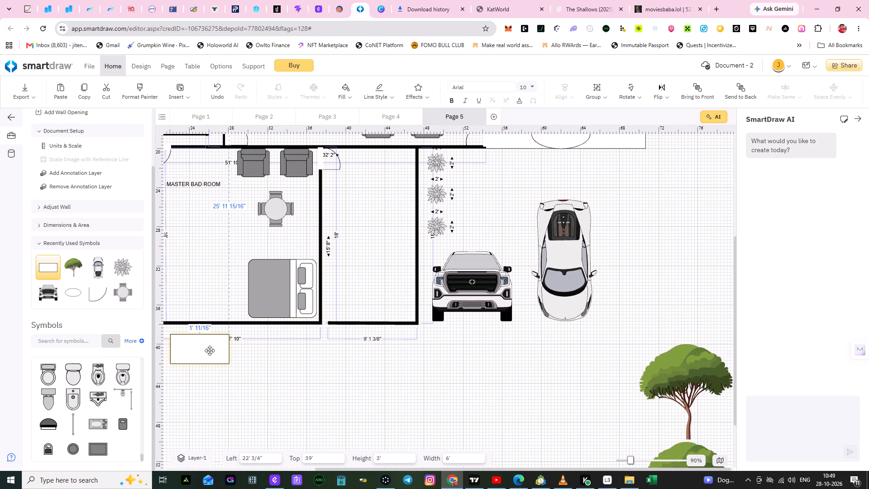
left_click_drag(210, 350, 201, 341)
left_click(265, 373)
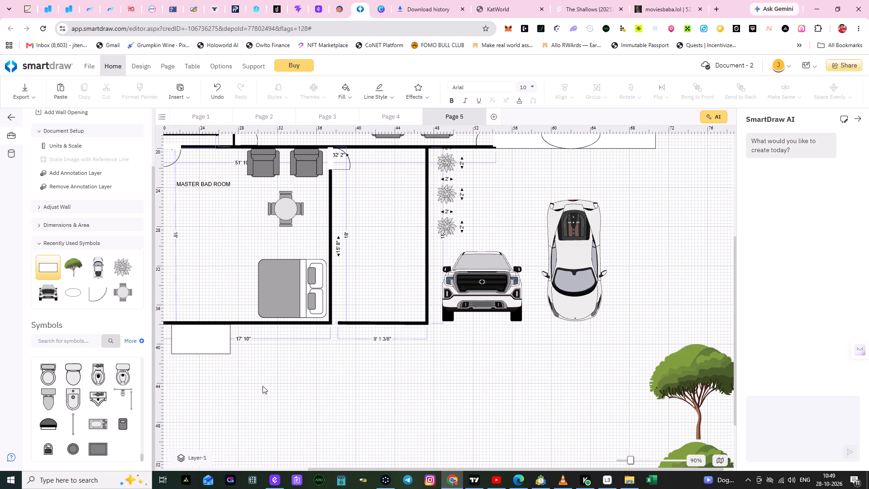
Add the text label STORE ROOM inside the empty, unlabelled room adjoining MASTER BAD ROOM.
left_click_drag(253, 385, 263, 385)
left_click_drag(393, 469, 382, 473)
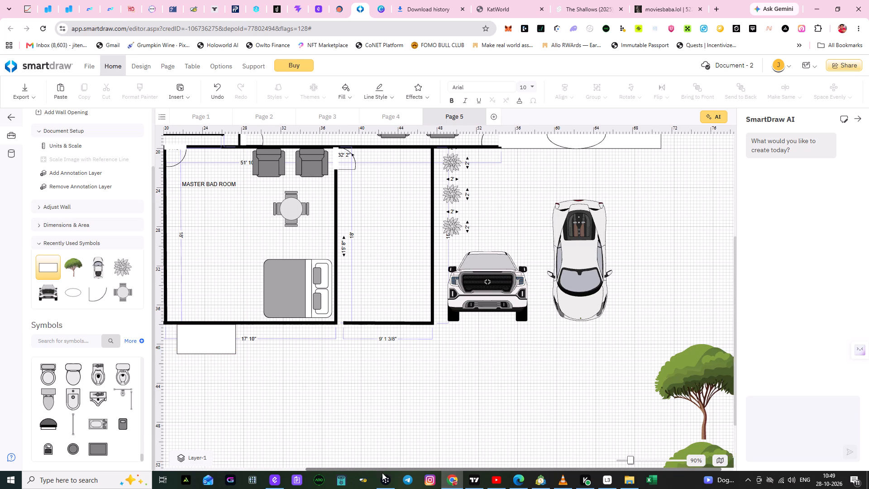
left_click_drag(382, 473, 233, 478)
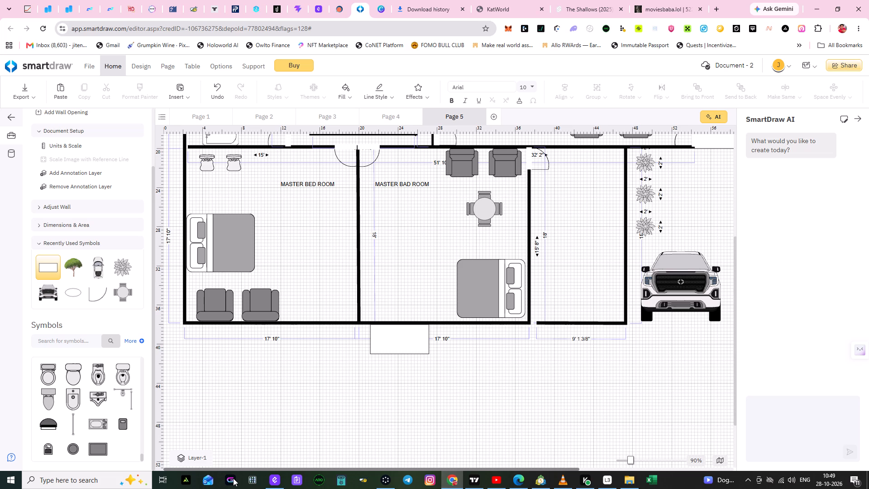
left_click_drag(233, 478, 224, 476)
left_click_drag(224, 476, 435, 484)
left_click(360, 222)
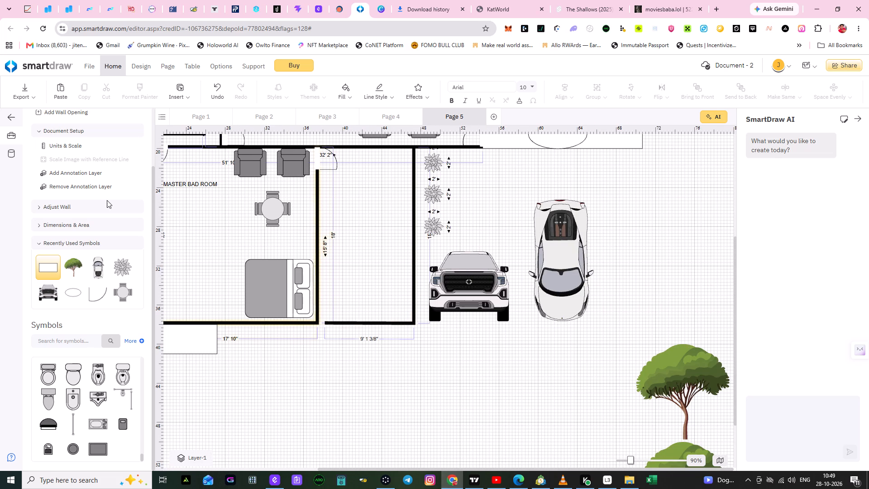
scroll(124, 183, "up", 4)
left_click(132, 139)
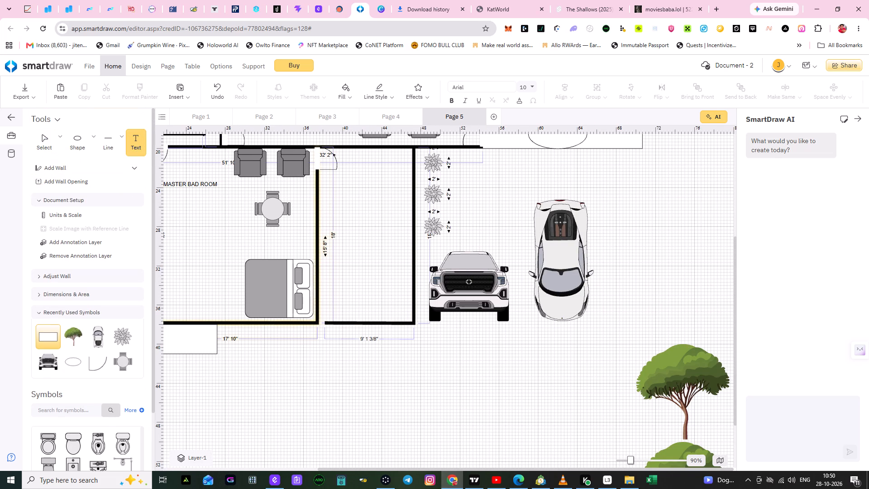
left_click(341, 201)
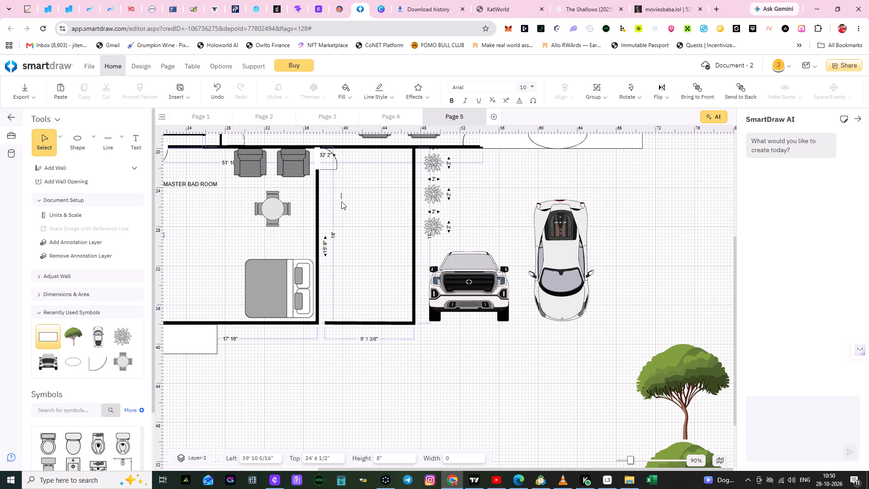
key("s")
type("TORE")
key("space")
type("ROOM")
left_click(347, 364)
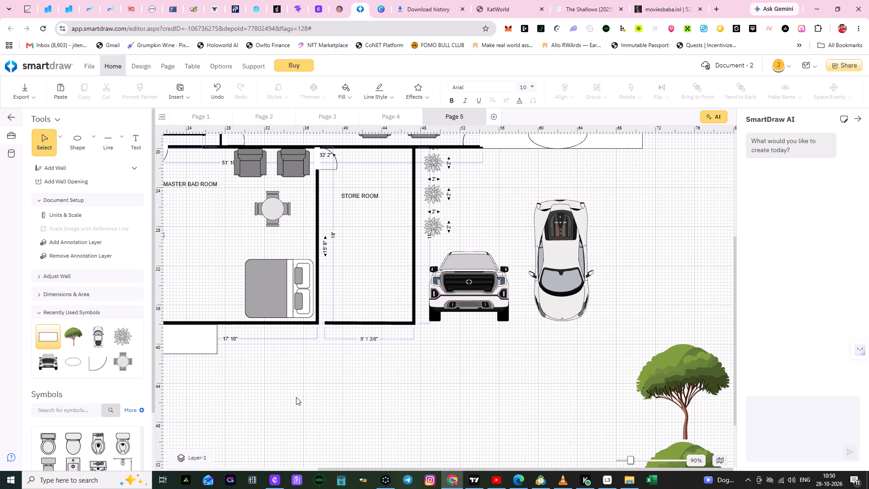
Move the 6' by 3' rectangle against the outside of MASTER BED ROOM's lower wall, aligned with its outer corner at 2' left and 38' top.
scroll(297, 398, "down", 1)
scroll(415, 371, "down", 1)
scroll(415, 371, "up", 2)
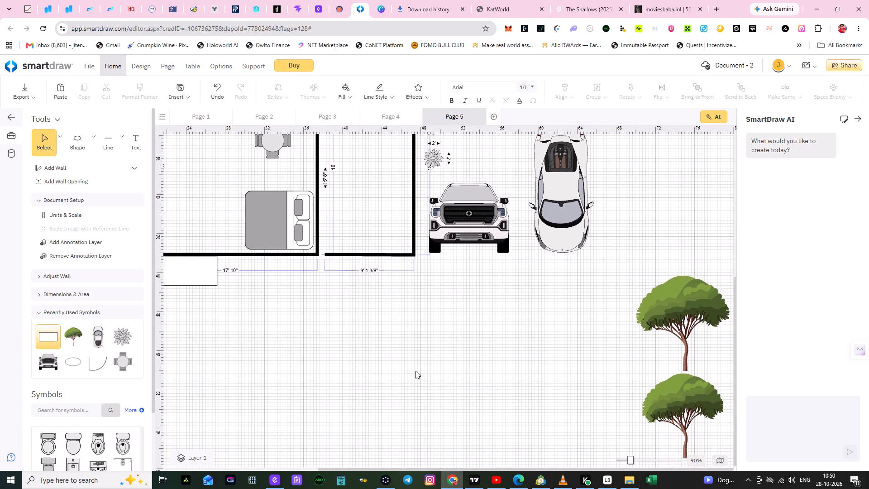
left_click(408, 468)
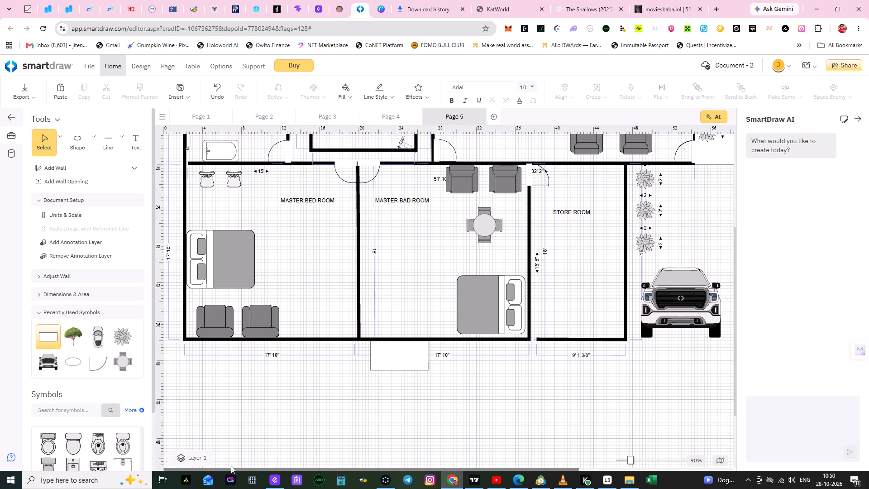
left_click(398, 357)
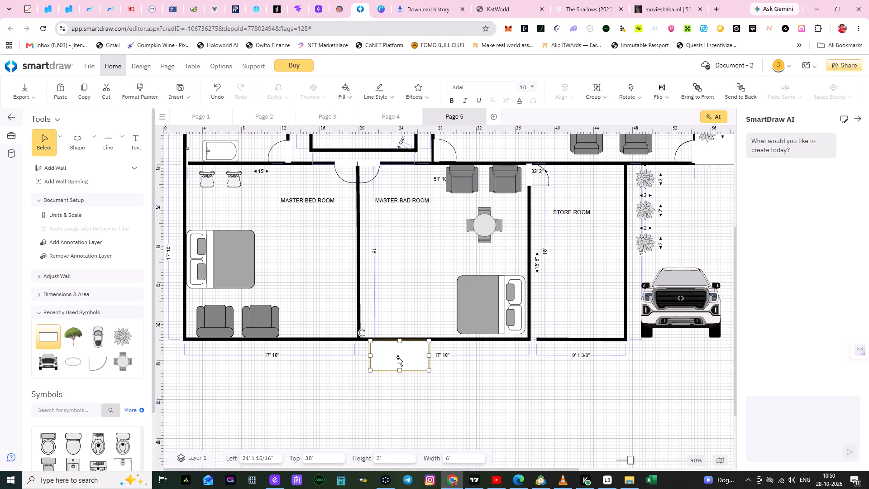
left_click_drag(398, 357, 205, 367)
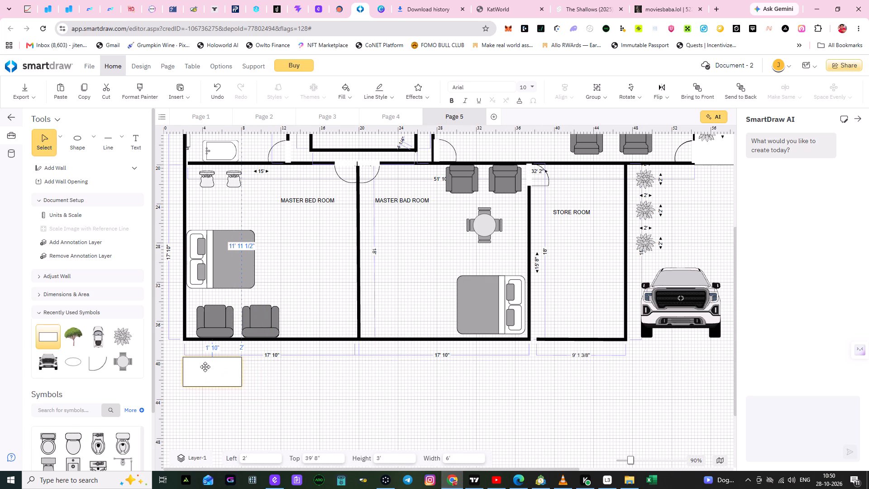
left_click_drag(205, 367, 210, 357)
left_click(216, 360)
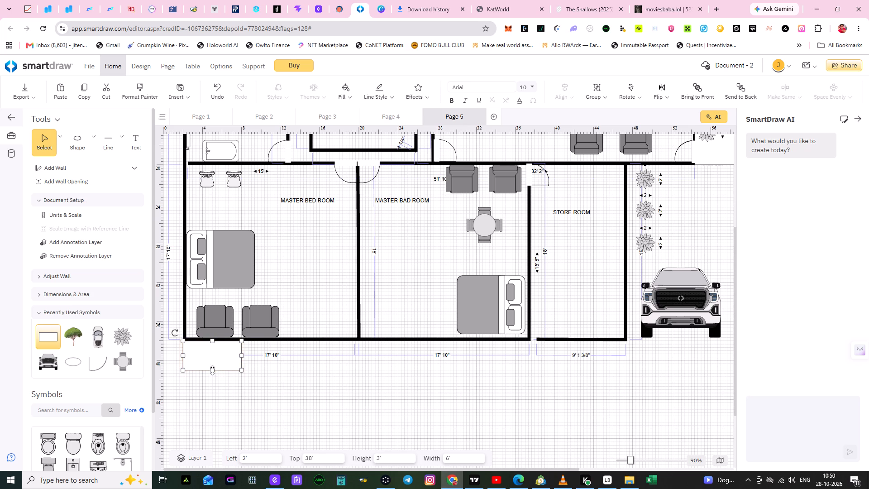
Enlarge the rectangle to 11' high and 18' wide so it spans MASTER BED ROOM's lower wall.
left_click_drag(212, 370, 216, 452)
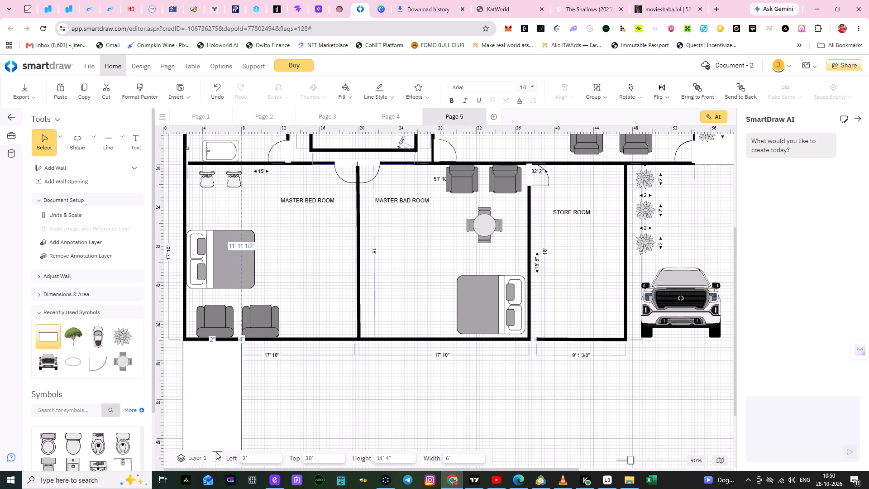
left_click_drag(216, 452, 219, 447)
left_click(272, 429)
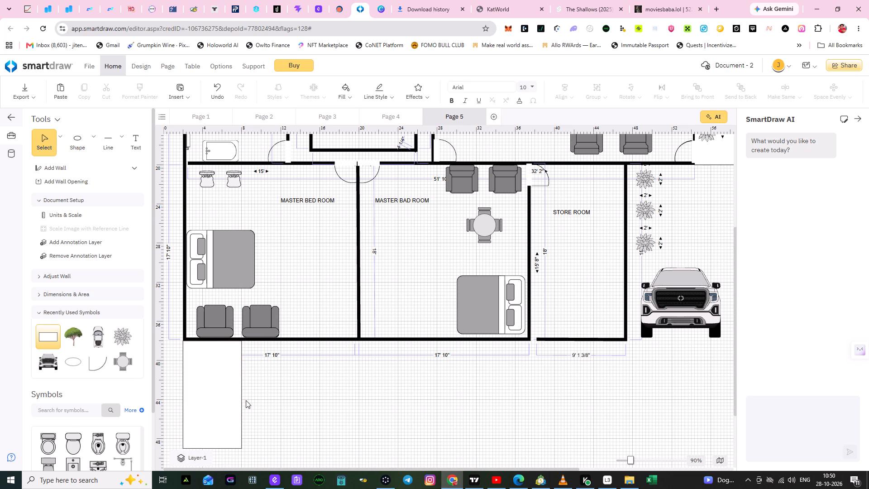
left_click(240, 395)
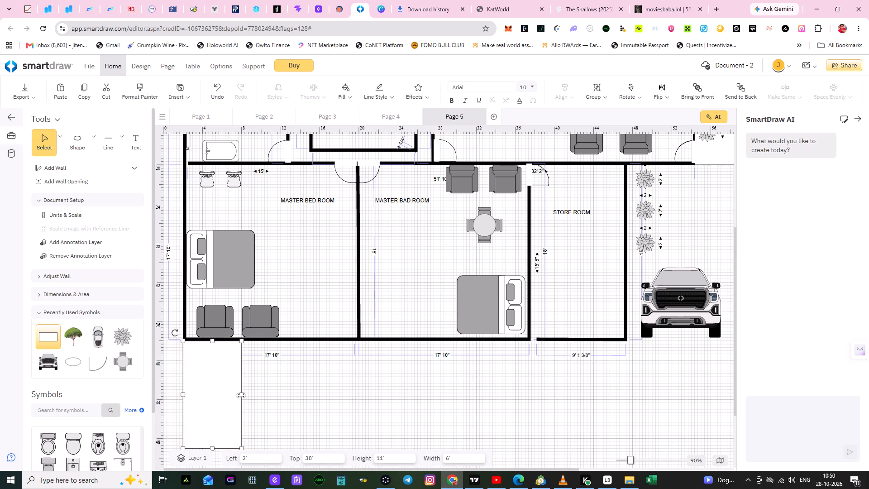
left_click_drag(241, 395, 356, 388)
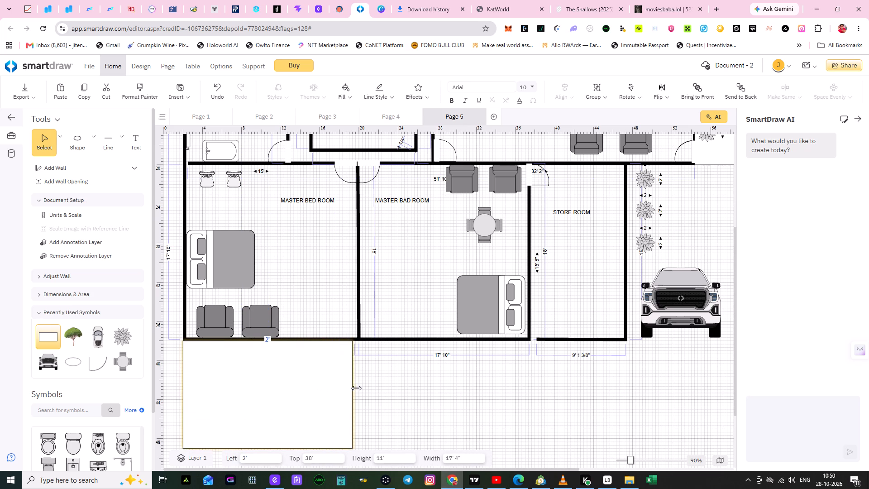
left_click_drag(356, 388, 358, 388)
left_click(491, 407)
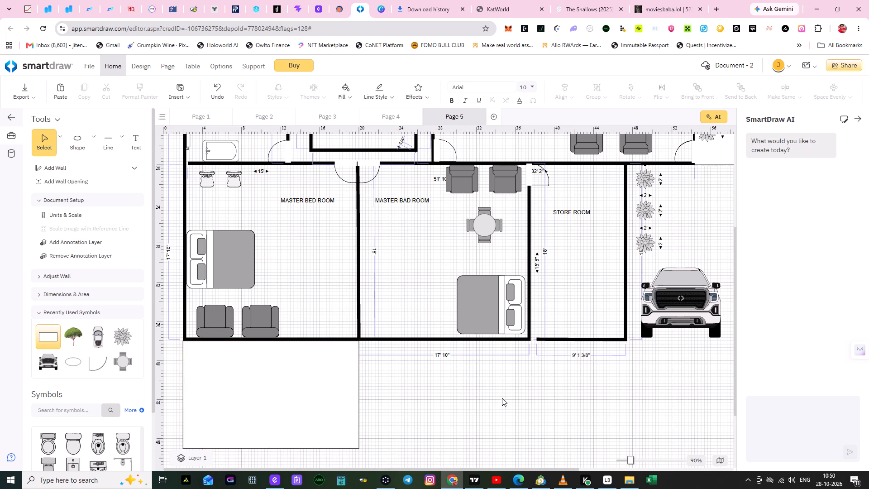
Extend the rectangle below MASTER BED ROOM downward to a height of about 15'.
scroll(502, 397, "down", 2)
left_click(256, 303)
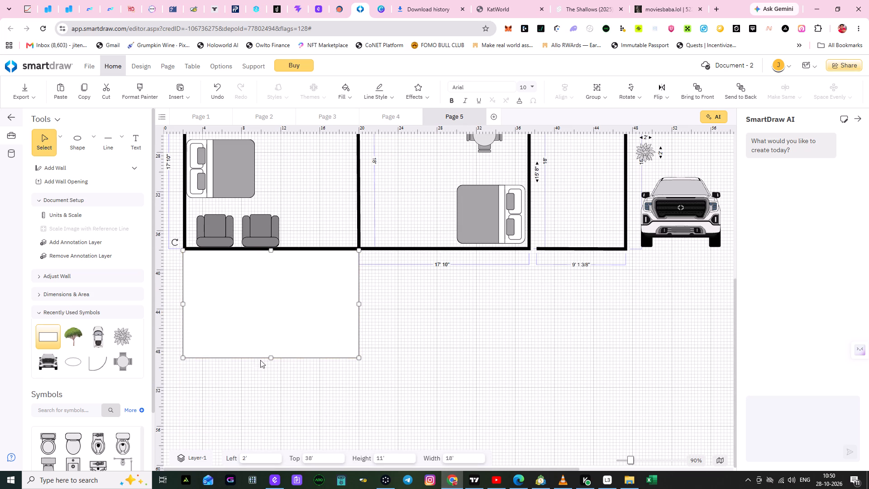
left_click_drag(270, 357, 268, 393)
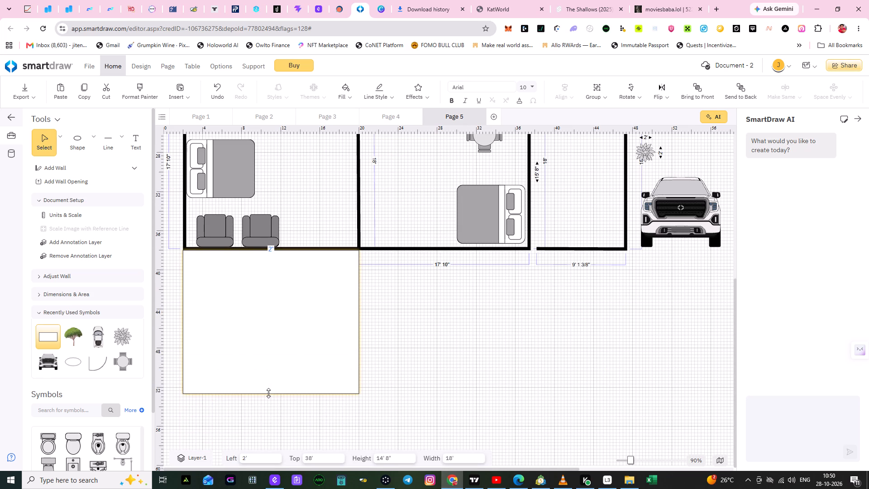
left_click_drag(268, 393, 268, 397)
left_click_drag(268, 397, 267, 398)
left_click(493, 340)
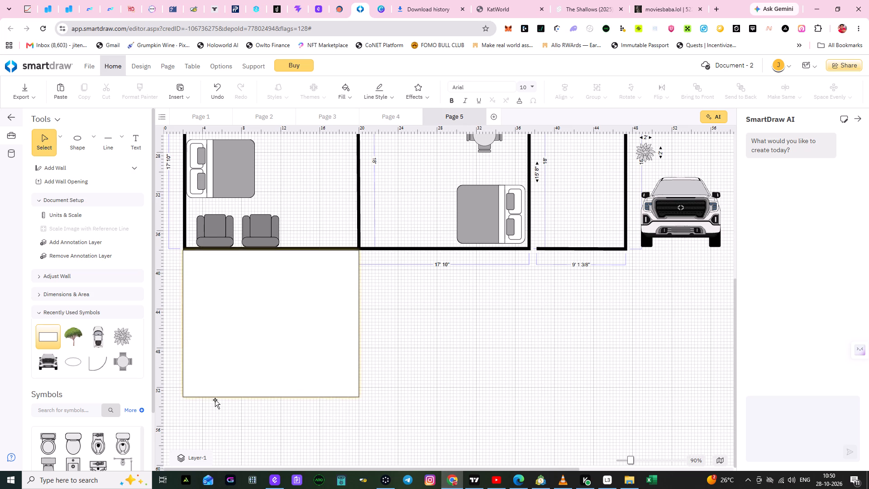
Search the symbol library for GAME.
left_click(74, 408)
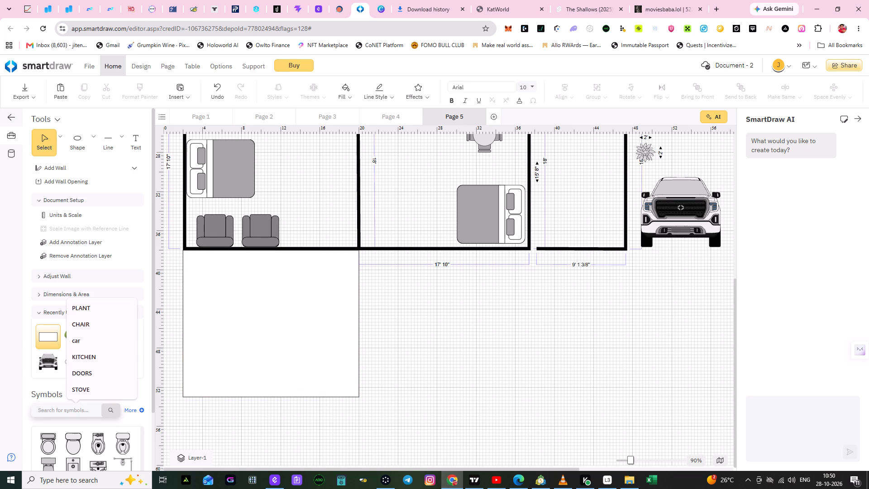
key("g")
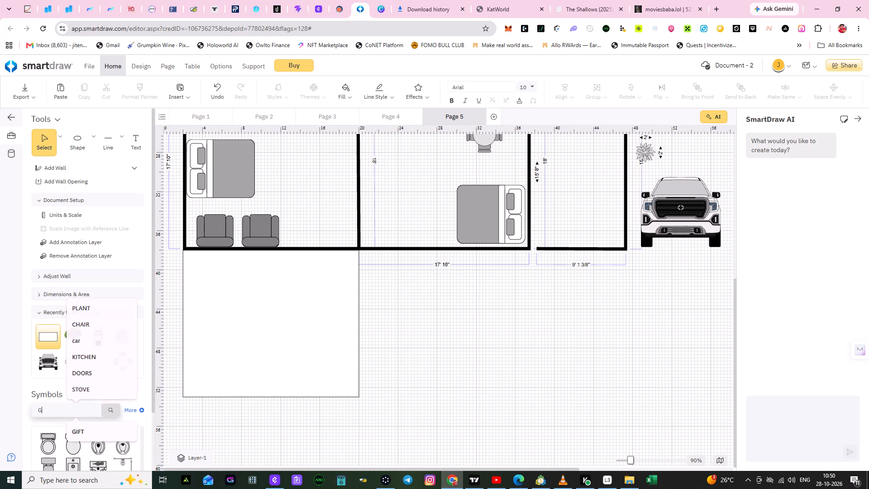
key("a")
key("m")
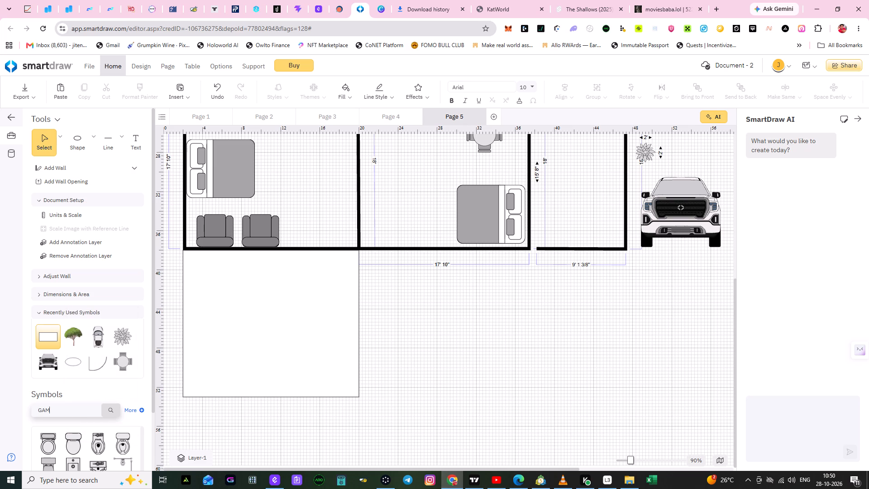
key("e")
left_click(108, 409)
Look through the GAME symbol results for something suited to the area below MASTER BED ROOM, and clear the search.
scroll(101, 388, "down", 4)
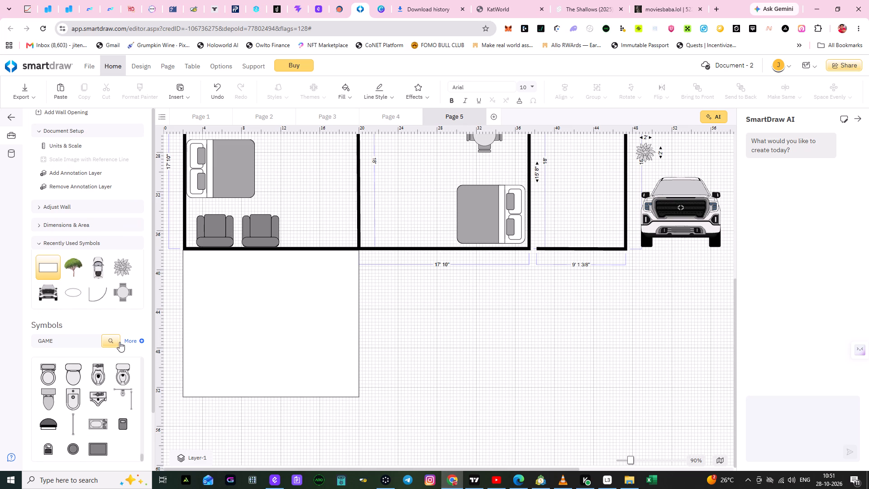
scroll(112, 358, "up", 4)
scroll(458, 351, "up", 2)
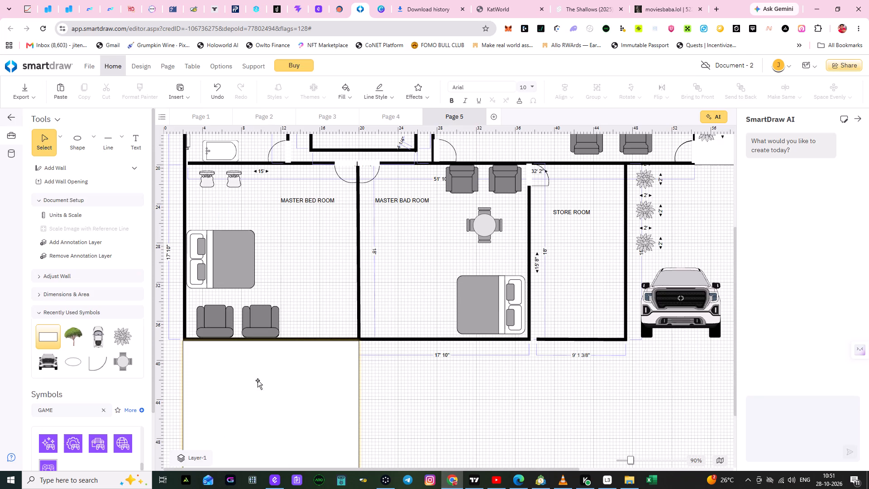
scroll(121, 396, "down", 6)
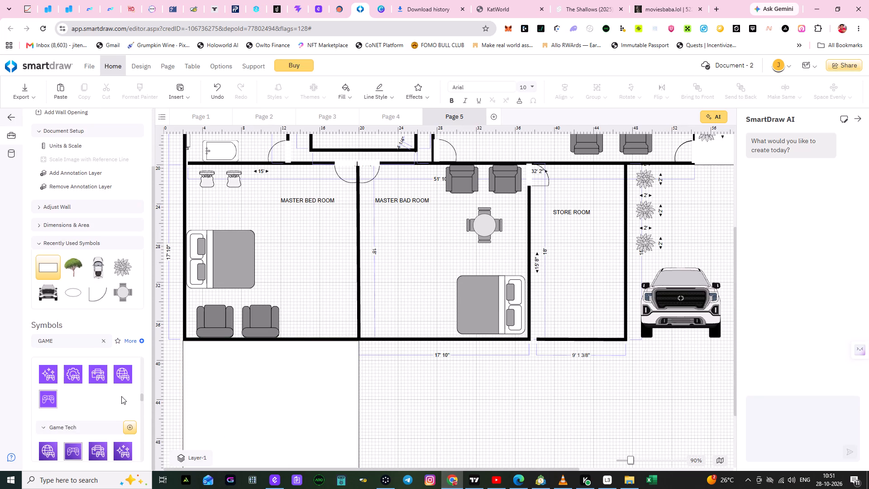
scroll(122, 387, "down", 3)
scroll(122, 389, "up", 2)
scroll(122, 389, "down", 2)
scroll(122, 389, "up", 5)
scroll(122, 389, "down", 4)
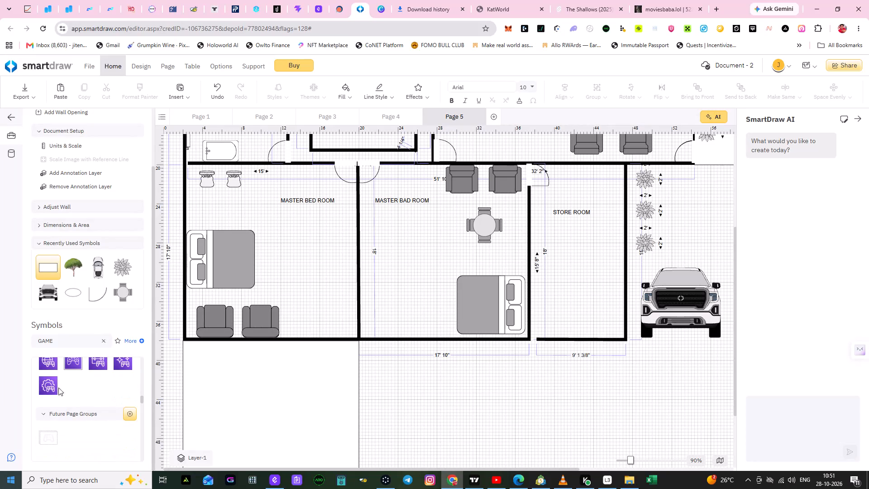
scroll(108, 391, "down", 3)
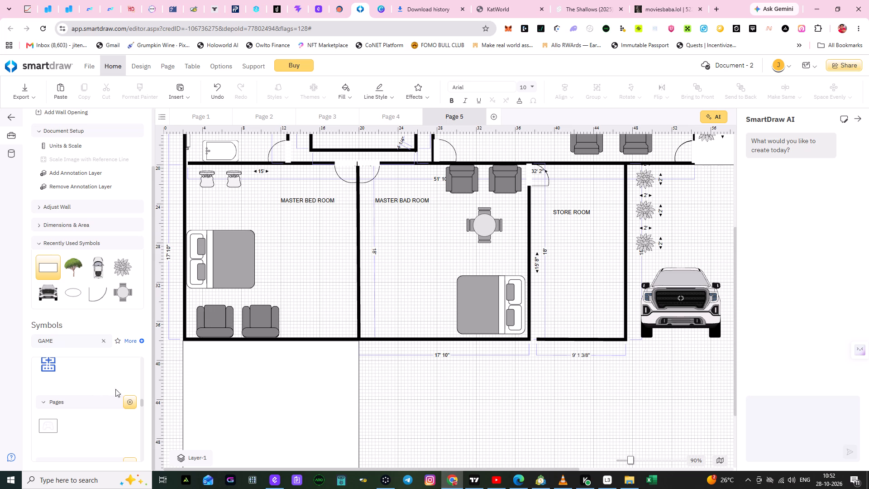
left_click(104, 340)
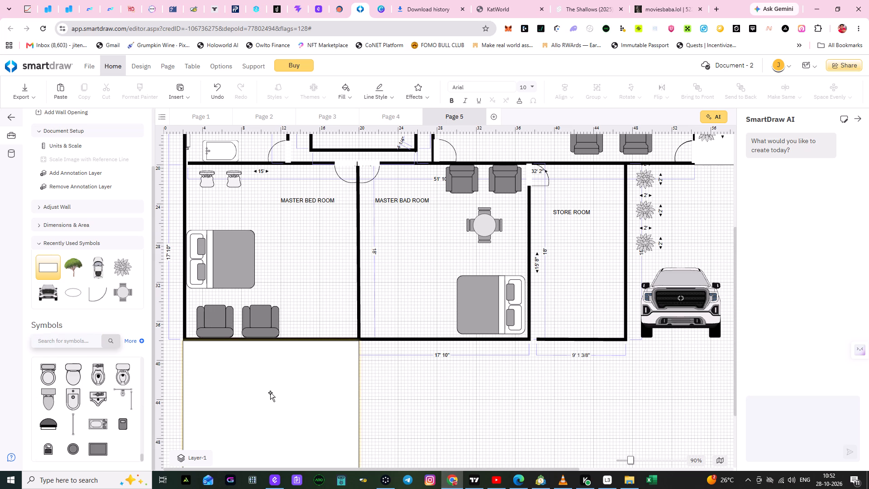
Place four 2' Plant symbols in a column inside the outer side edge of the rectangle below MASTER BED ROOM.
scroll(114, 417, "up", 7)
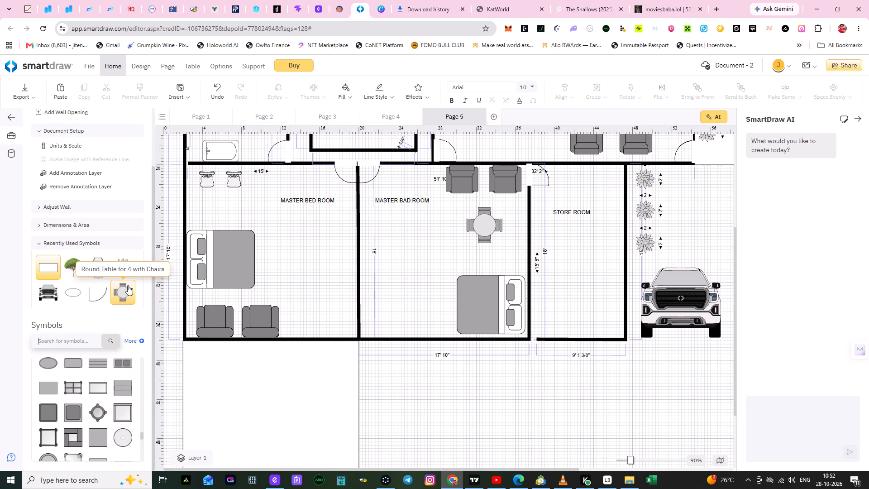
left_click_drag(126, 267, 199, 365)
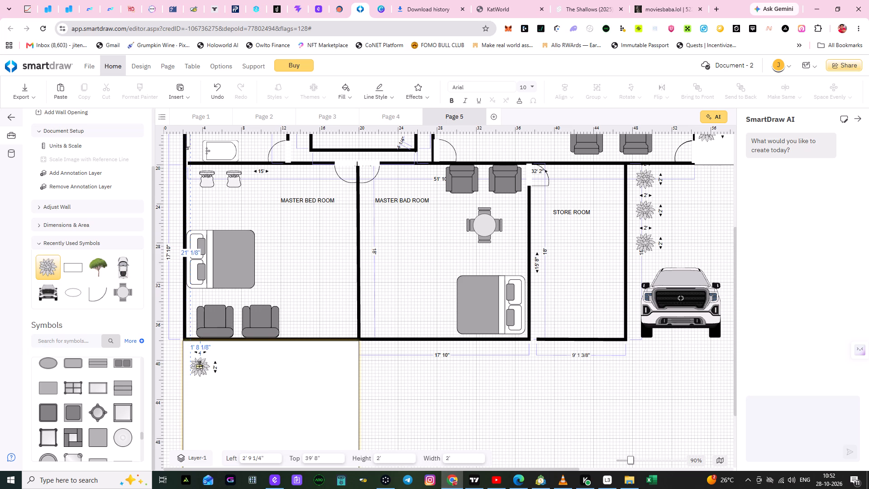
left_click_drag(199, 365, 198, 365)
left_click(243, 390)
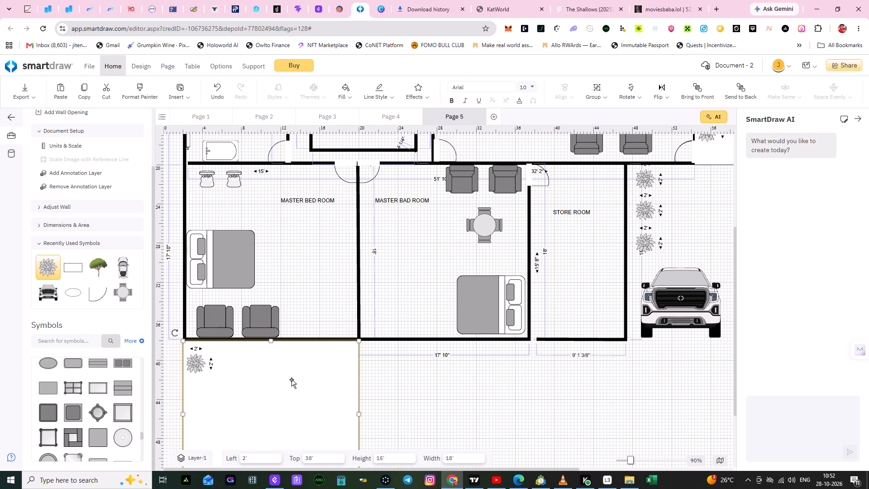
scroll(291, 379, "down", 2)
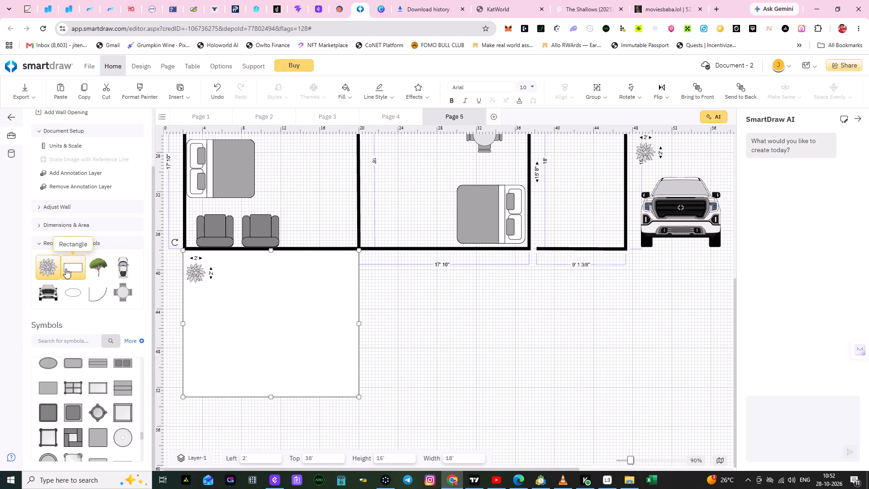
left_click_drag(47, 266, 197, 313)
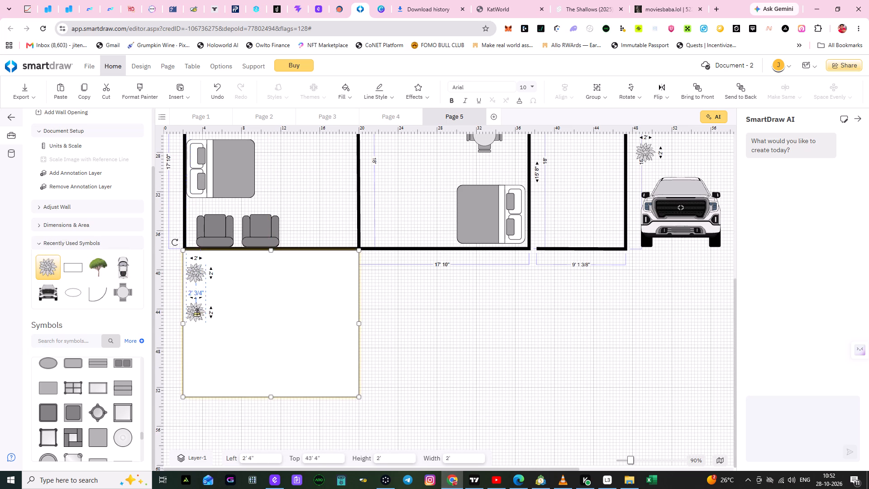
left_click_drag(197, 313, 196, 313)
left_click(310, 326)
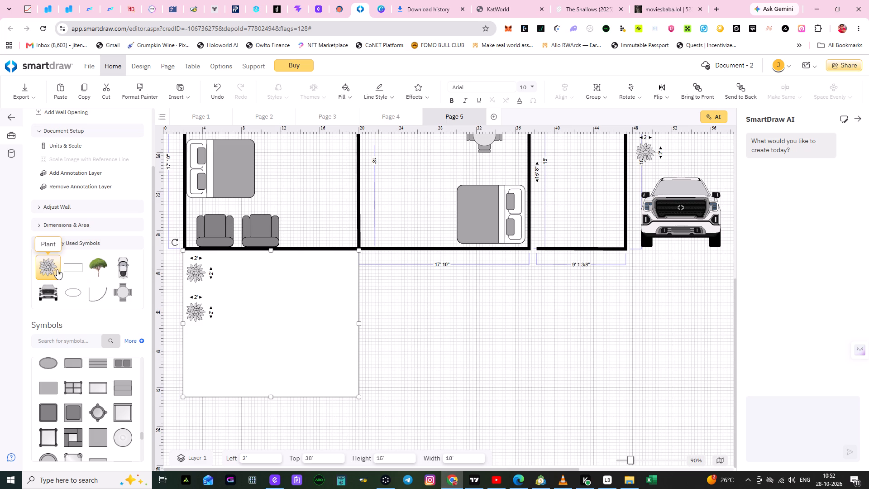
left_click_drag(53, 268, 198, 355)
left_click(253, 322)
left_click_drag(50, 268, 239, 384)
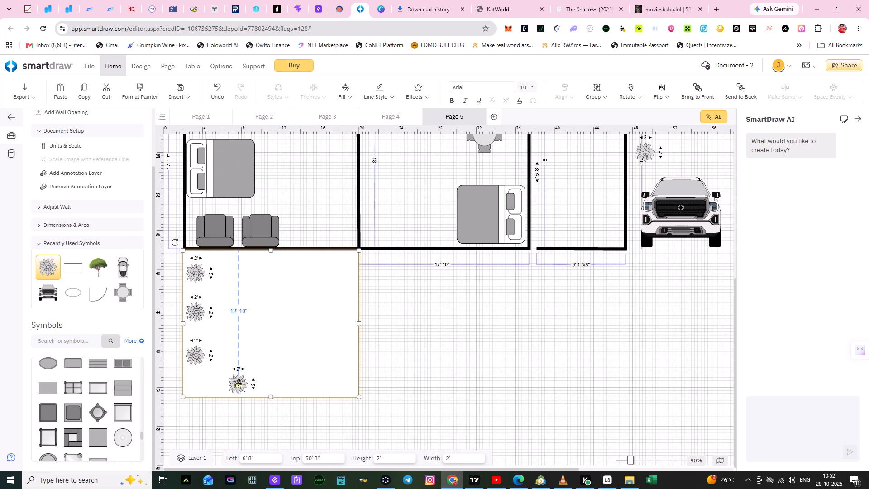
left_click_drag(239, 384, 203, 386)
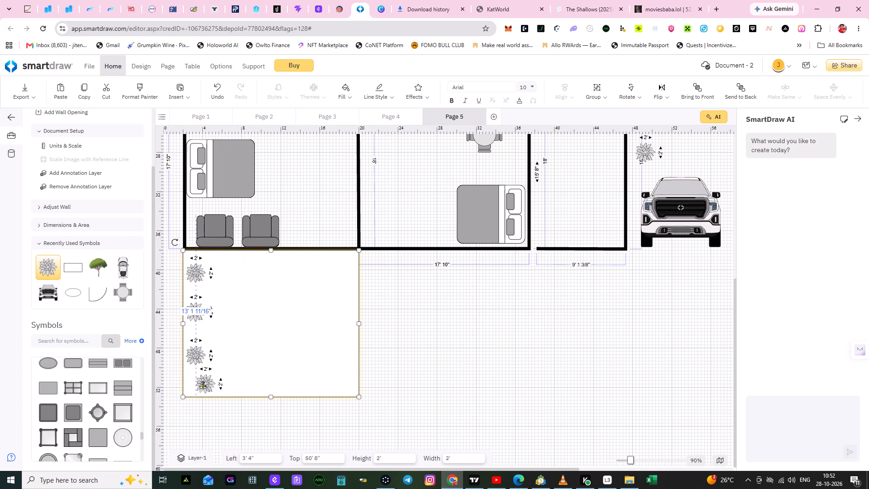
left_click_drag(203, 386, 196, 388)
left_click(251, 362)
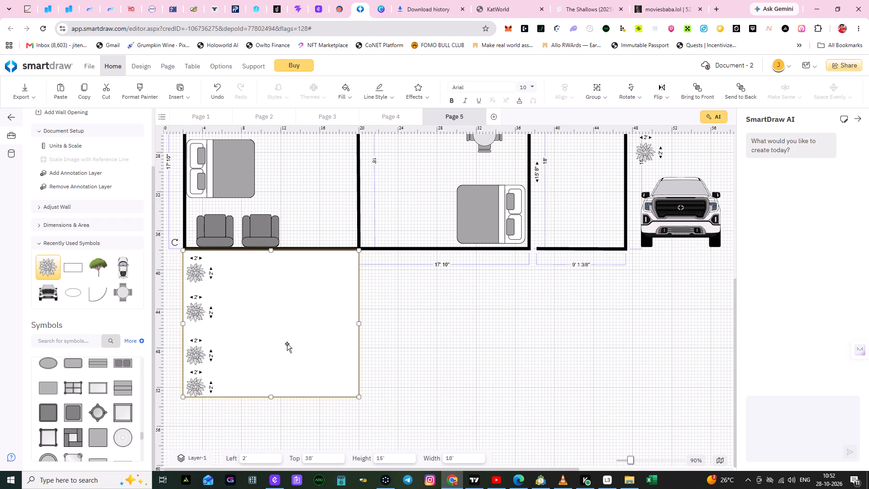
Shift the upper three plants of the column upward, bringing the first close under MASTER BED ROOM's lower wall at about 38' 8" top.
left_click_drag(197, 274, 196, 272)
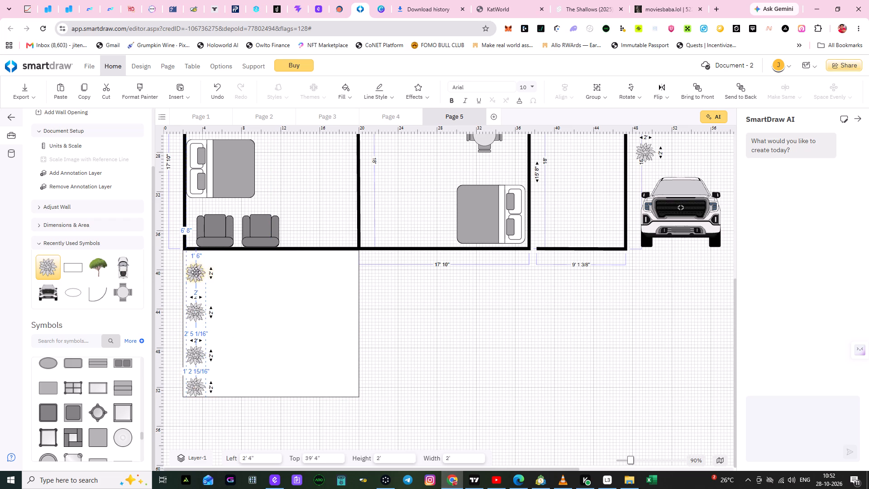
left_click_drag(196, 272, 197, 268)
left_click(220, 302)
left_click_drag(199, 316, 198, 309)
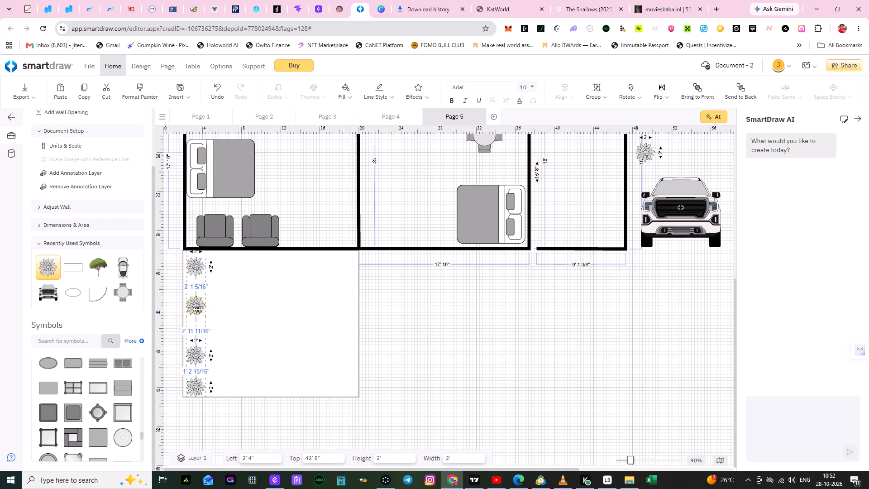
left_click_drag(198, 309, 198, 307)
left_click(257, 308)
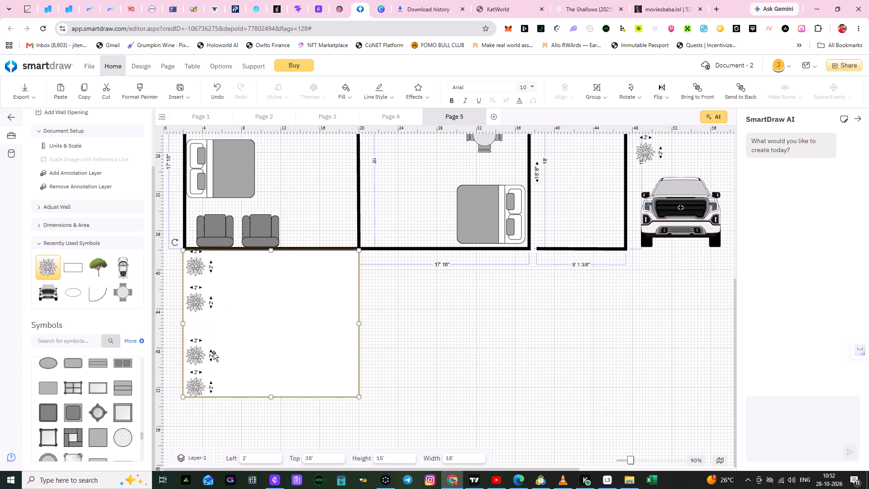
left_click_drag(196, 357, 196, 342)
left_click(258, 330)
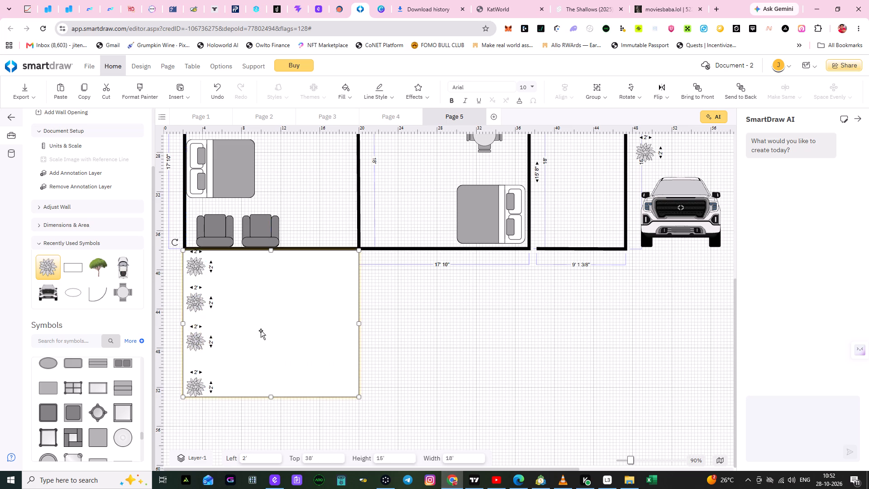
Add three more Plant symbols in a row along the rectangle's upper edge, level with the first plant and spread toward the opposite side.
left_click_drag(49, 264, 242, 267)
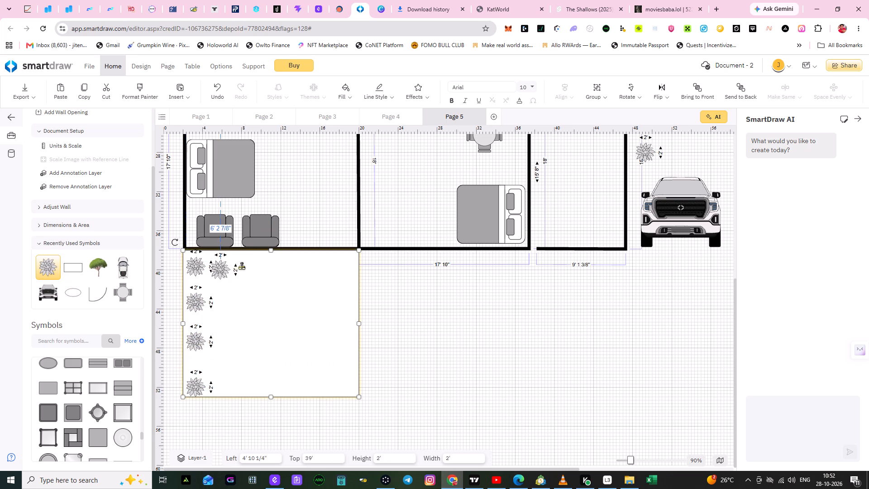
left_click_drag(242, 267, 235, 265)
left_click(251, 321)
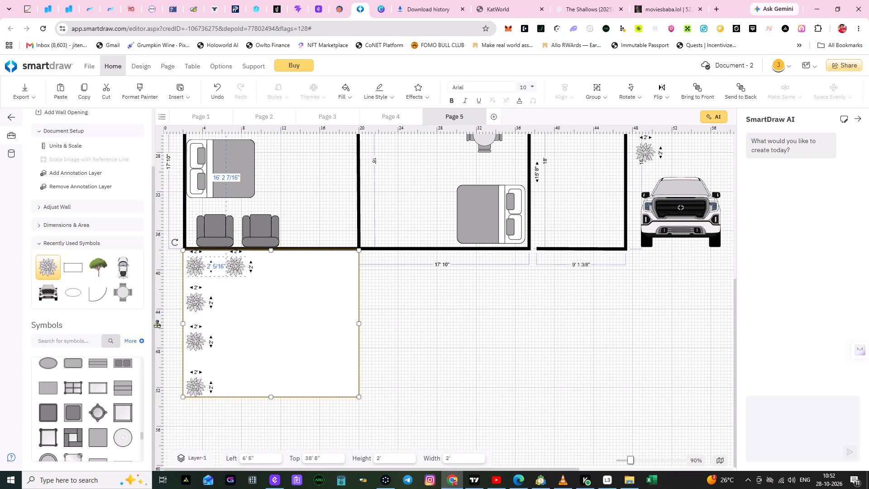
left_click_drag(49, 265, 271, 266)
left_click(265, 330)
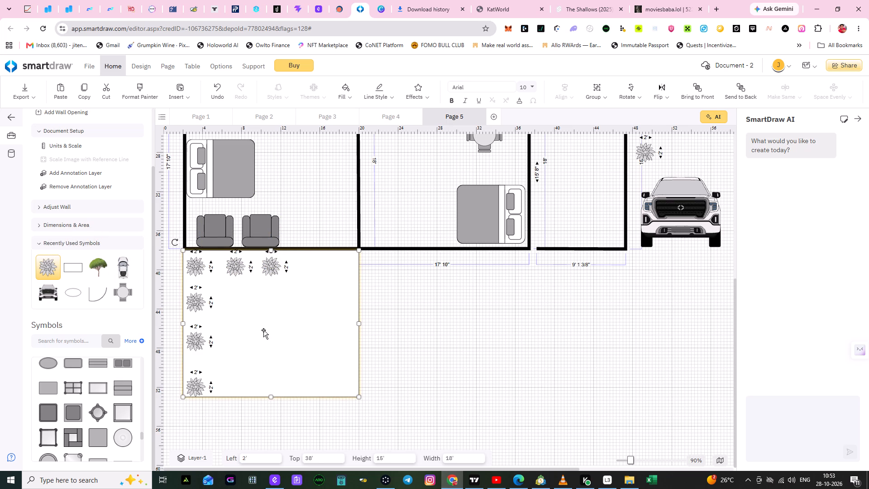
left_click_drag(51, 267, 322, 270)
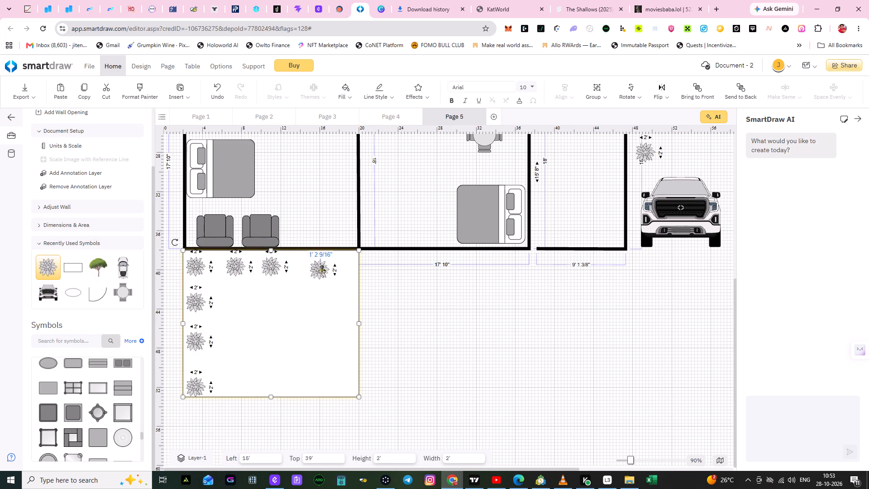
left_click_drag(322, 270, 318, 266)
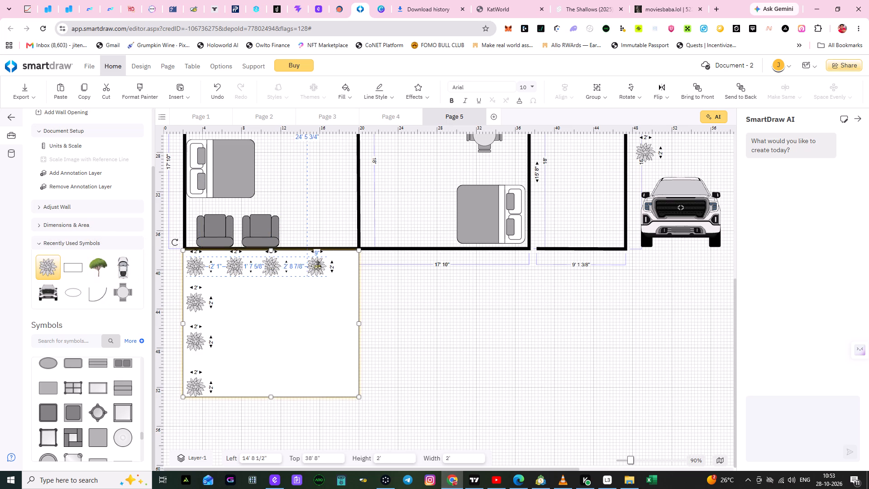
left_click_drag(318, 266, 328, 266)
left_click(322, 326)
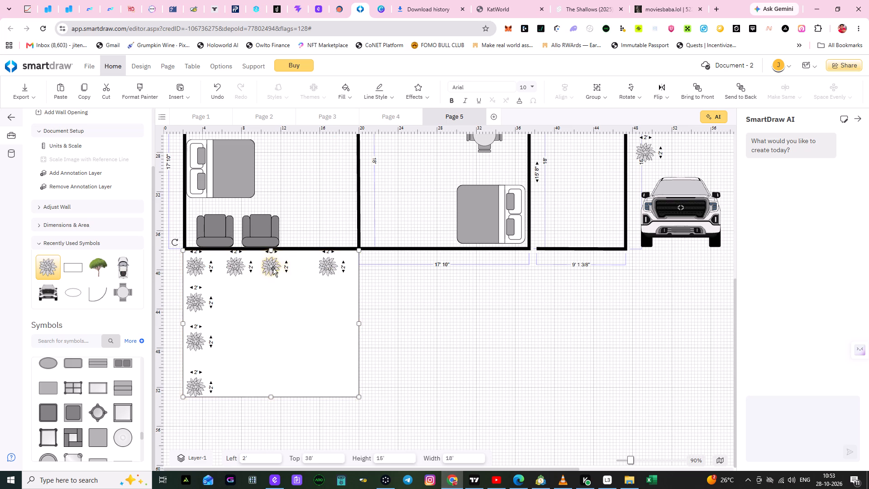
left_click_drag(272, 267, 280, 266)
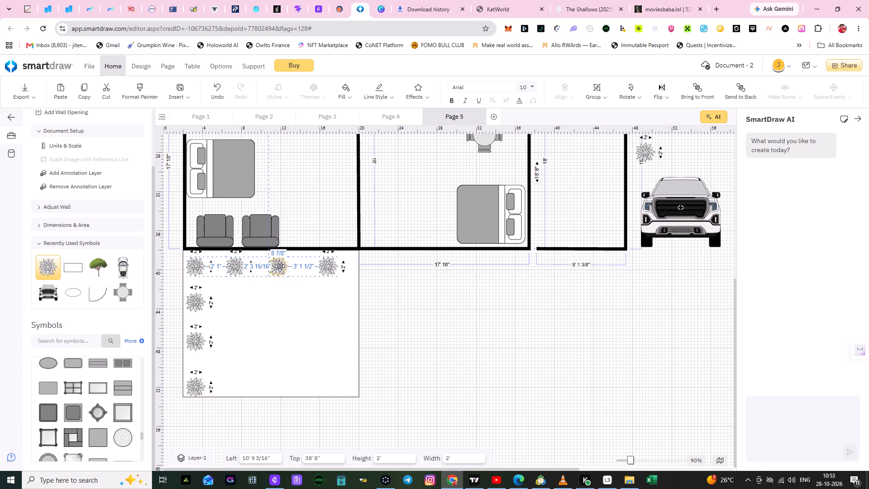
left_click_drag(280, 266, 280, 266)
left_click(282, 302)
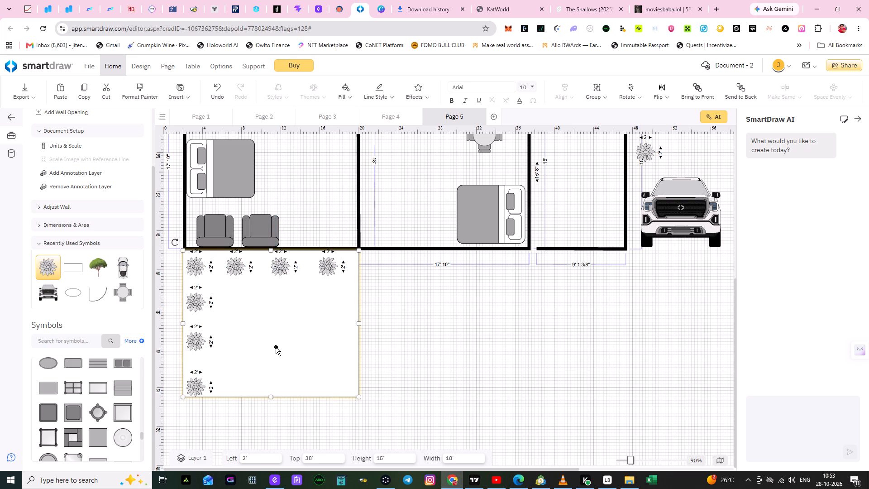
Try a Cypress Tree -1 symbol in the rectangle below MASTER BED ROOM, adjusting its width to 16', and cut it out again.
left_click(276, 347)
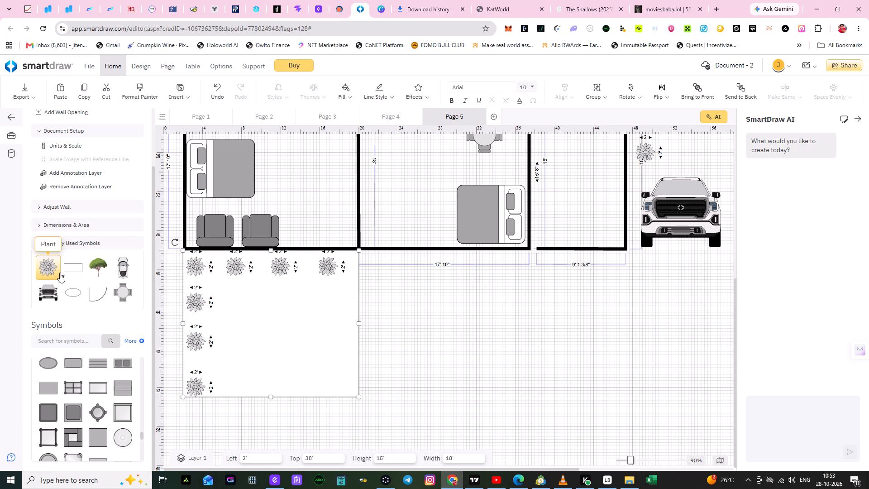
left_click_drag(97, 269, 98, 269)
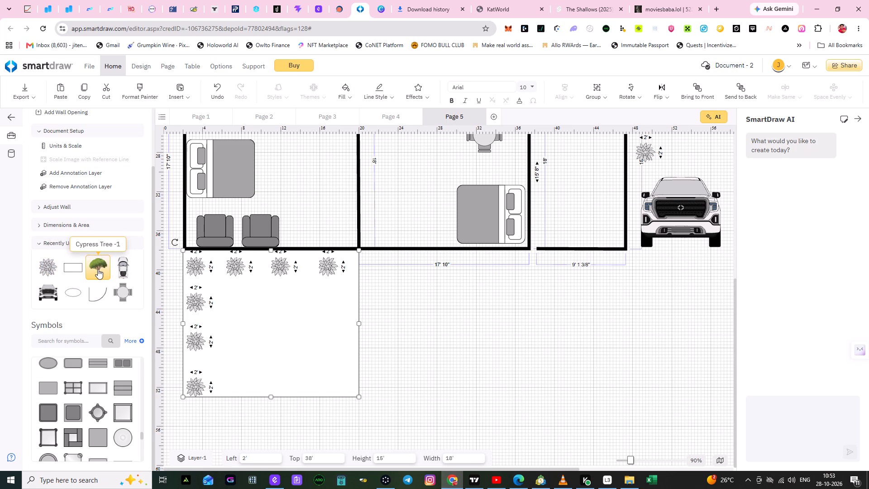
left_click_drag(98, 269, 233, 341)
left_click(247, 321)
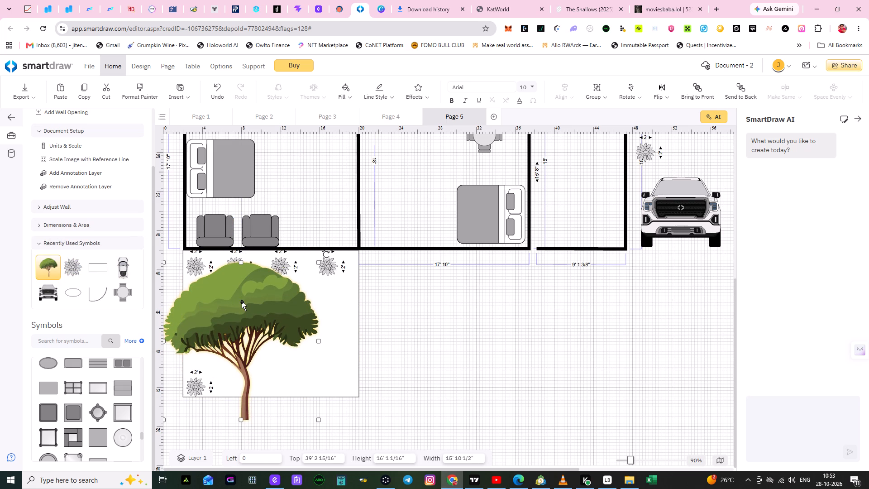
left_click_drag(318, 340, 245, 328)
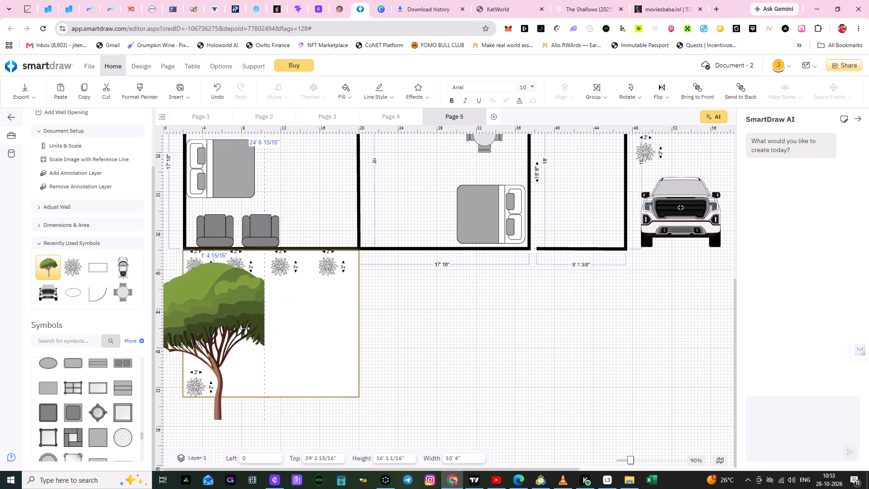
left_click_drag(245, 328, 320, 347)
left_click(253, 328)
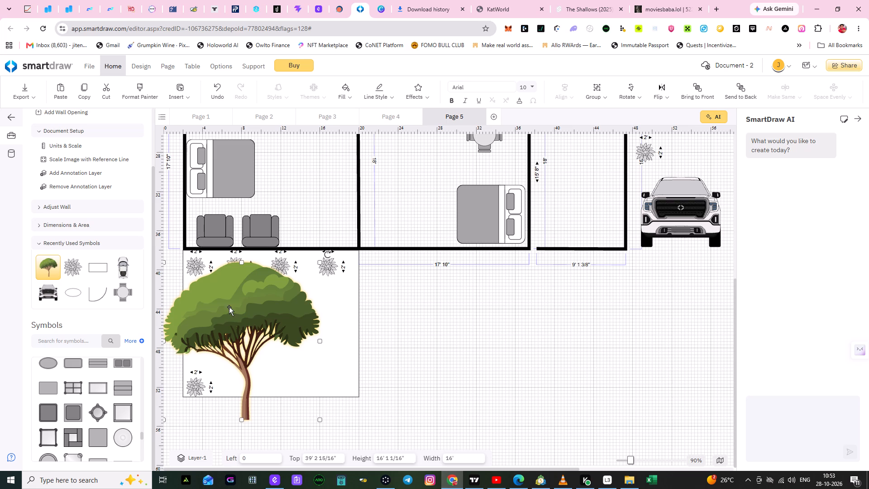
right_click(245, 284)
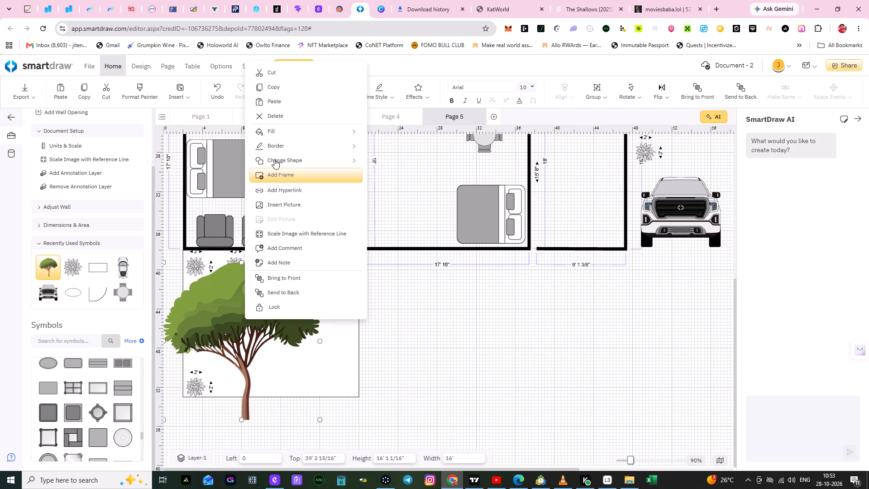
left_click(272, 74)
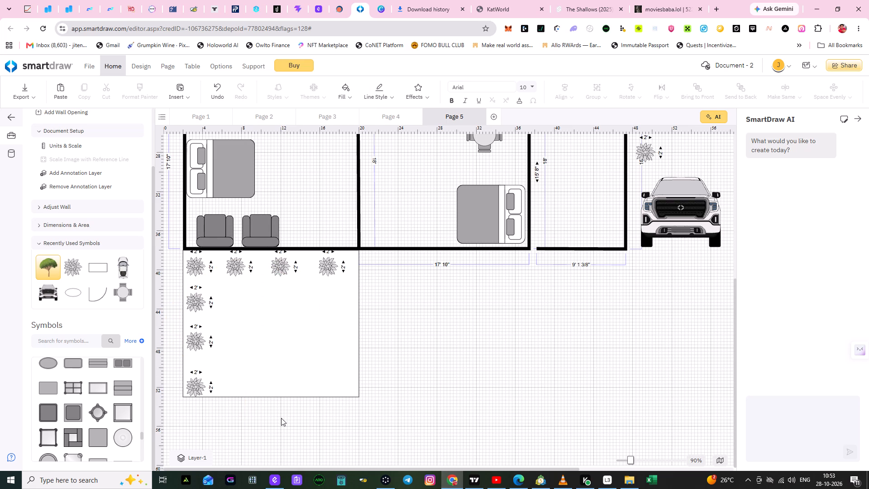
Add three 2' Plant symbols in a column inside the rectangle's inner side edge, at 17' left with the first two near 42' and 46' top.
left_click_drag(69, 266, 313, 294)
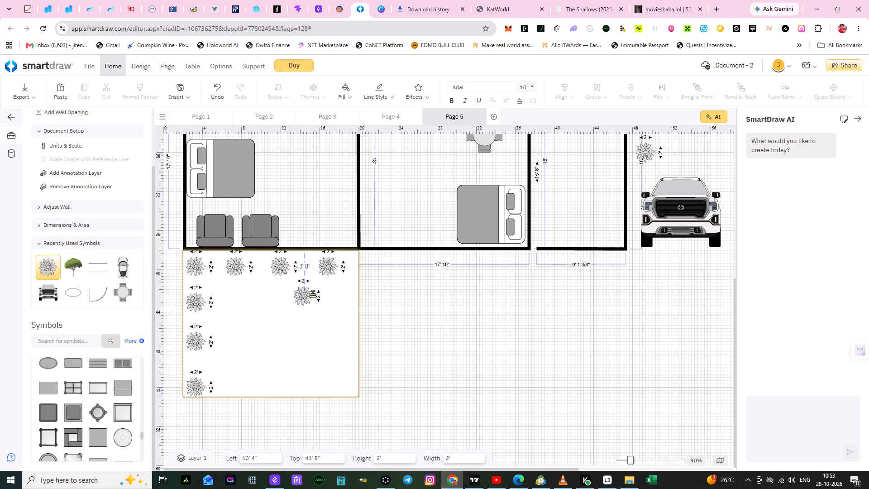
left_click_drag(313, 294, 331, 298)
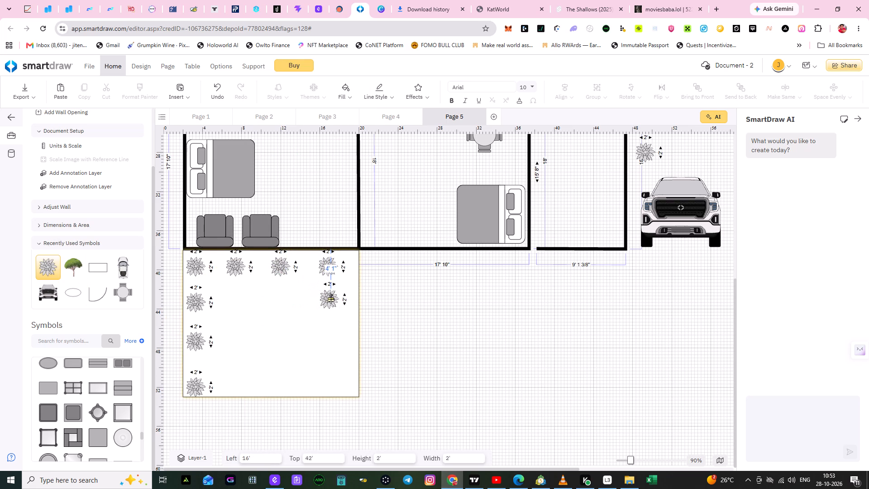
left_click_drag(331, 298, 340, 302)
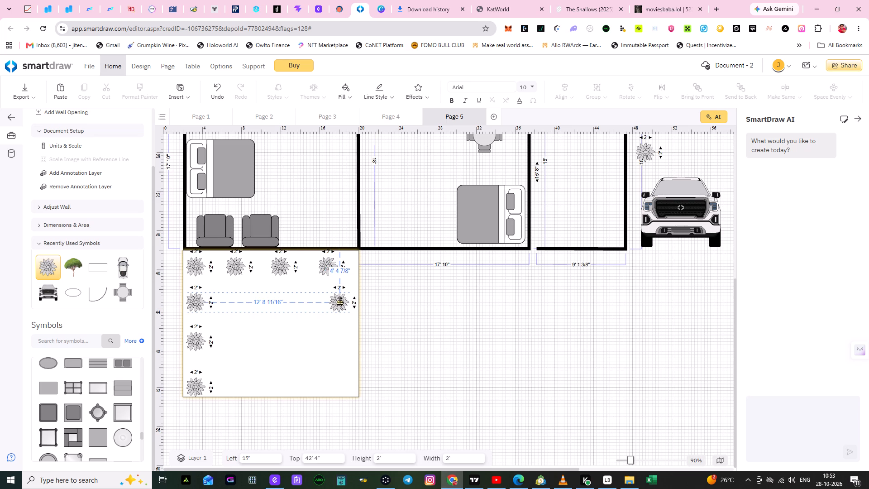
left_click_drag(340, 302, 341, 300)
left_click(314, 353)
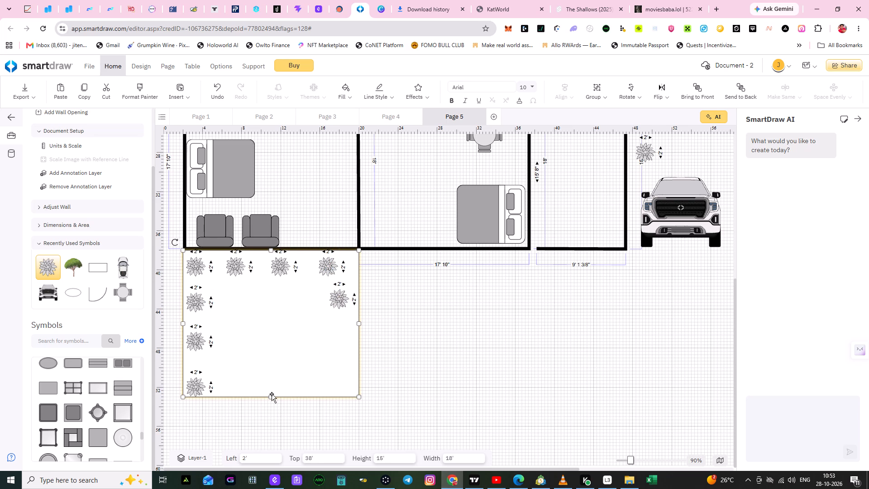
left_click_drag(48, 271, 328, 328)
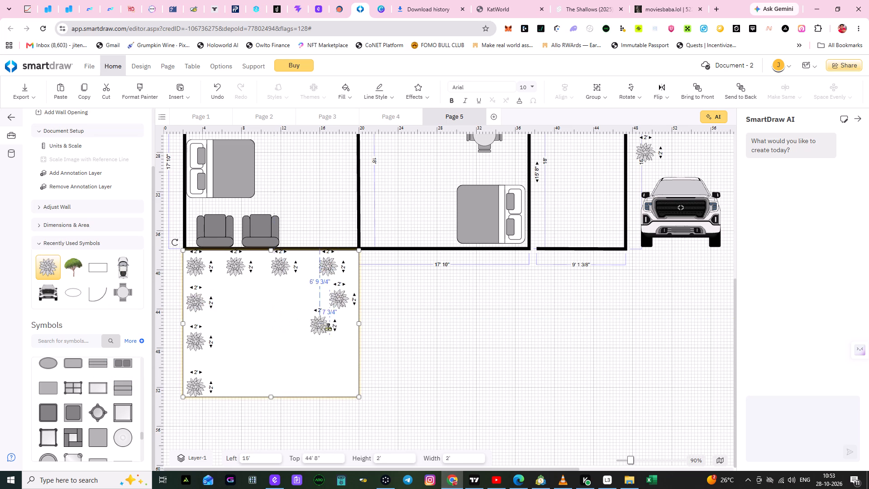
left_click_drag(328, 328, 341, 337)
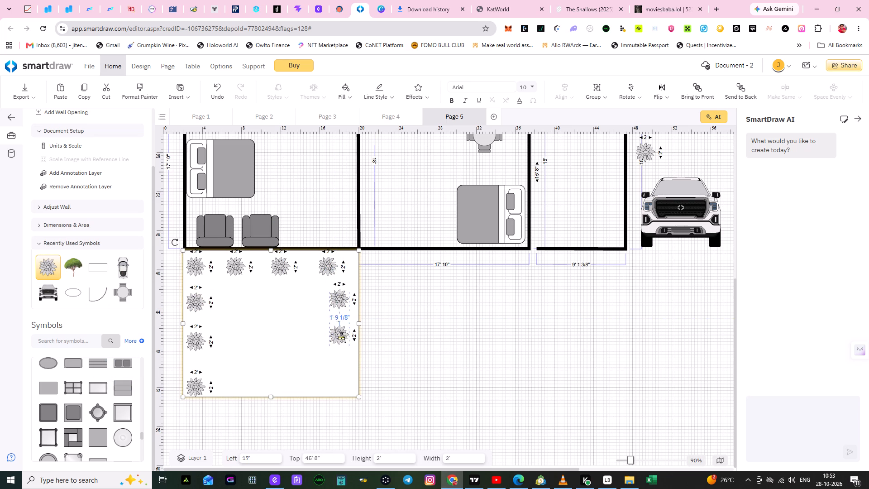
left_click_drag(341, 337, 340, 338)
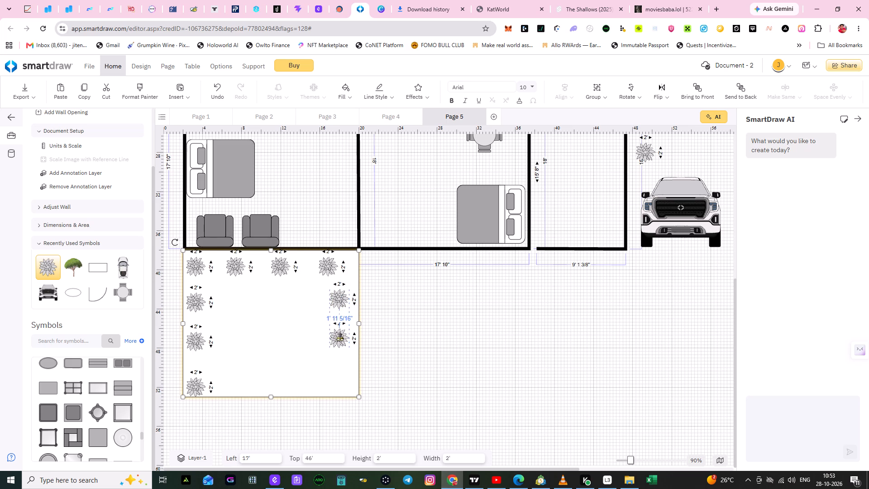
left_click(268, 346)
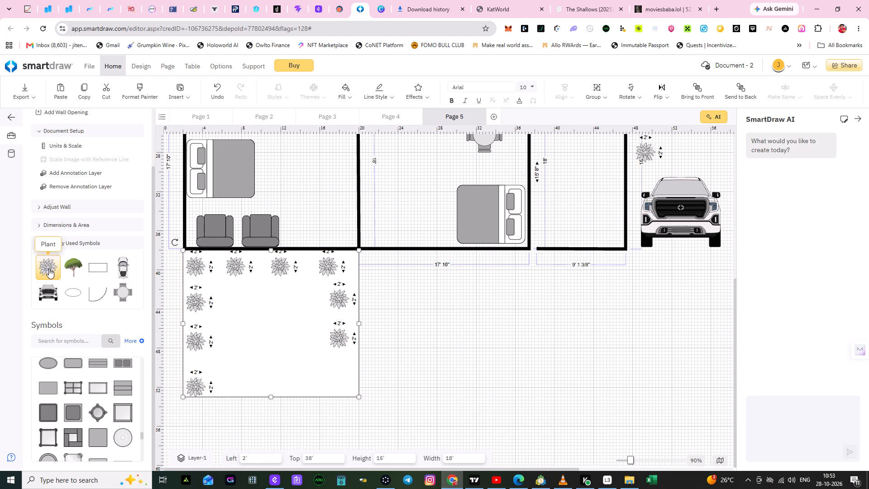
left_click_drag(49, 268, 341, 378)
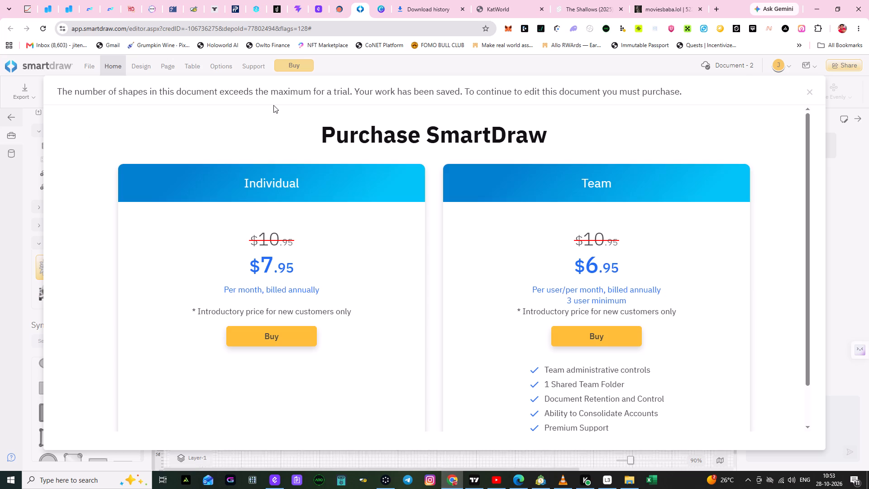
Dismiss the Purchase SmartDraw offer without buying a plan.
left_click(807, 92)
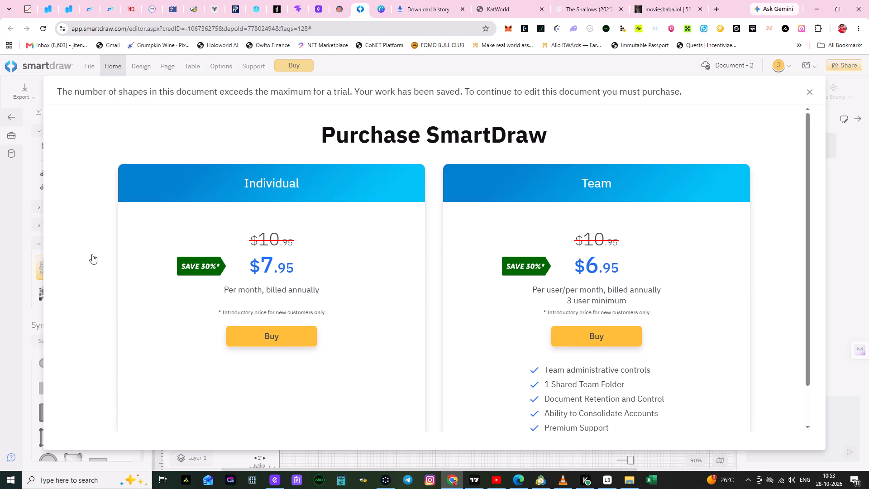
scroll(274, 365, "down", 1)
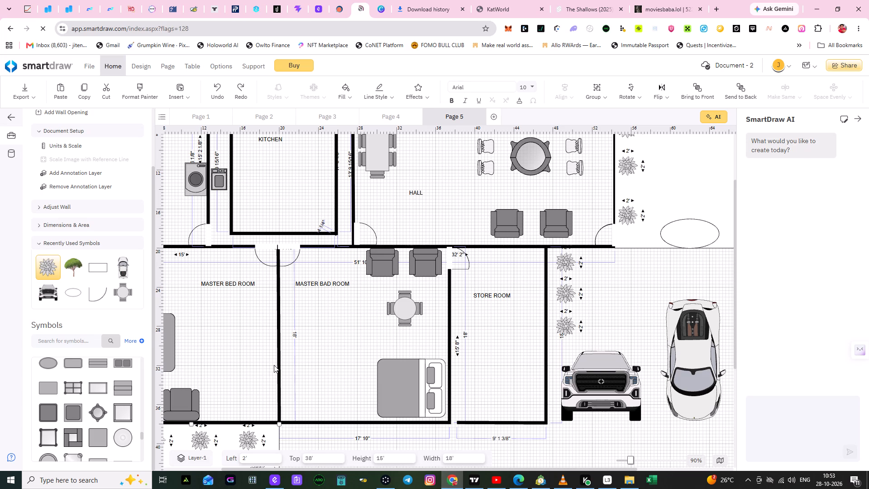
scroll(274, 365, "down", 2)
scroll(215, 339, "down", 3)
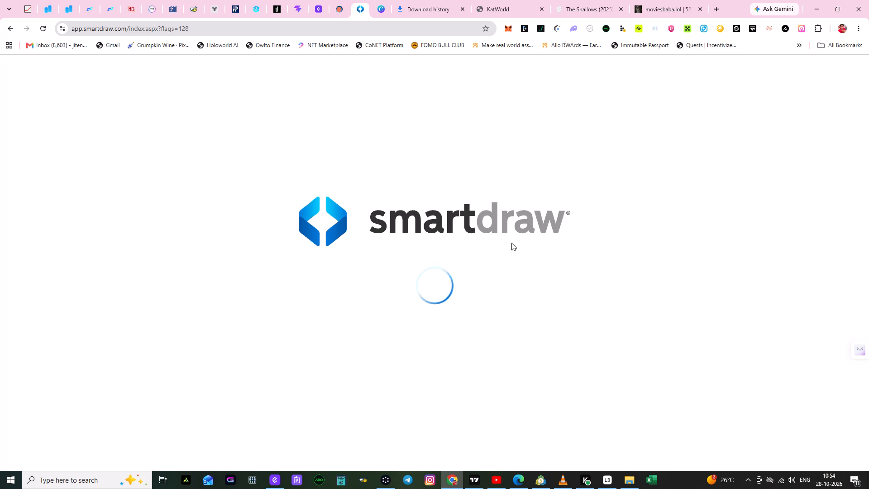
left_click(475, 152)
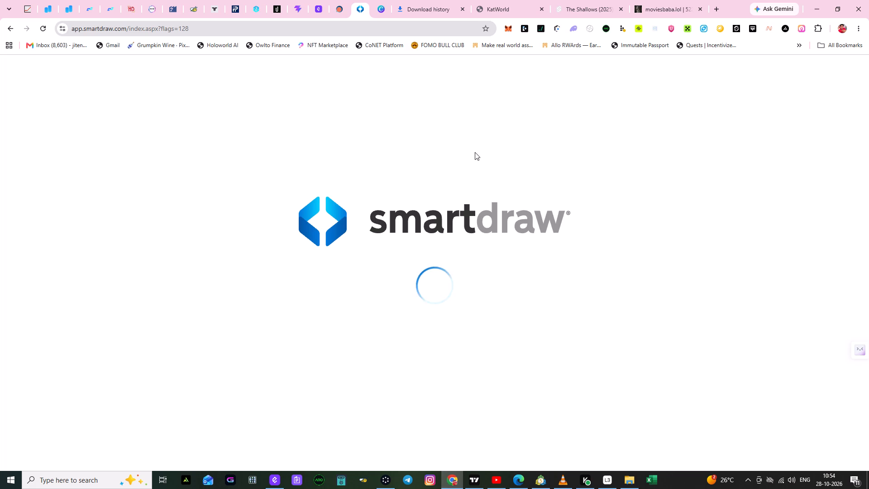
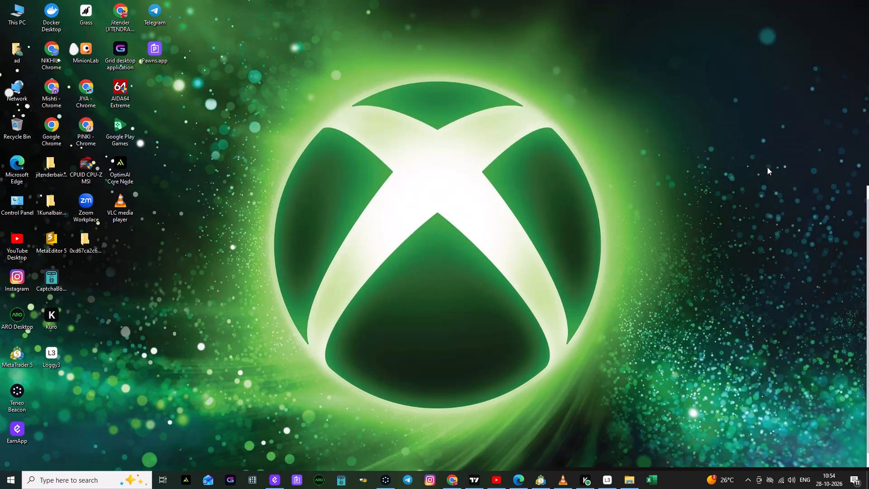
Switch from the desktop to the Chrome browser window with the SmartDraw web app.
left_click(766, 165)
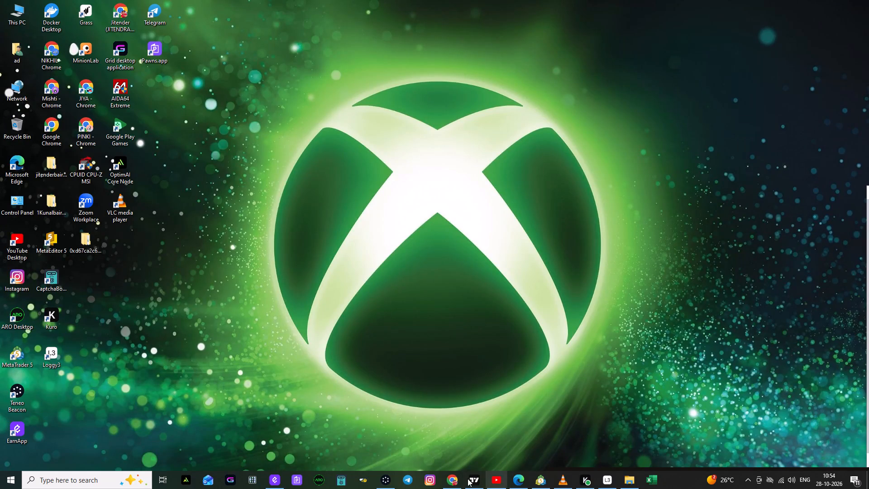
left_click(452, 481)
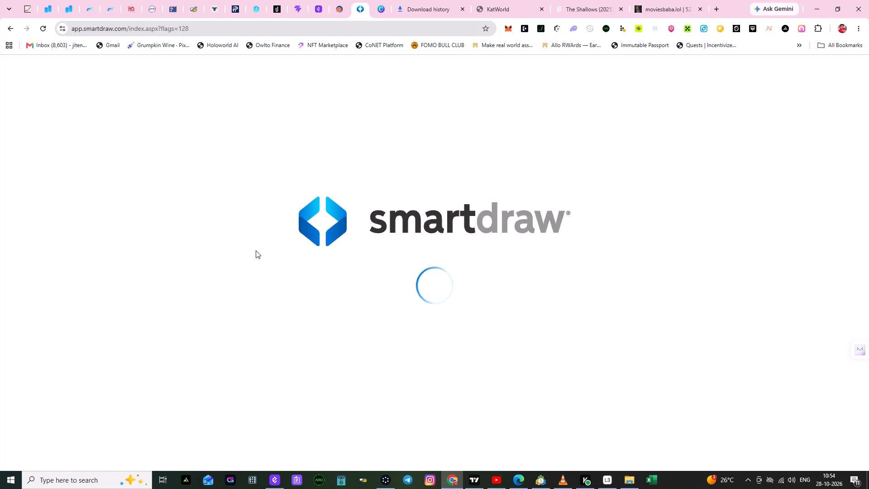